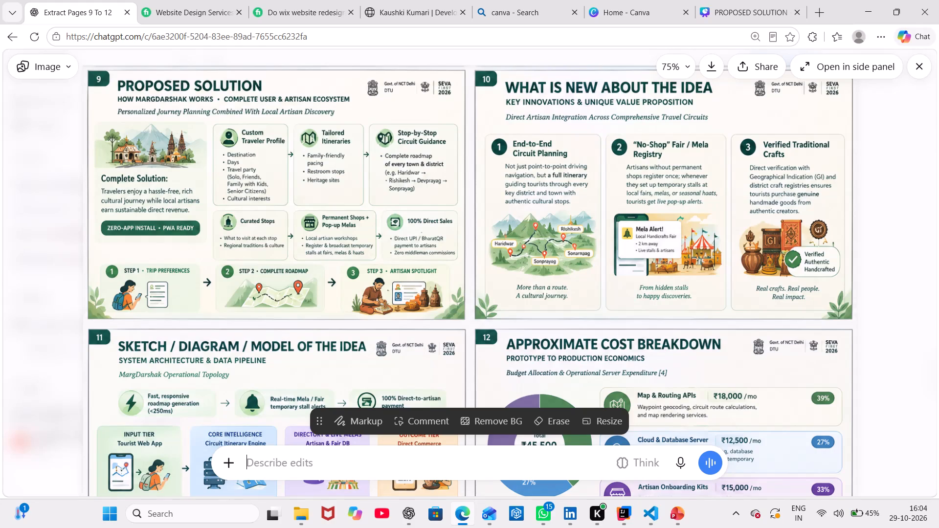
Return to the Canva design and close the Canva home, Canva search, "Website Design Services" and "Do wix website redesign" tabs.
click(730, 9)
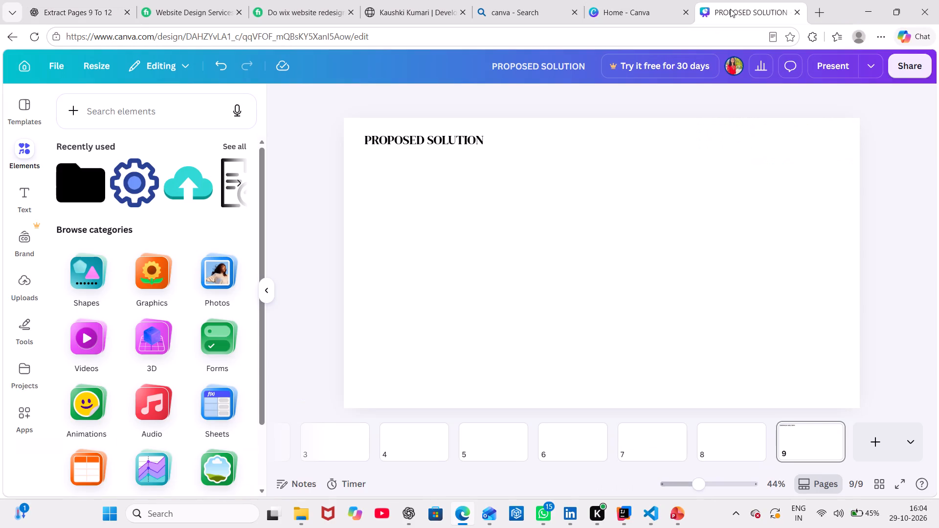
click(631, 22)
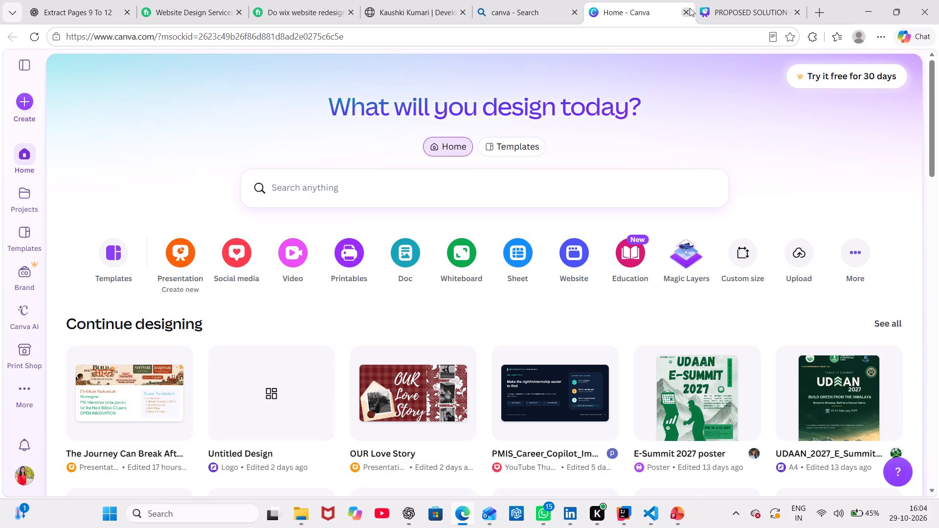
click(690, 8)
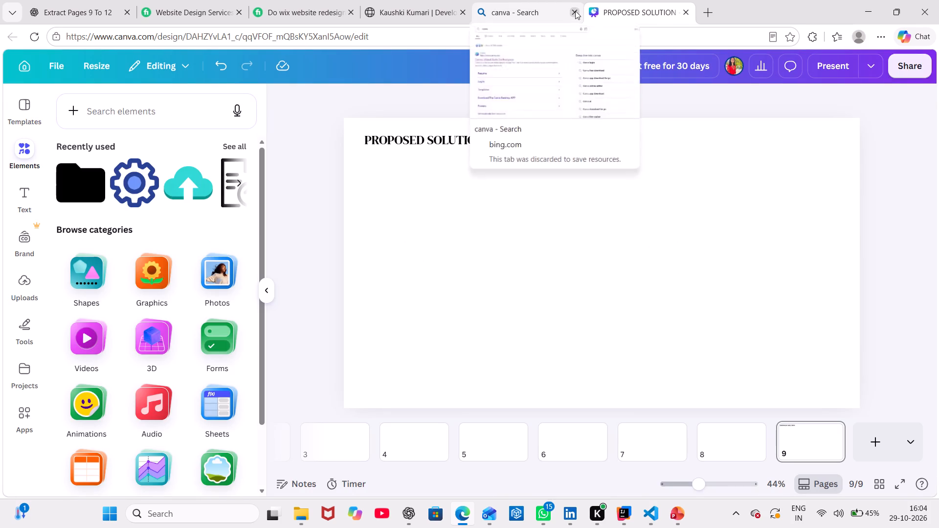
click(575, 11)
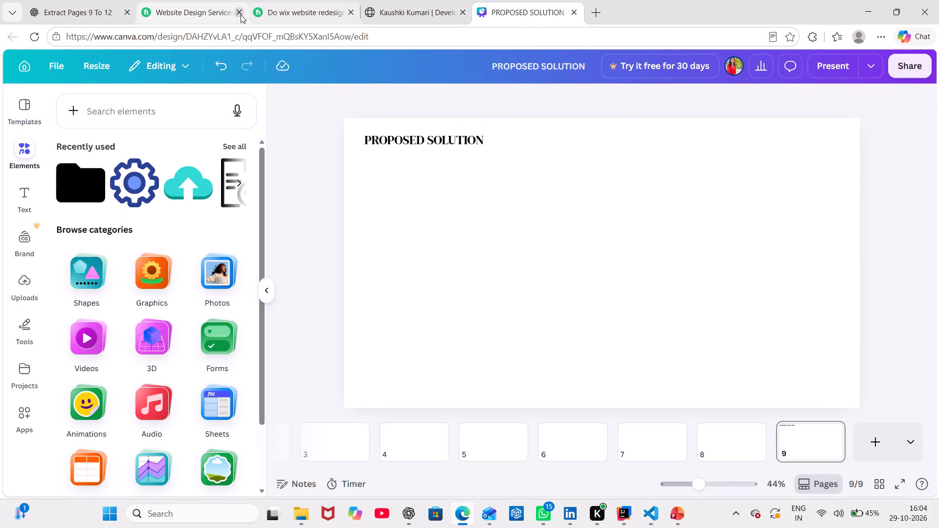
click(238, 14)
click(238, 14)
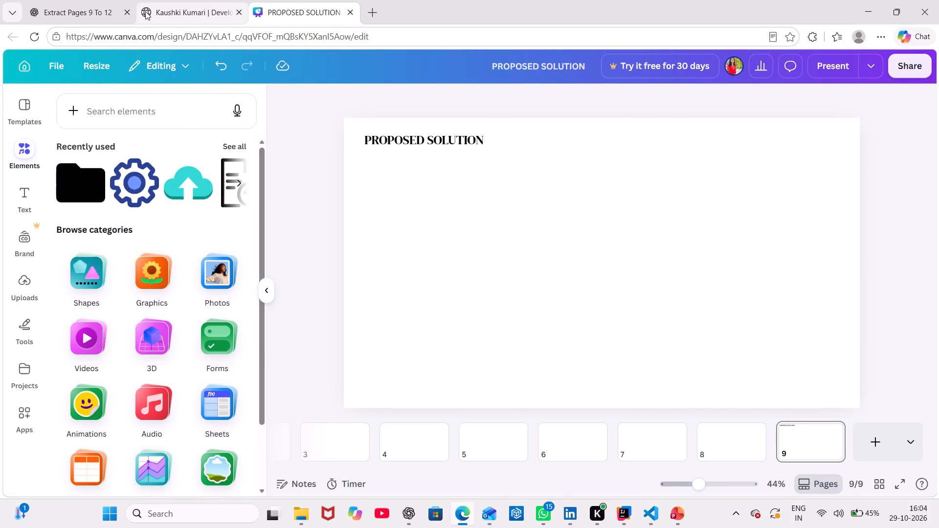
Copy the line "HOW MARGDARSHAK WORKS • COMPLETE USER & ARTISAN ECOSYSTEM" from slide 9 in PowerPoint and paste it onto page 9 in Canva.
click(123, 2)
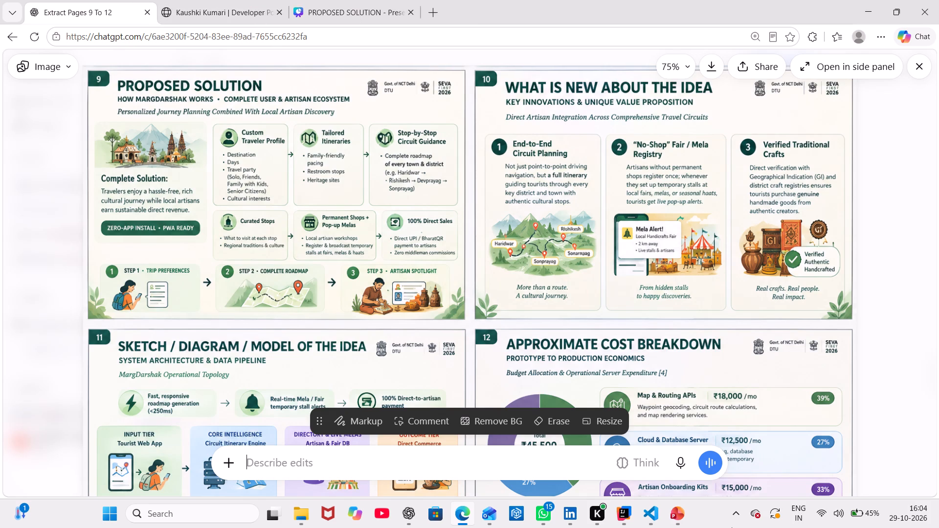
click(669, 476)
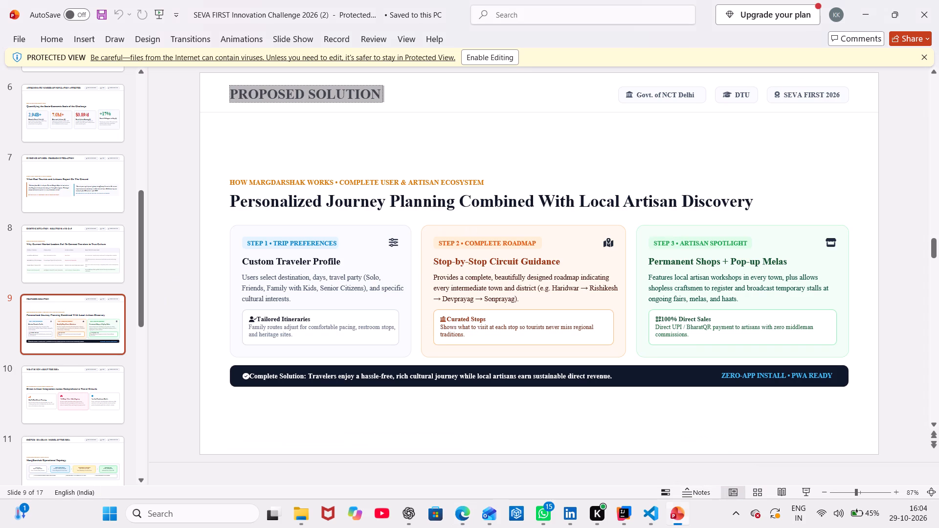
triple_click(397, 178)
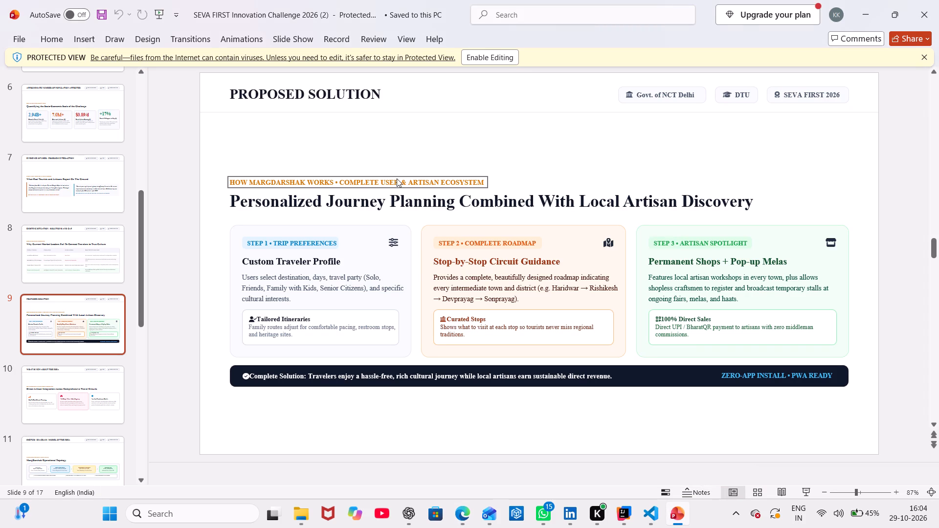
triple_click(397, 178)
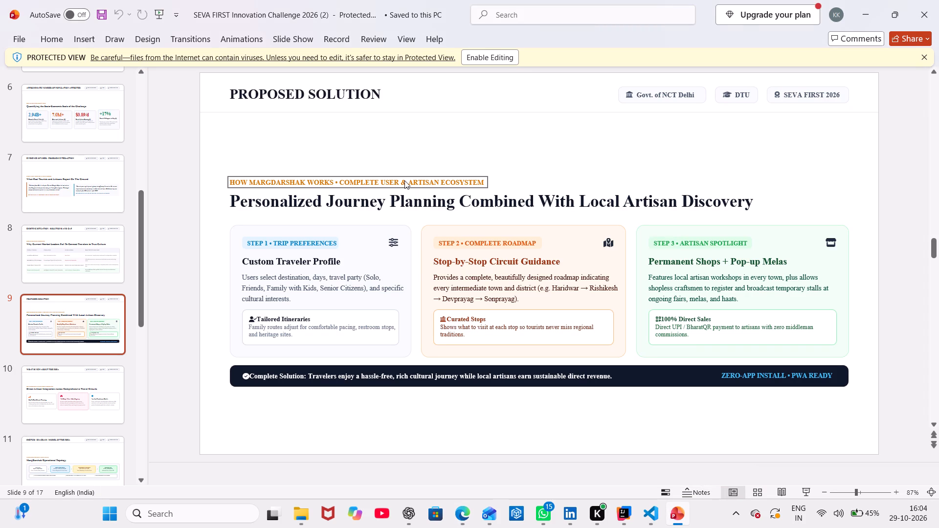
triple_click(404, 180)
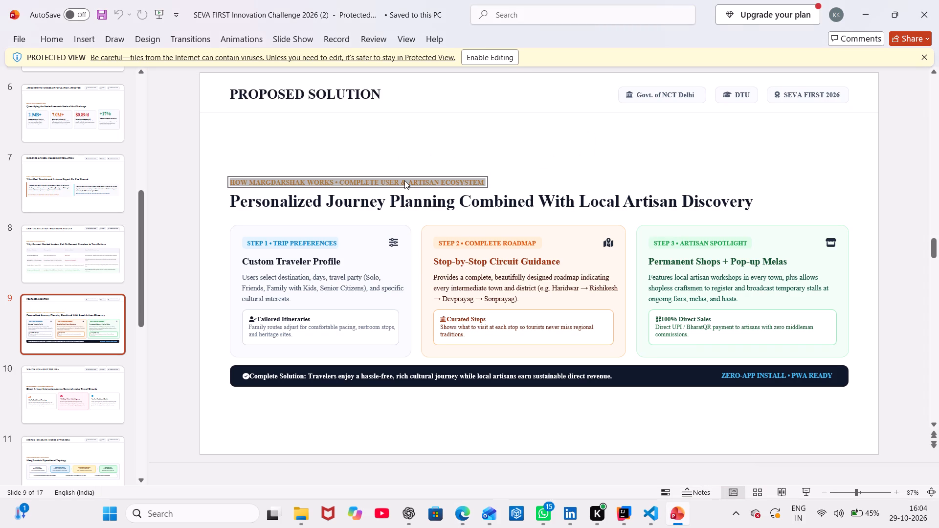
key(ctrl+c)
click(404, 180)
key(alt+Tab)
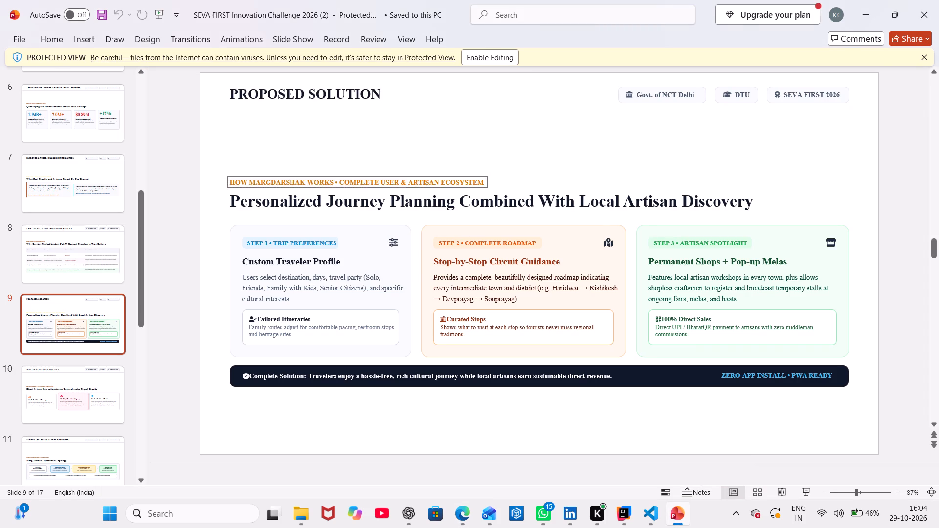
click(405, 4)
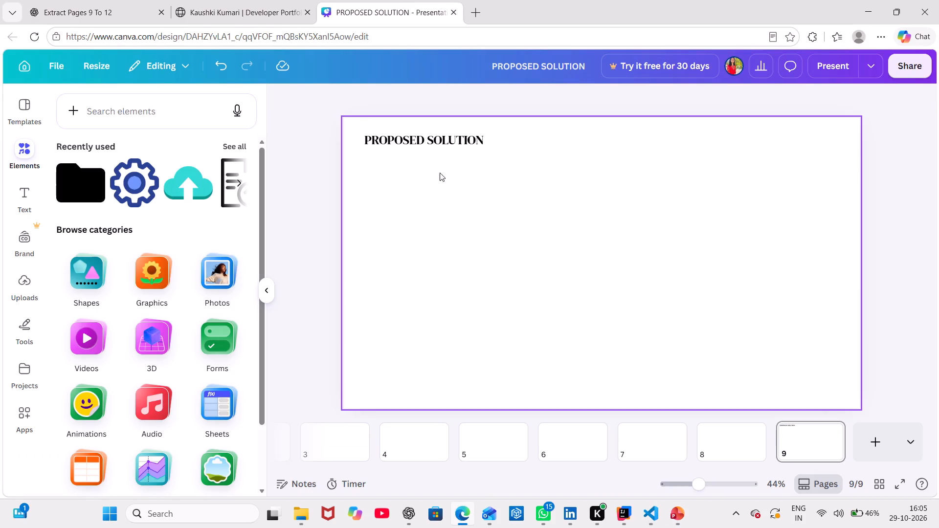
key(ctrl+v)
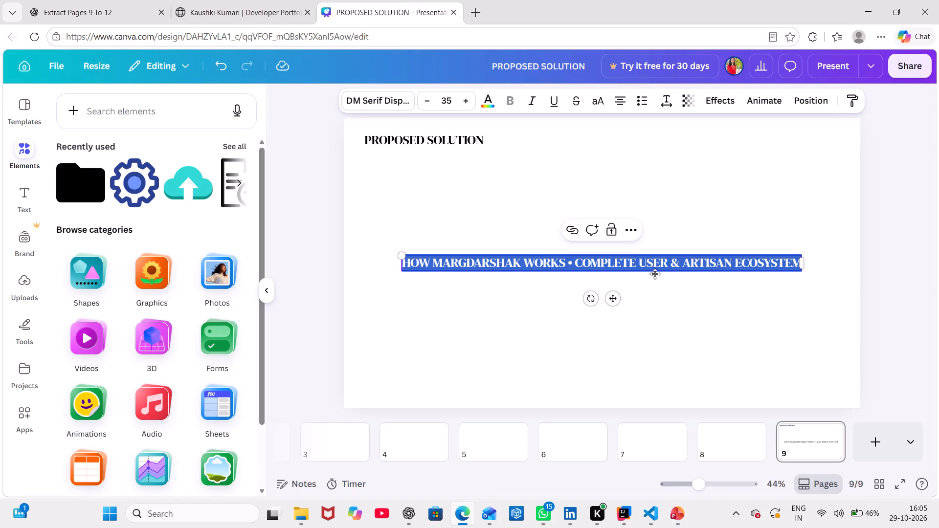
Reduce the font size of the pasted "HOW MARGDARSHAK WORKS" line to 19.
triple_click(425, 97)
triple_click(425, 97)
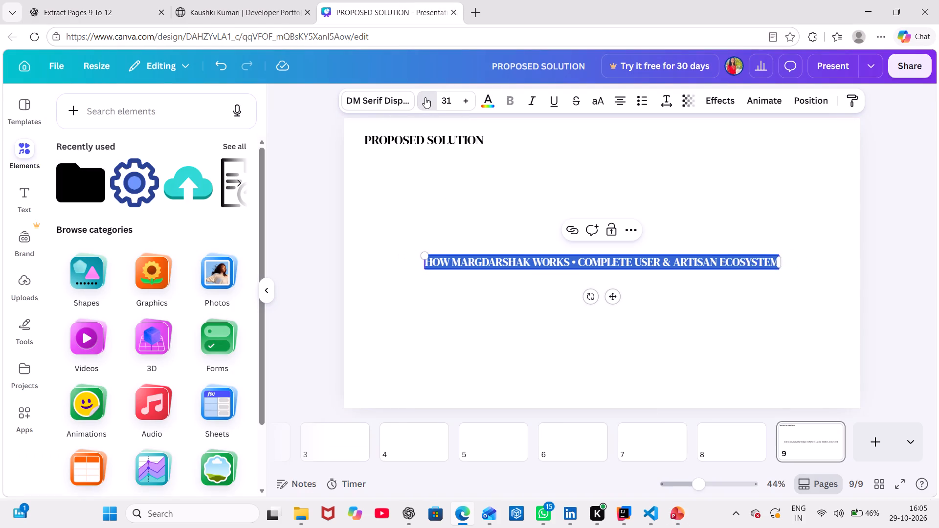
triple_click(425, 97)
triple_click(425, 97)
triple_click(425, 97)
click(425, 97)
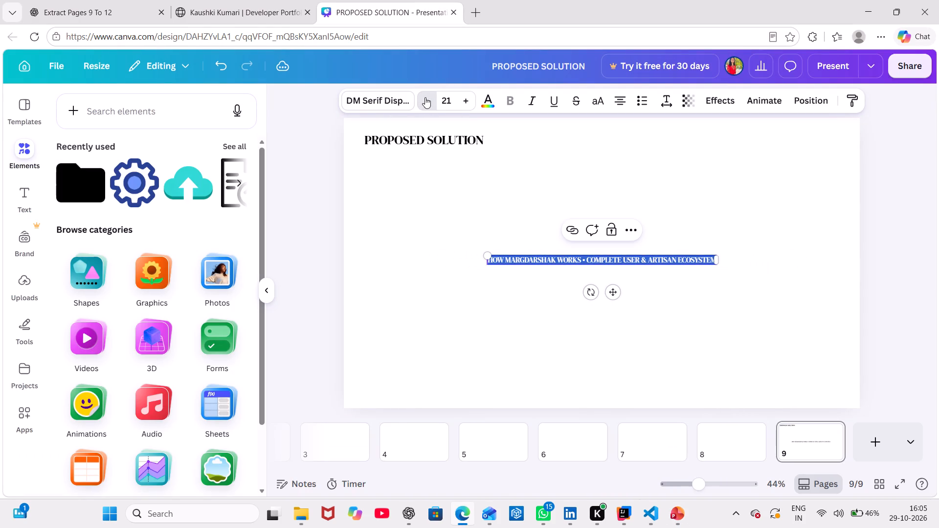
Move the "HOW MARGDARSHAK WORKS" line beneath the "PROPOSED SOLUTION" heading, aligned with the heading's left edge.
drag(612, 288, 477, 188)
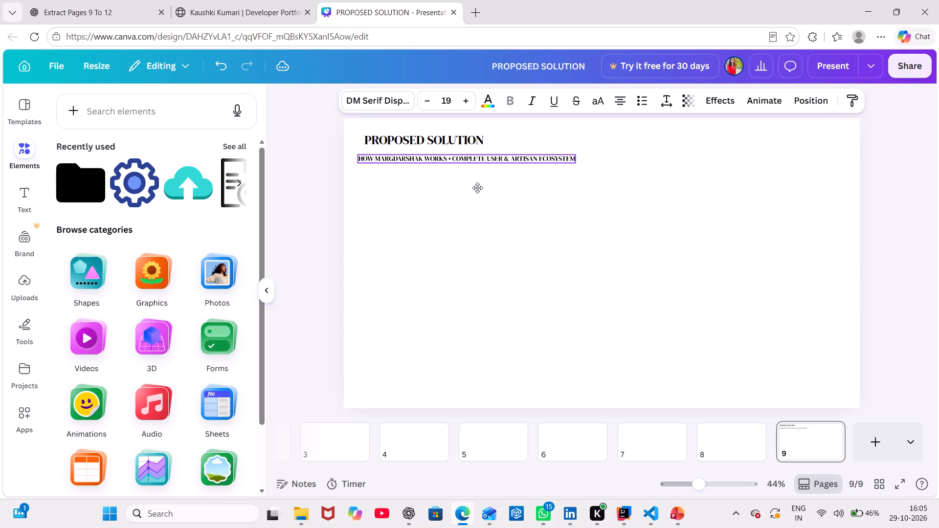
drag(477, 188, 485, 190)
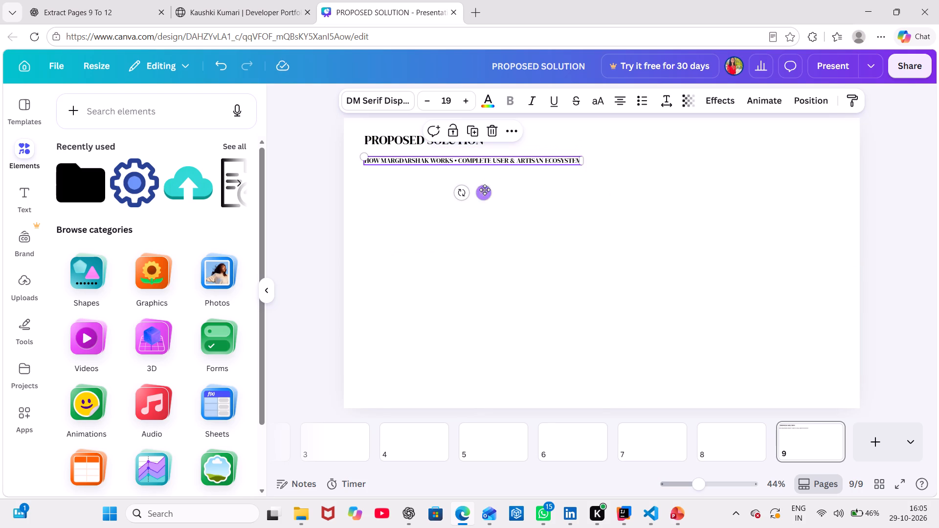
click(512, 253)
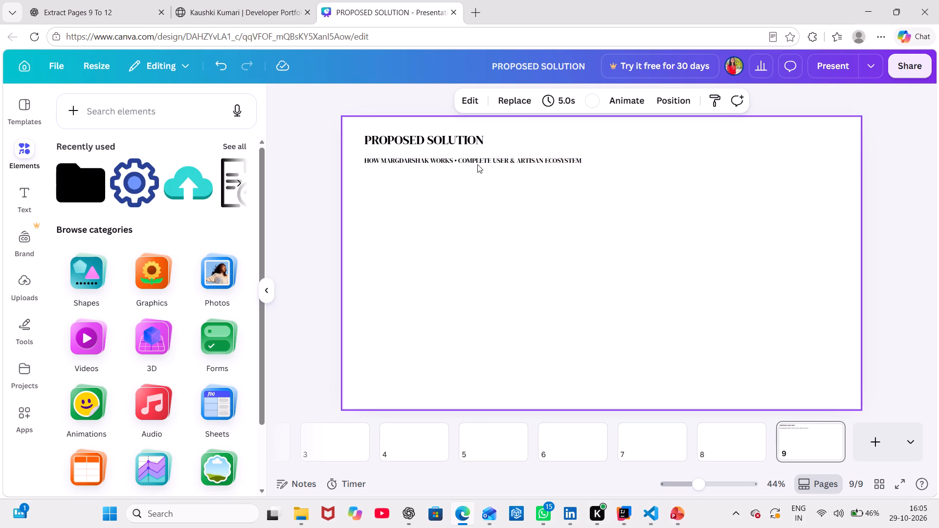
click(496, 257)
Copy "Personalized Journey Planning Combined With Local Artisan Discovery" from slide 9 in PowerPoint and paste it onto page 9 in Canva.
key(alt+Tab)
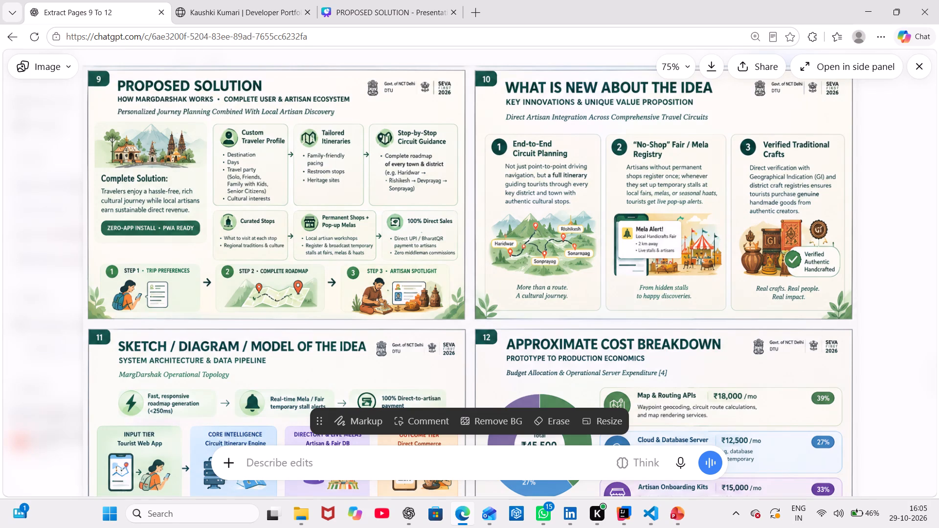
key(alt+Tab)
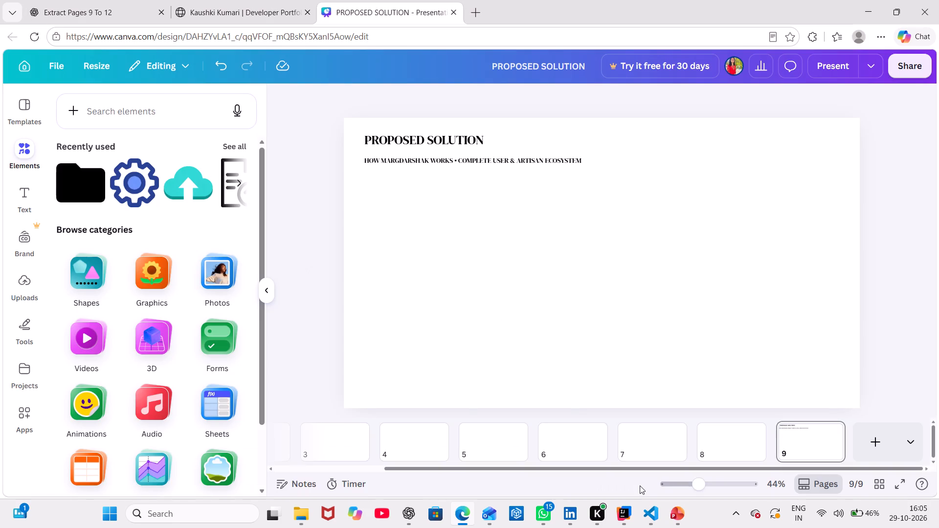
click(673, 451)
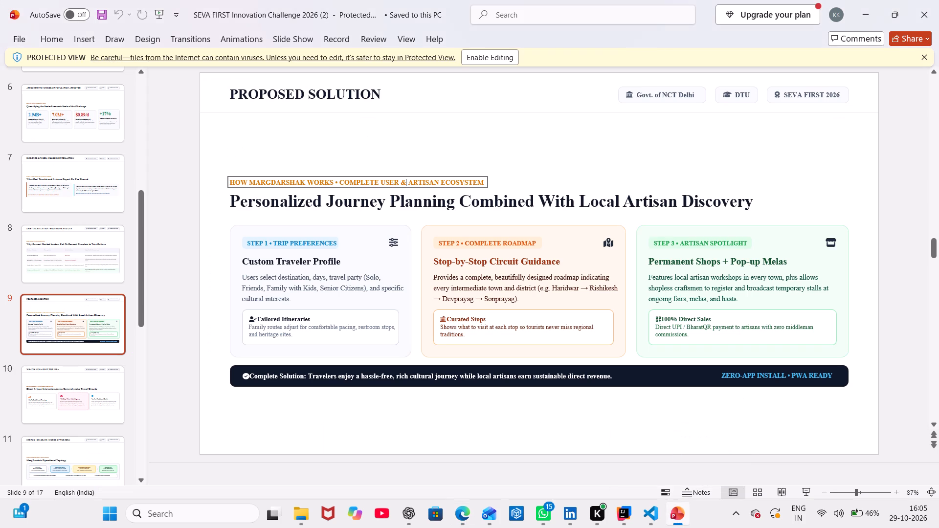
triple_click(487, 205)
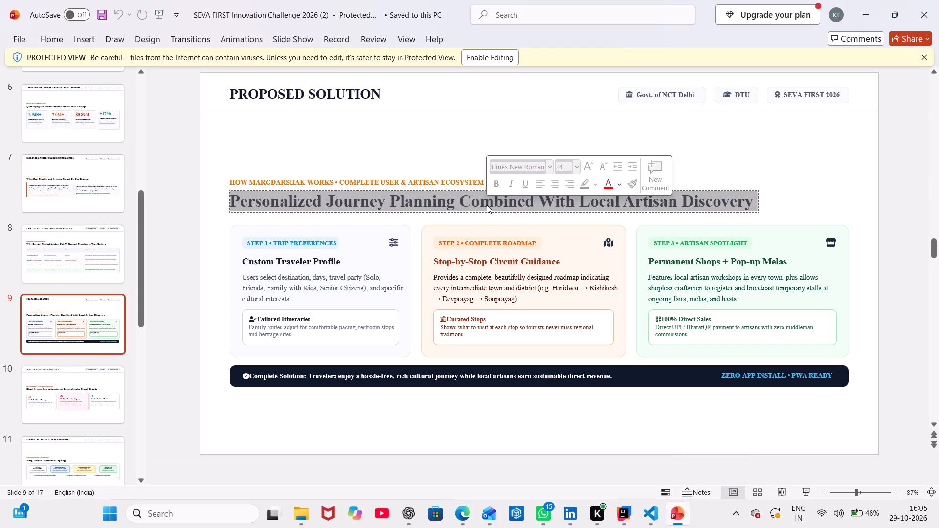
key(ctrl+c)
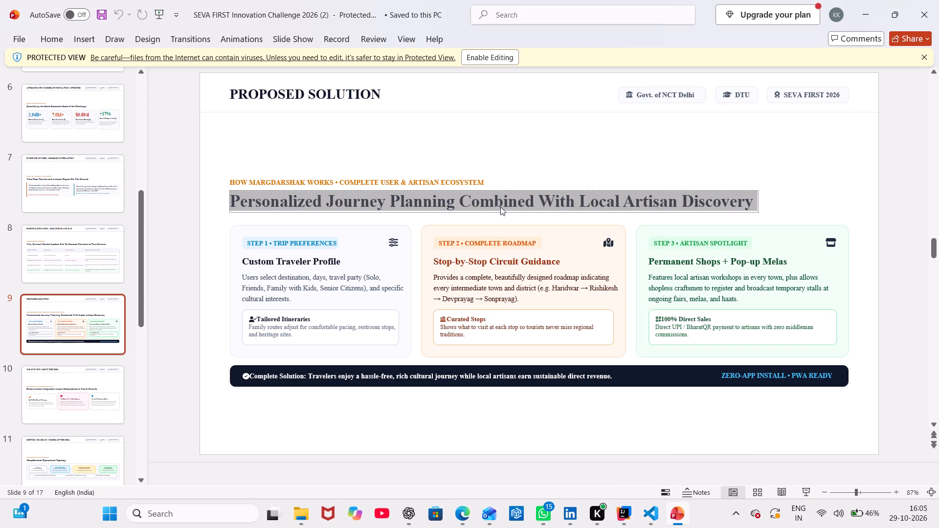
key(alt+Tab)
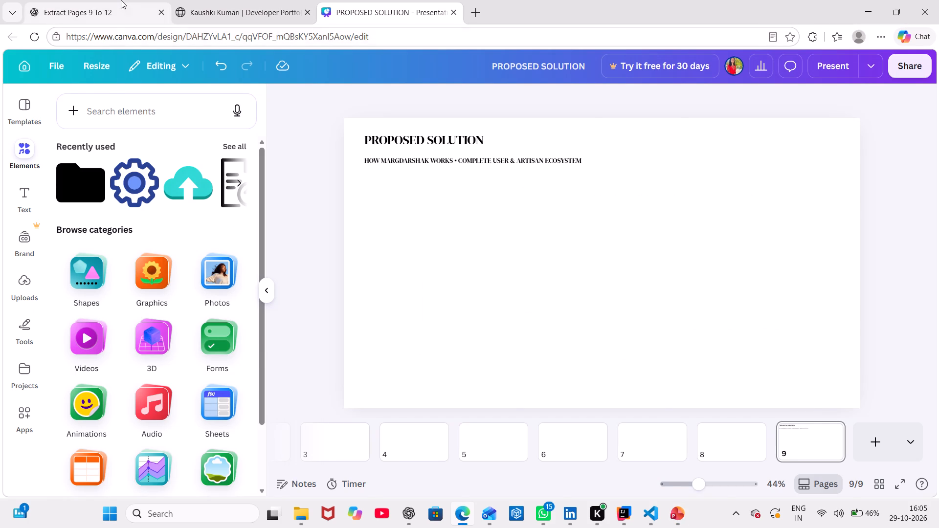
click(121, 0)
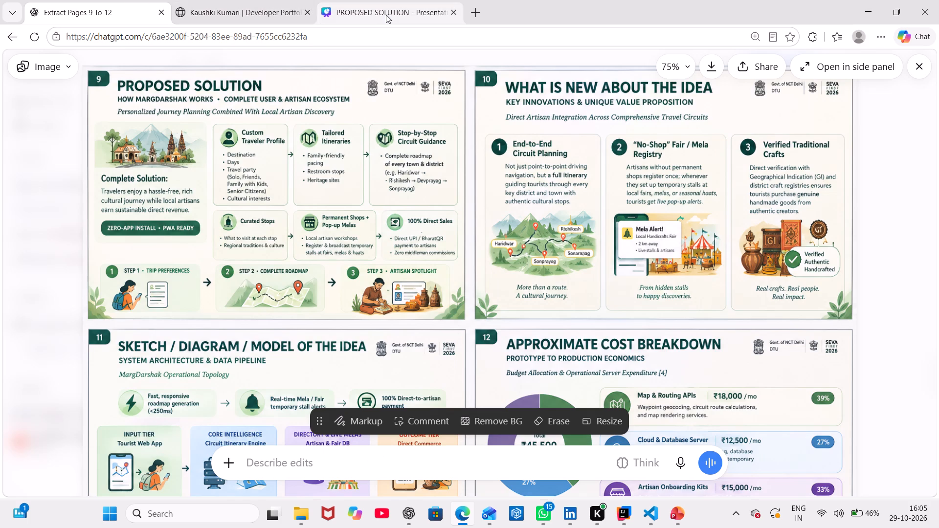
click(408, 6)
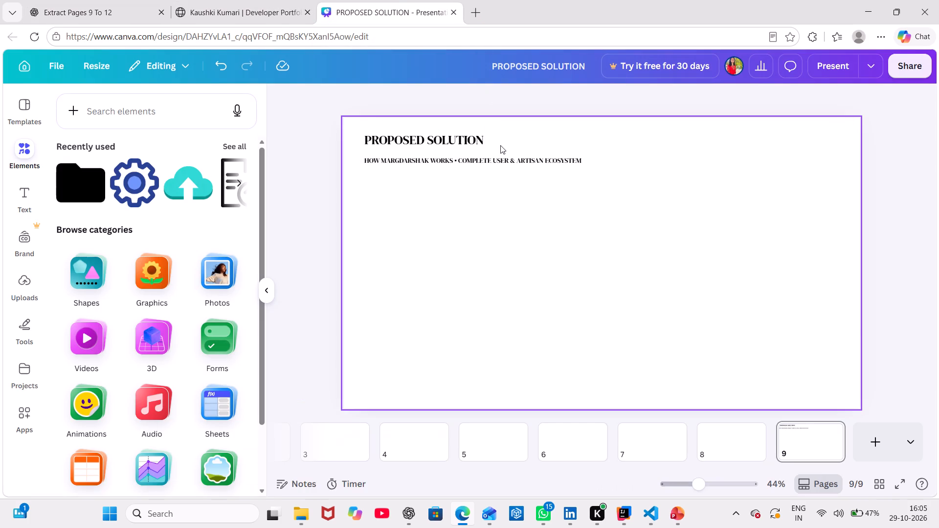
key(ctrl+v)
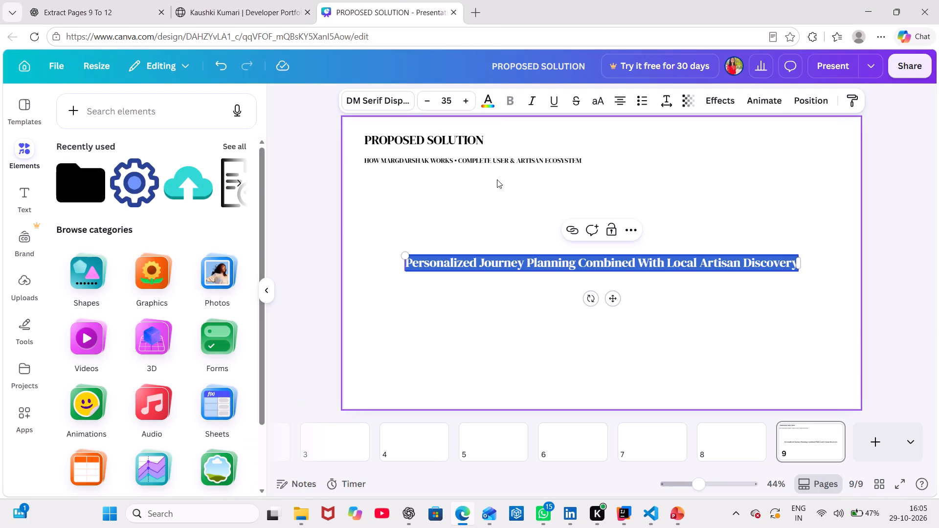
Place the "Personalized Journey Planning" line beneath the "HOW MARGDARSHAK WORKS" line, left-aligned with the text above, following the ChatGPT draft.
key(alt+Tab)
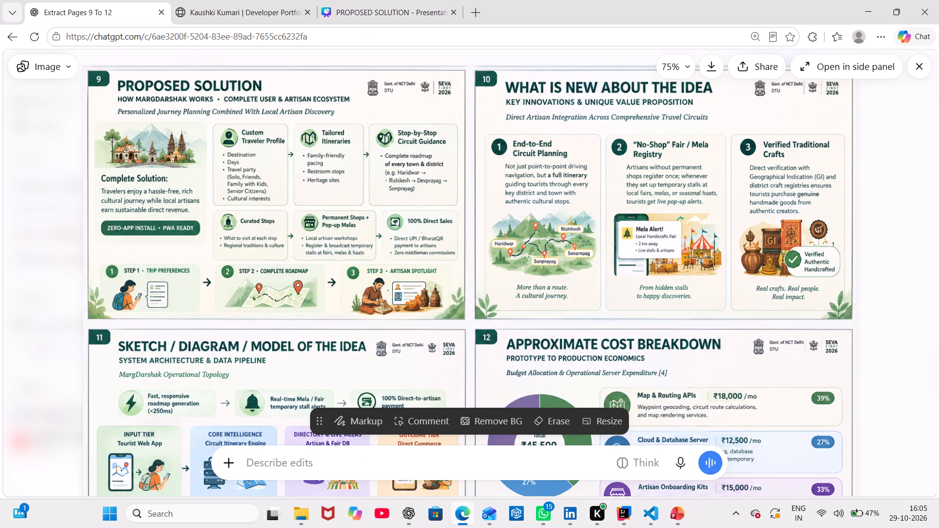
key(alt+Tab)
key(alt+Tab)
key(alt+Tab)
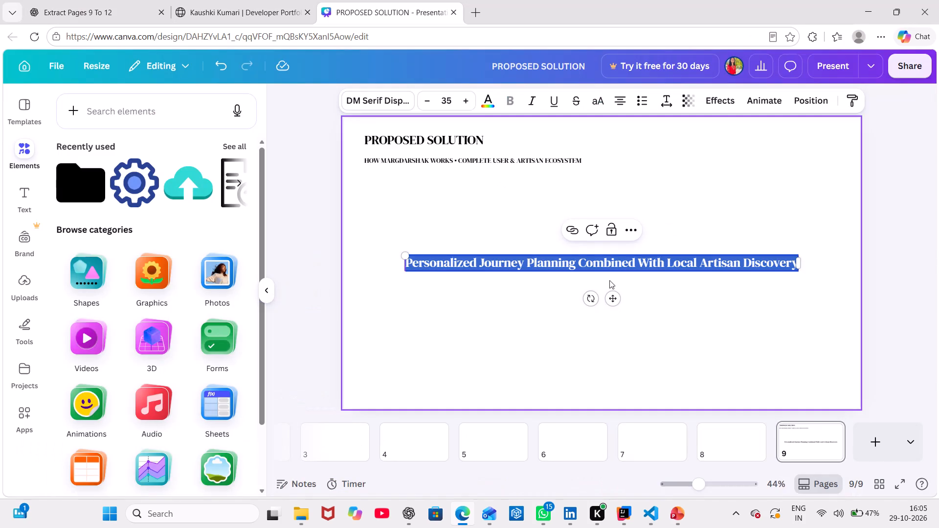
drag(614, 293, 597, 273)
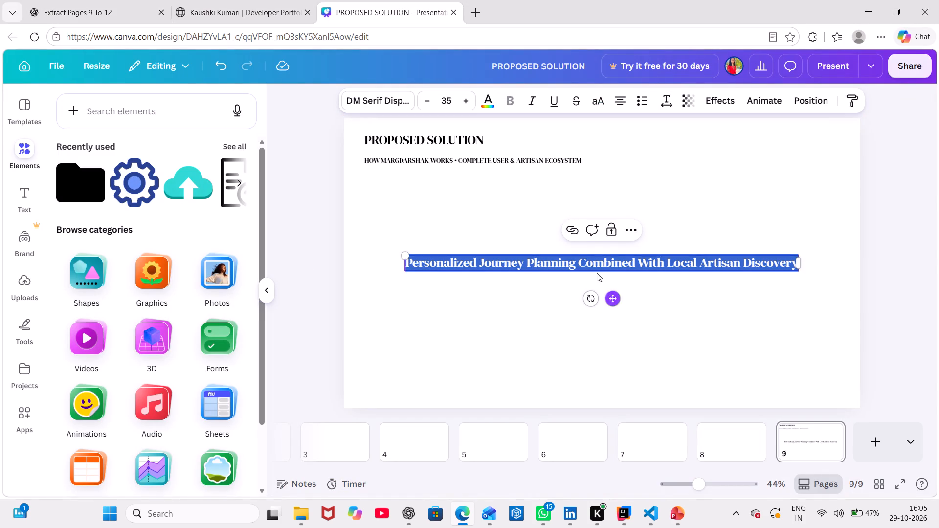
drag(597, 273, 569, 214)
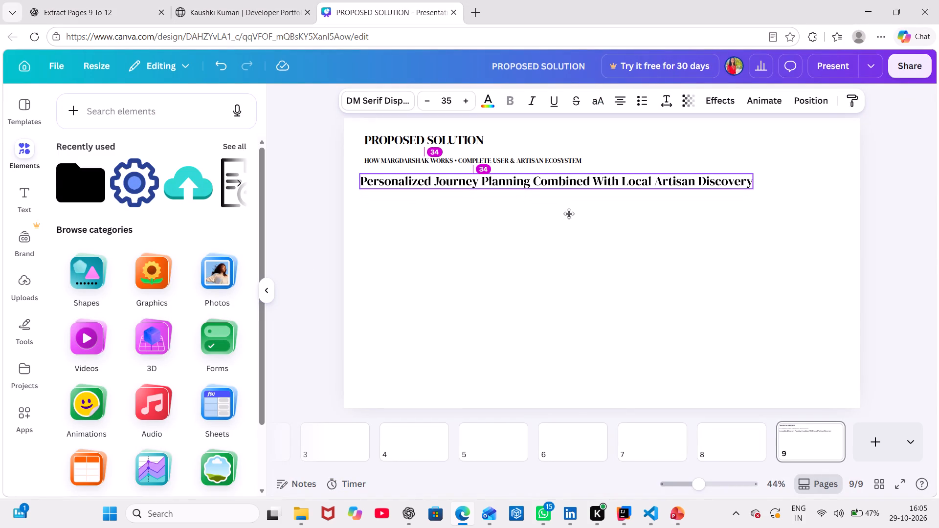
drag(569, 214, 574, 213)
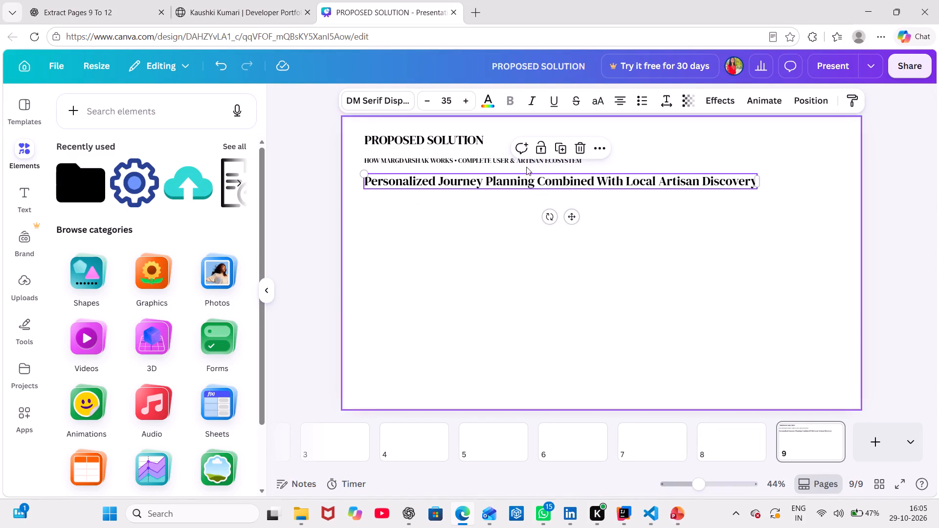
Increase the font size of the "HOW MARGDARSHAK WORKS" line to 25.
click(481, 157)
triple_click(466, 100)
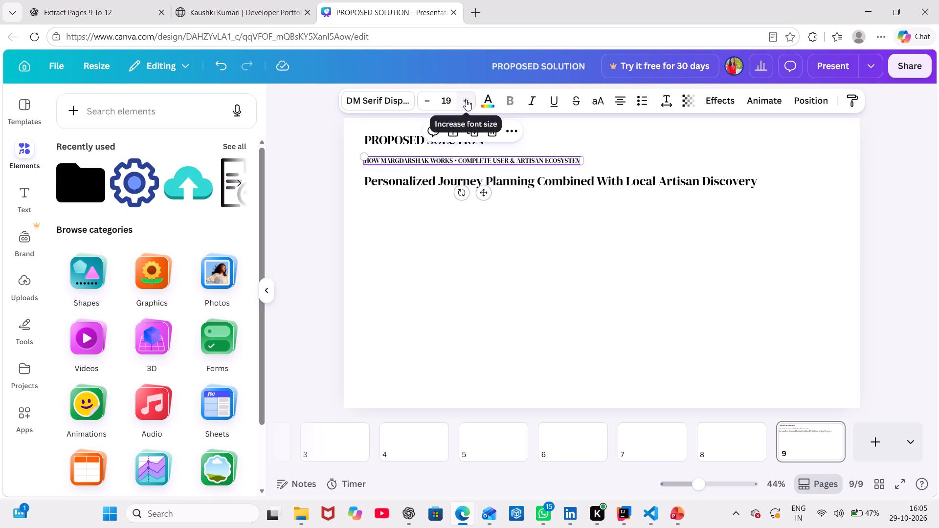
triple_click(466, 100)
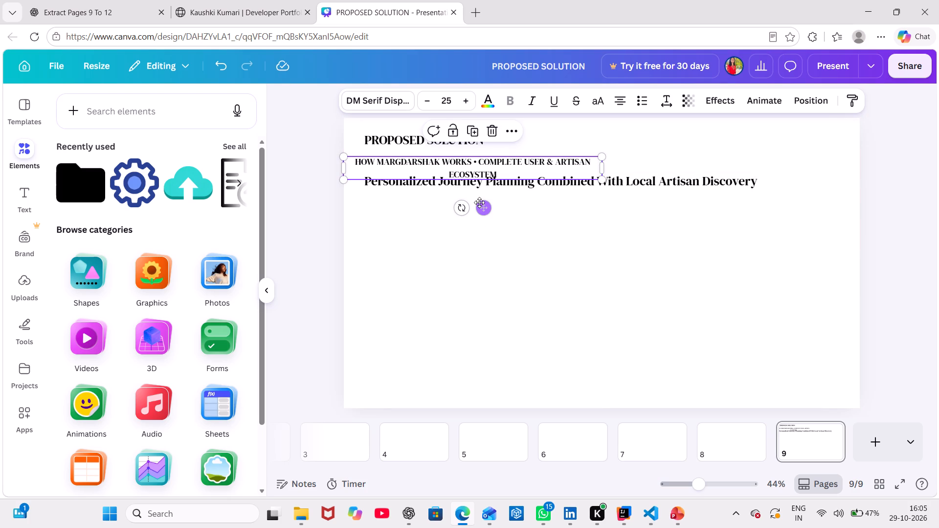
Widen the "HOW MARGDARSHAK WORKS" text box to fit one line and position it directly under the heading, aligned with its left edge.
drag(479, 202, 485, 198)
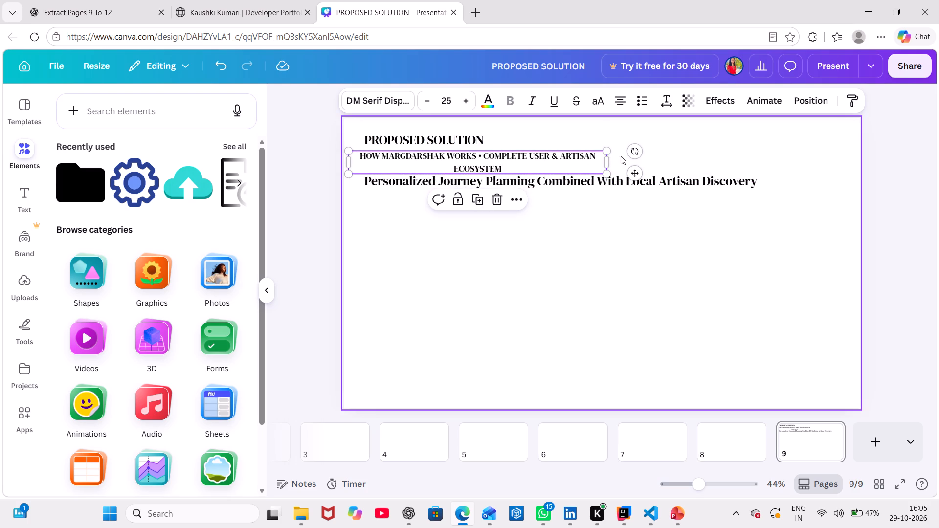
drag(609, 162, 646, 155)
click(597, 241)
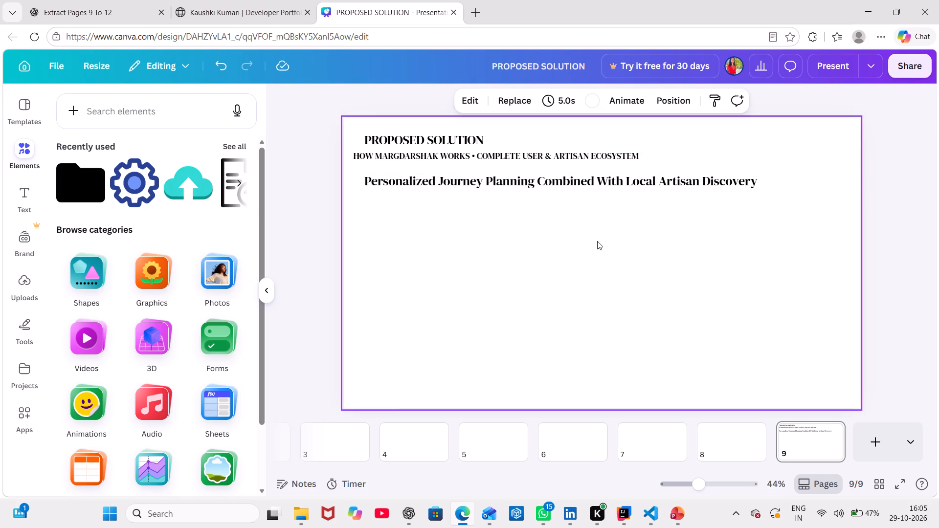
drag(534, 156, 547, 154)
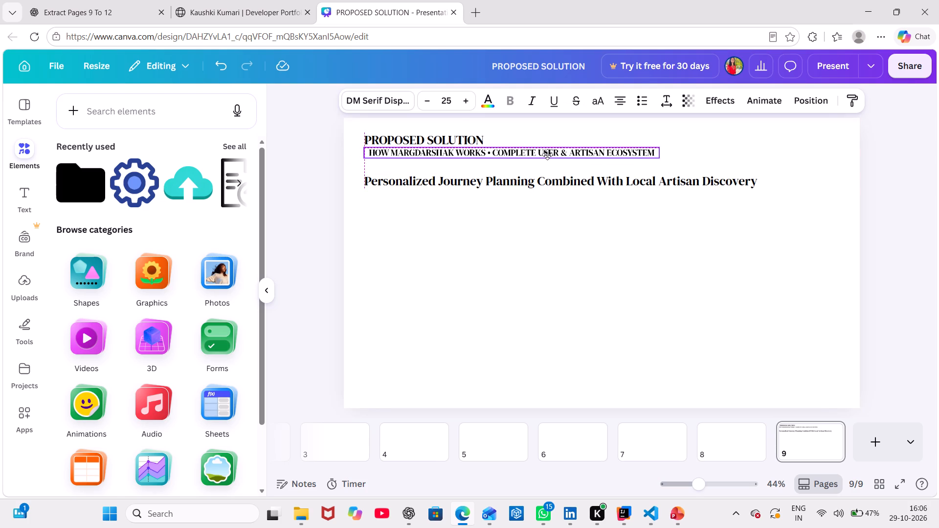
drag(547, 154, 548, 156)
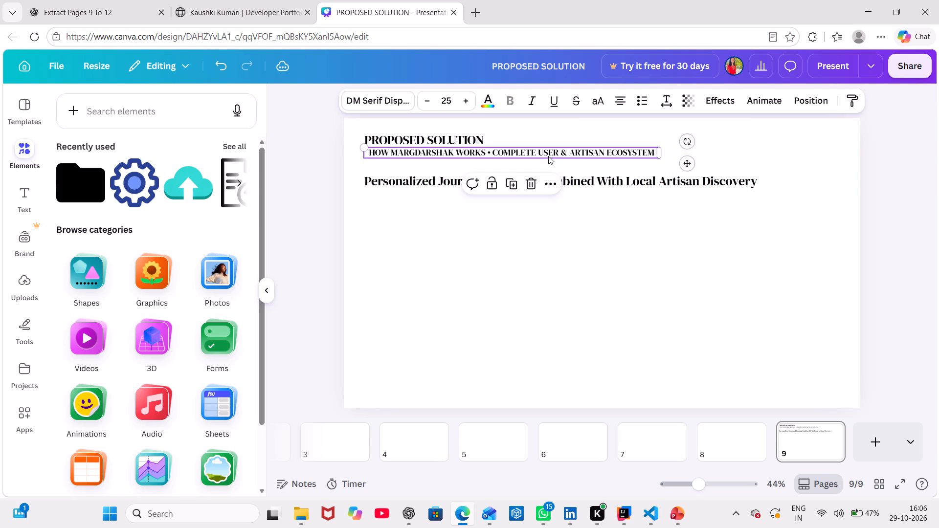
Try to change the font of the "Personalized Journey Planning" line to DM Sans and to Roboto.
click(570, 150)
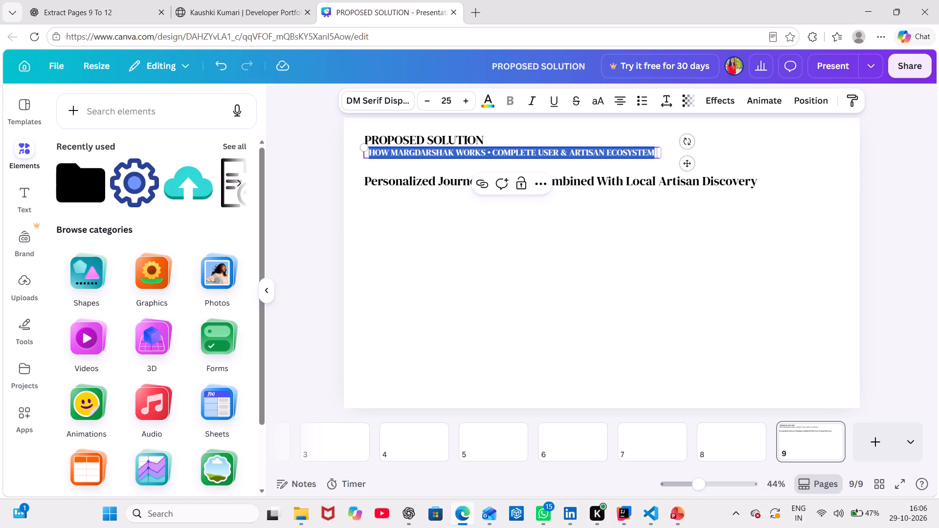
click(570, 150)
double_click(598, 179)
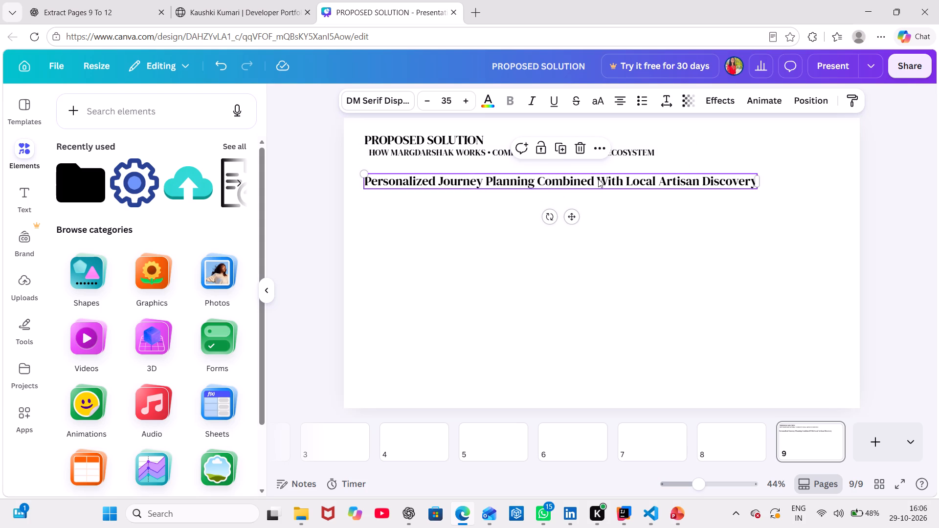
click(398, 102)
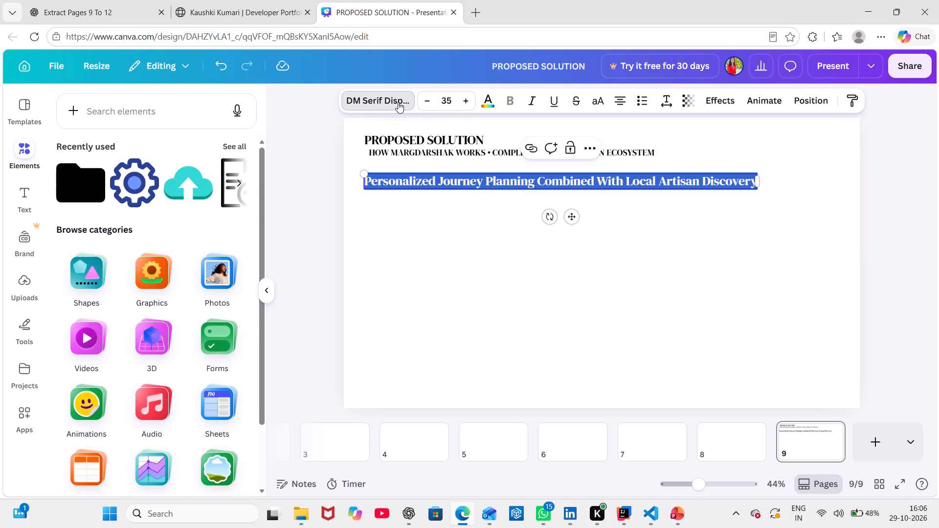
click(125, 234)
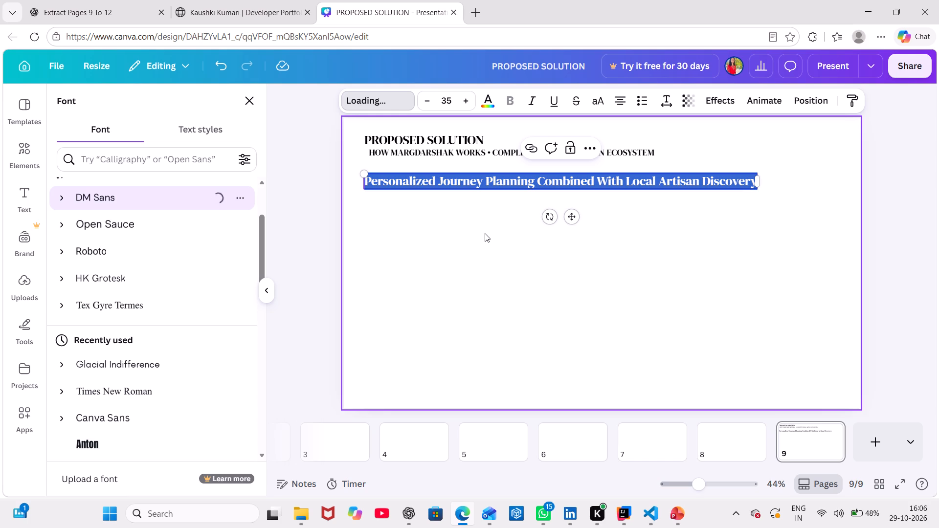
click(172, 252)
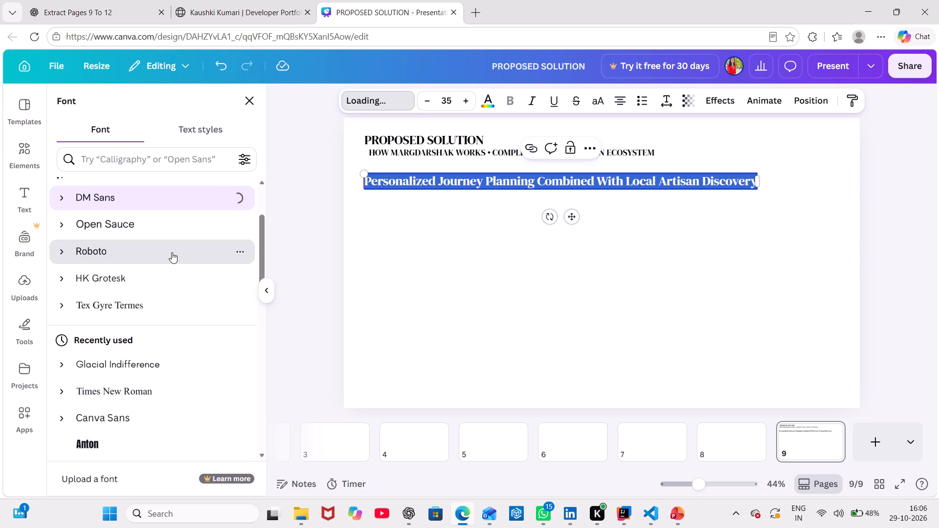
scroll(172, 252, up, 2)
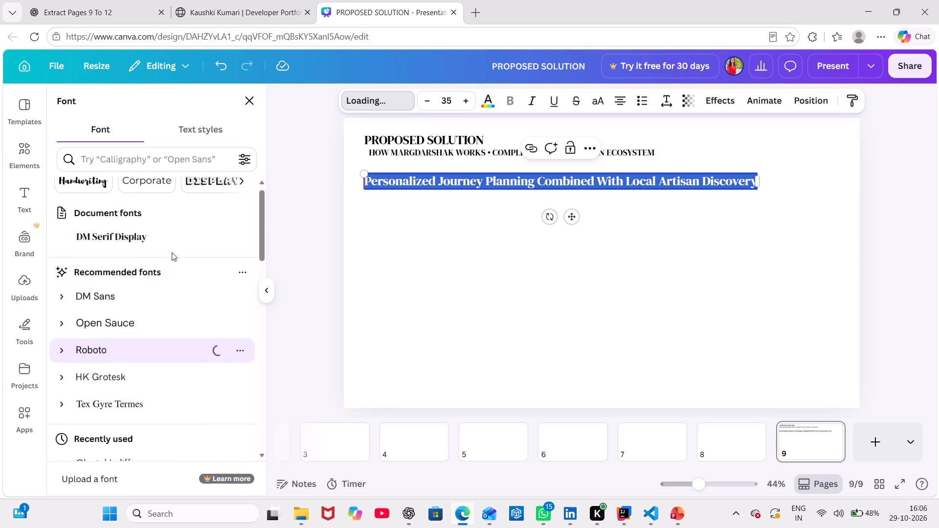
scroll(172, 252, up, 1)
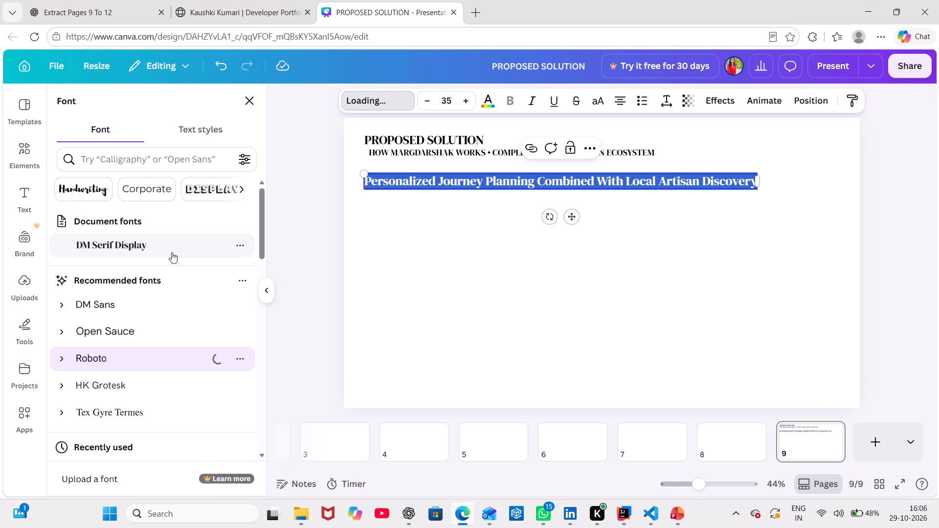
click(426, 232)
Move the "HOW MARGDARSHAK WORKS" line slightly down to leave a gap below the "PROPOSED SOLUTION" heading.
drag(448, 153, 447, 155)
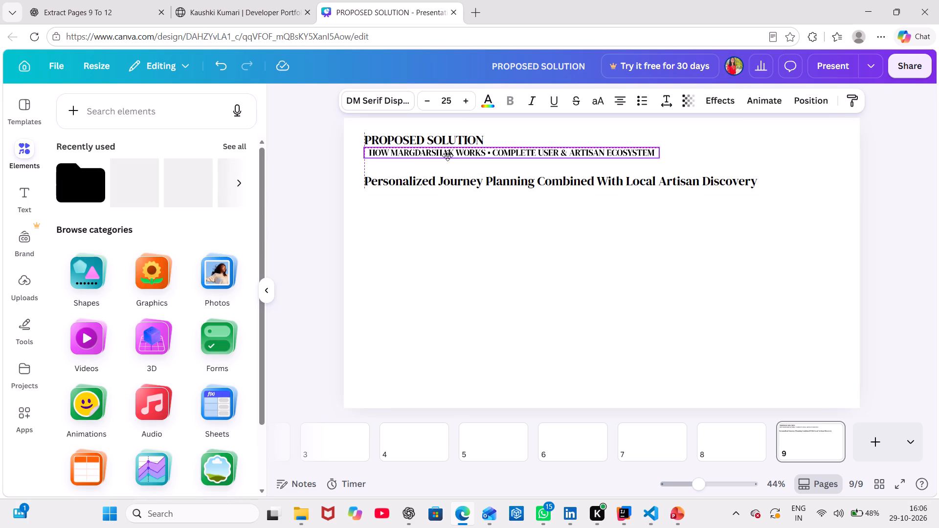
drag(447, 155, 446, 157)
click(481, 239)
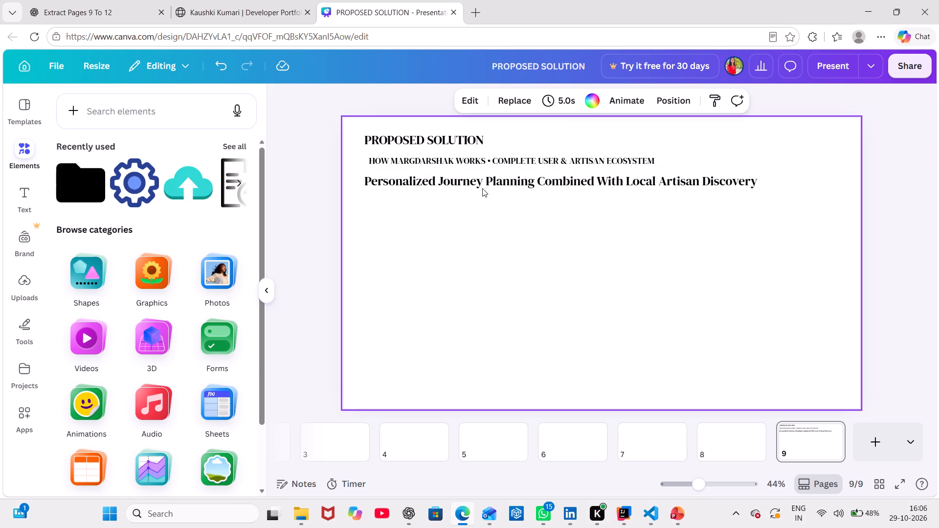
Shift the "HOW MARGDARSHAK WORKS" line so its first letter aligns with the left edge of the "PROPOSED SOLUTION" heading.
click(465, 153)
click(466, 158)
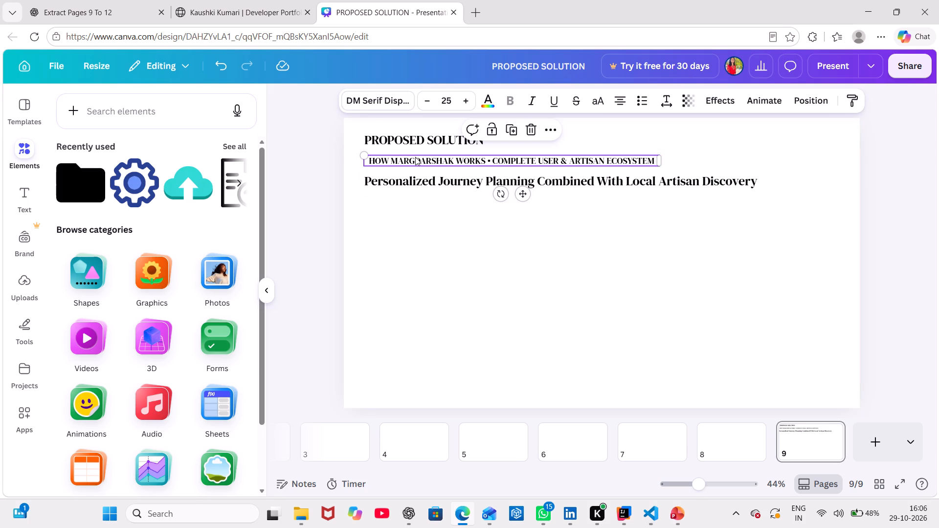
click(376, 162)
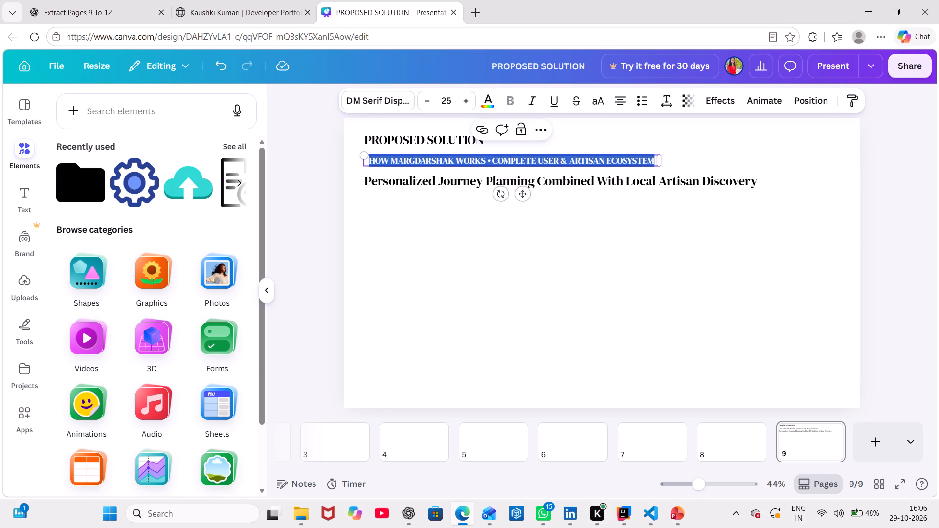
click(376, 162)
key(Left)
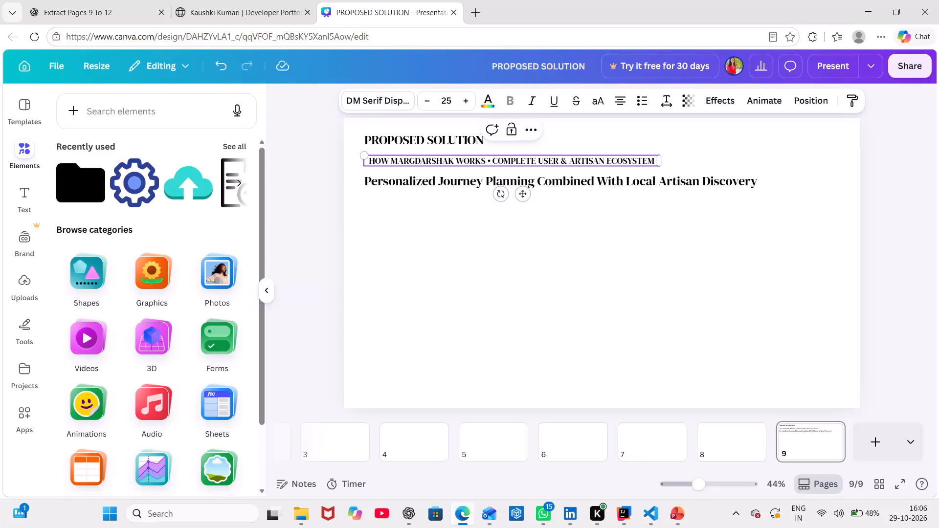
key(BackSpace)
click(376, 162)
drag(521, 191, 514, 191)
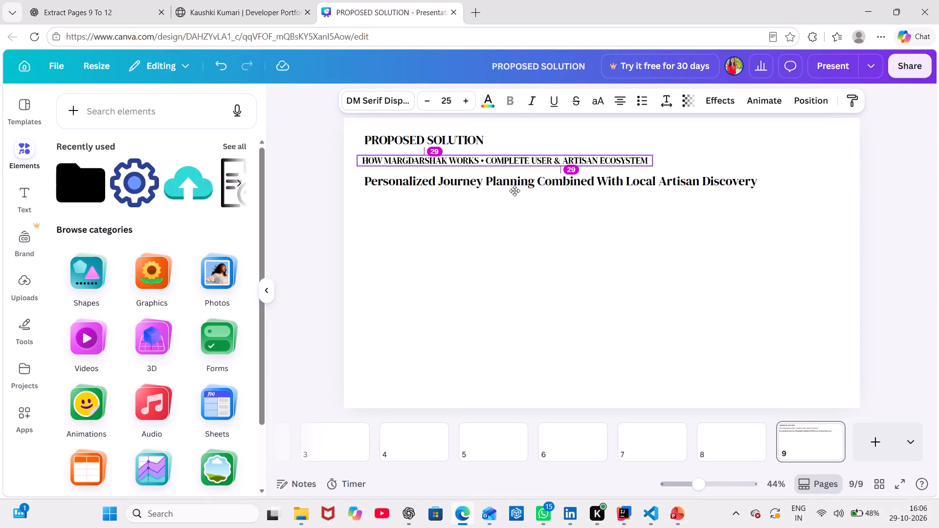
drag(514, 191, 515, 188)
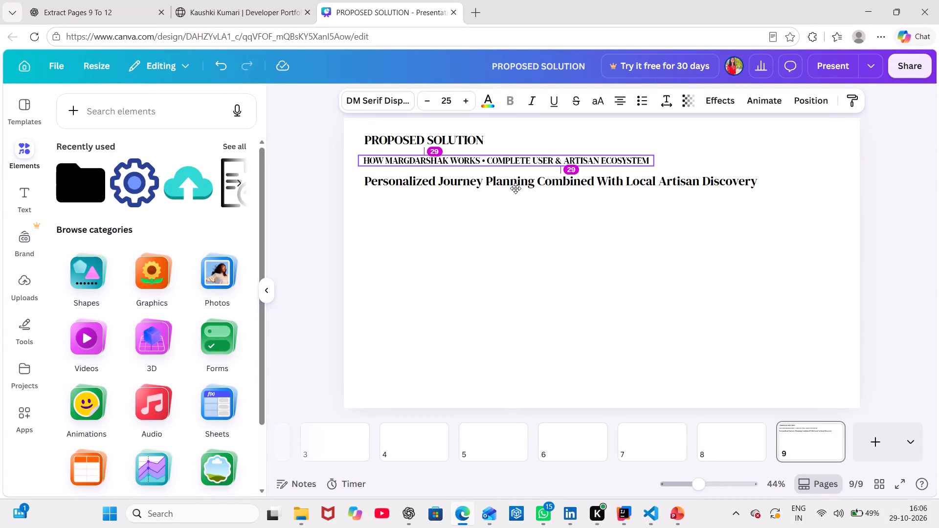
drag(515, 188, 516, 188)
click(498, 248)
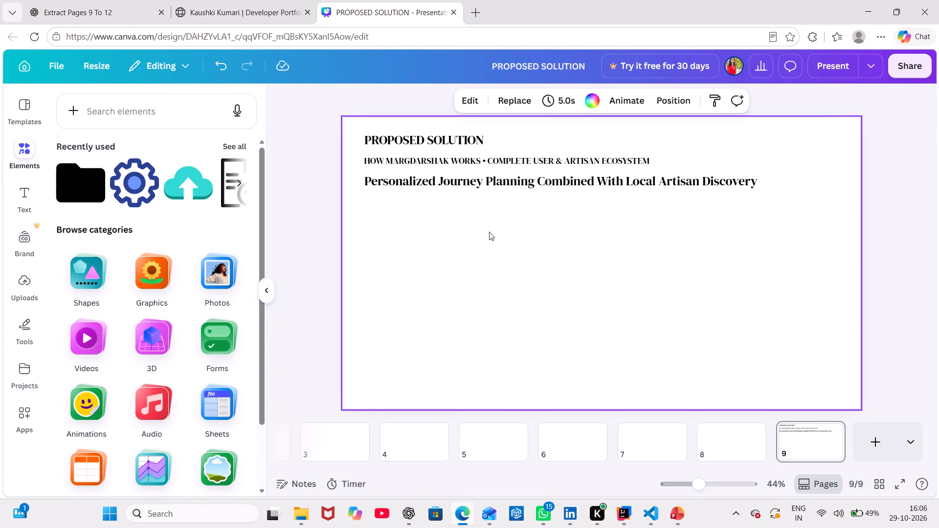
Set the "Personalized Journey Planning" line's font size to 25 and left-align it directly beneath the "HOW MARGDARSHAK WORKS" line.
click(470, 182)
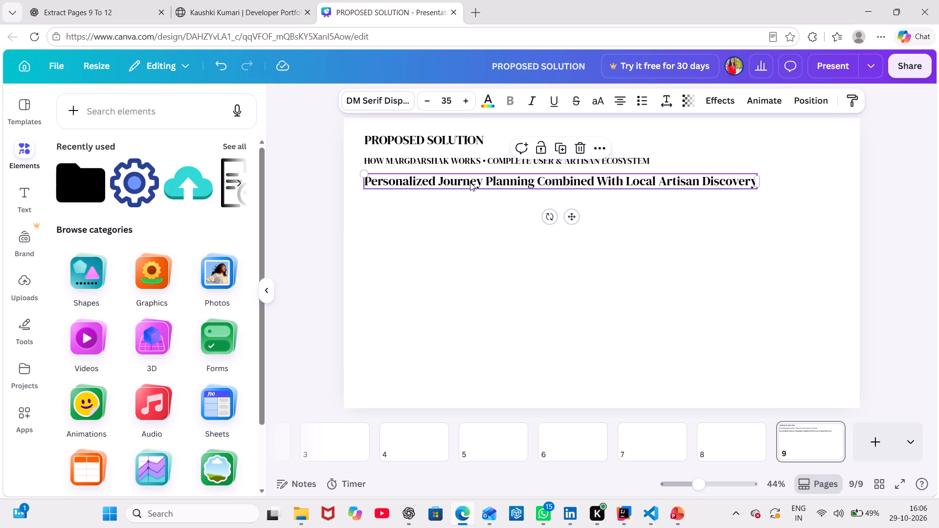
triple_click(431, 100)
triple_click(431, 100)
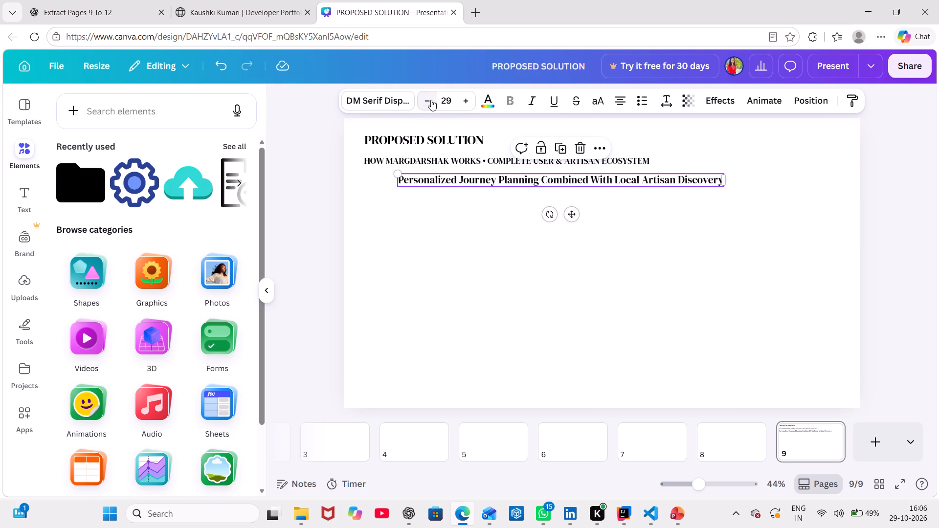
drag(576, 214, 552, 211)
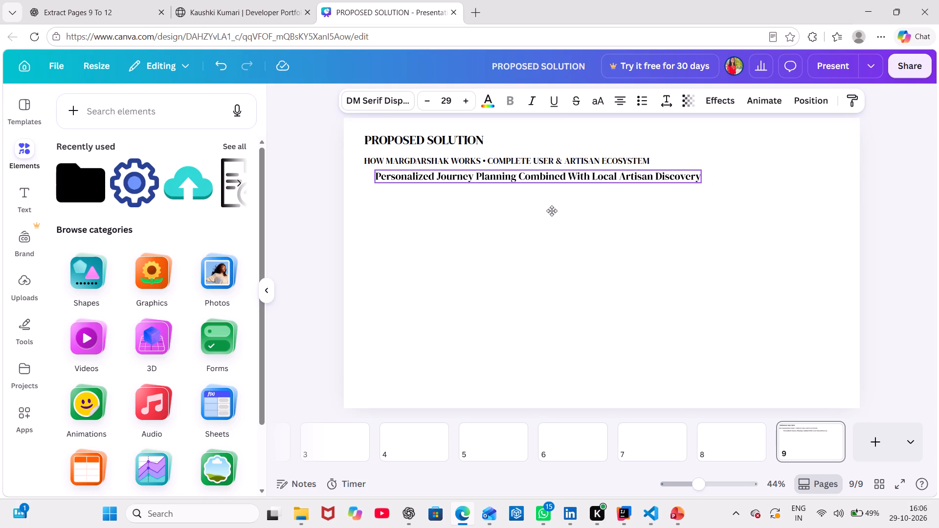
drag(552, 211, 541, 208)
triple_click(434, 104)
double_click(434, 104)
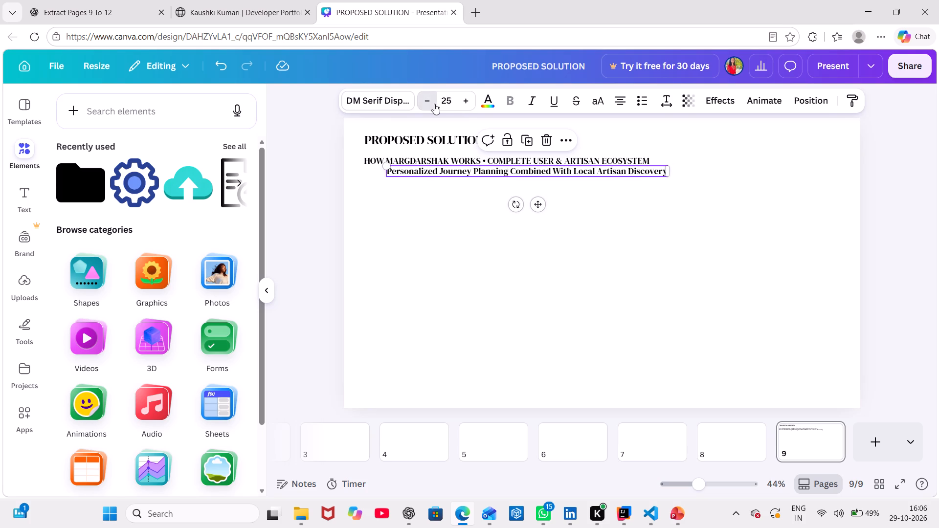
click(536, 210)
drag(536, 210, 514, 210)
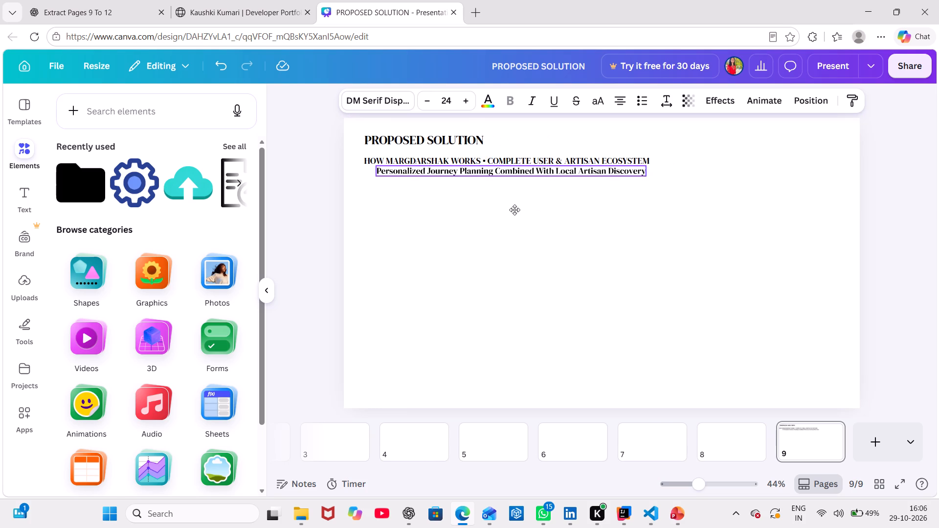
drag(514, 210, 509, 213)
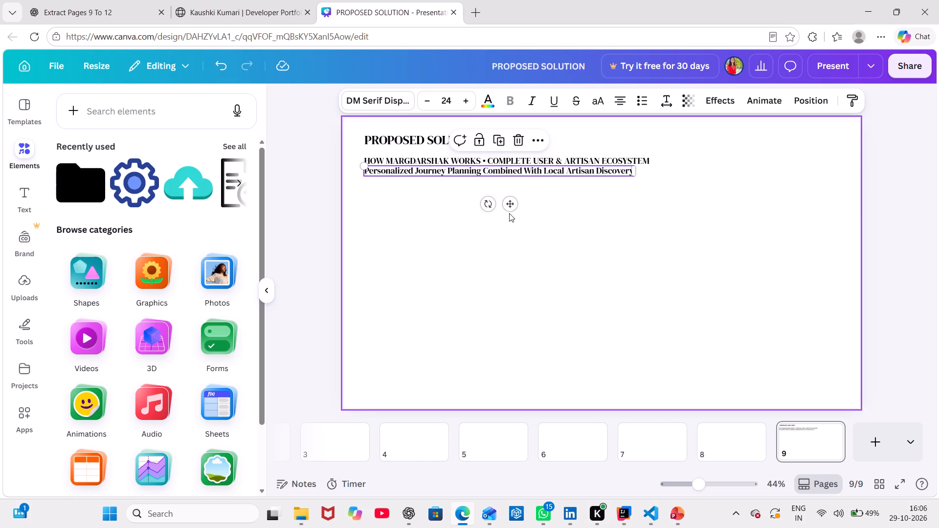
click(468, 100)
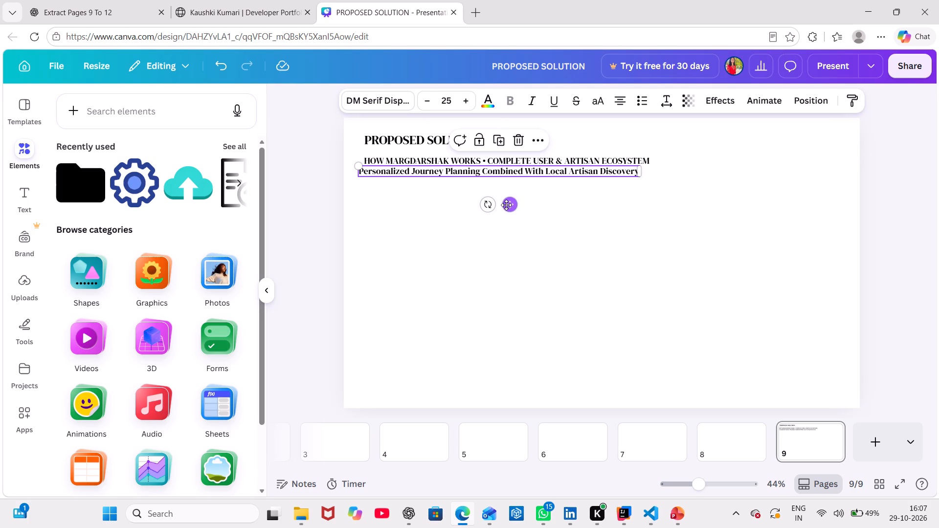
drag(506, 205, 512, 209)
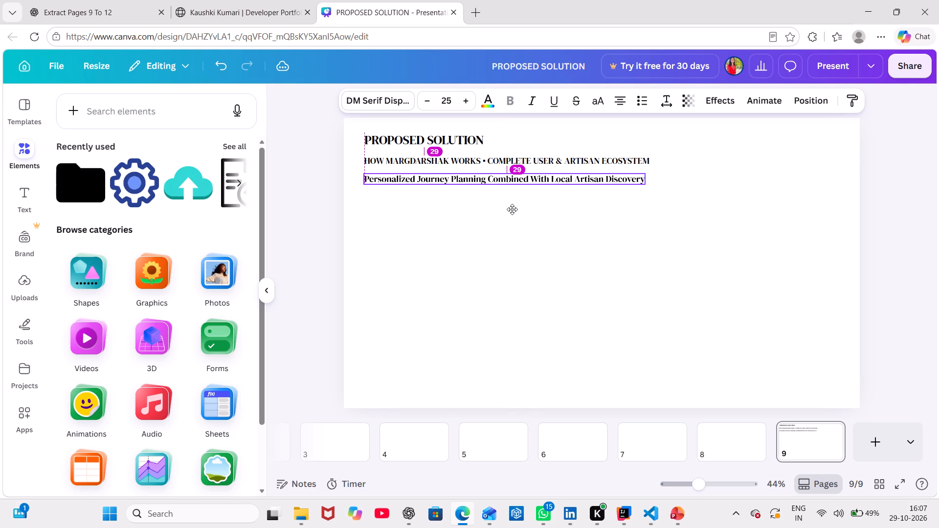
drag(512, 209, 513, 208)
click(509, 270)
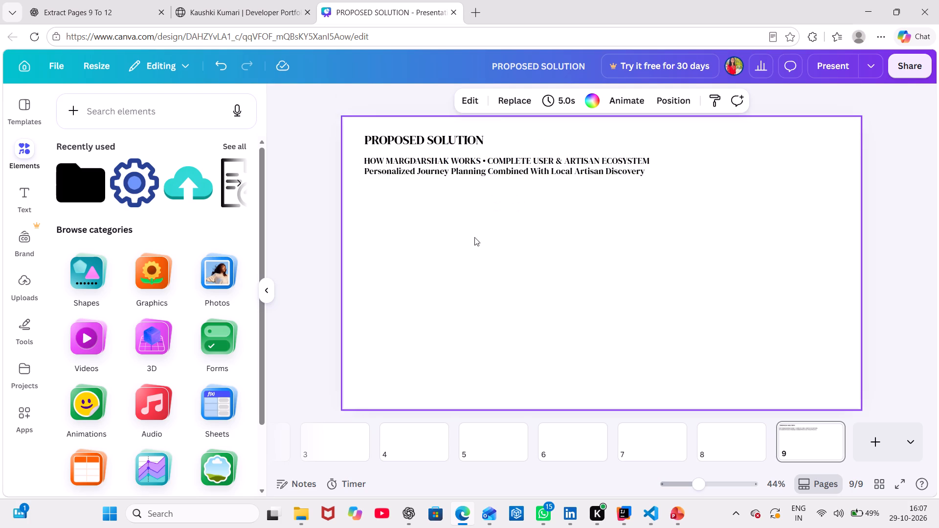
Change the font of the "HOW MARGDARSHAK WORKS" line to DM Sans and widen its text box to fit one line.
click(428, 137)
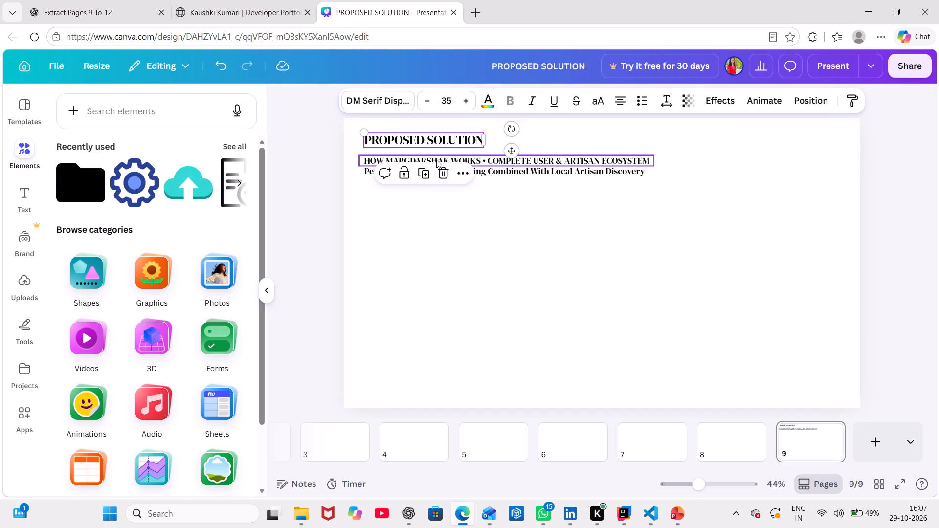
click(439, 157)
click(380, 101)
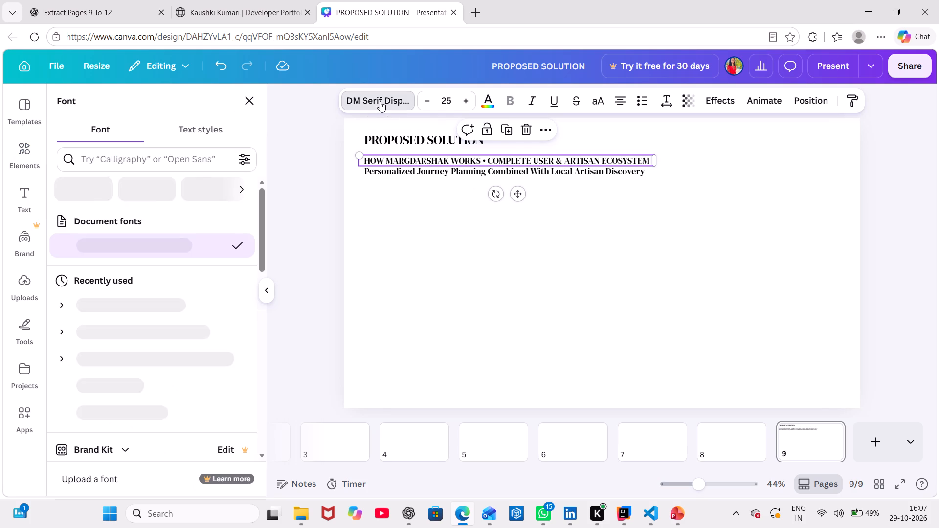
triple_click(413, 160)
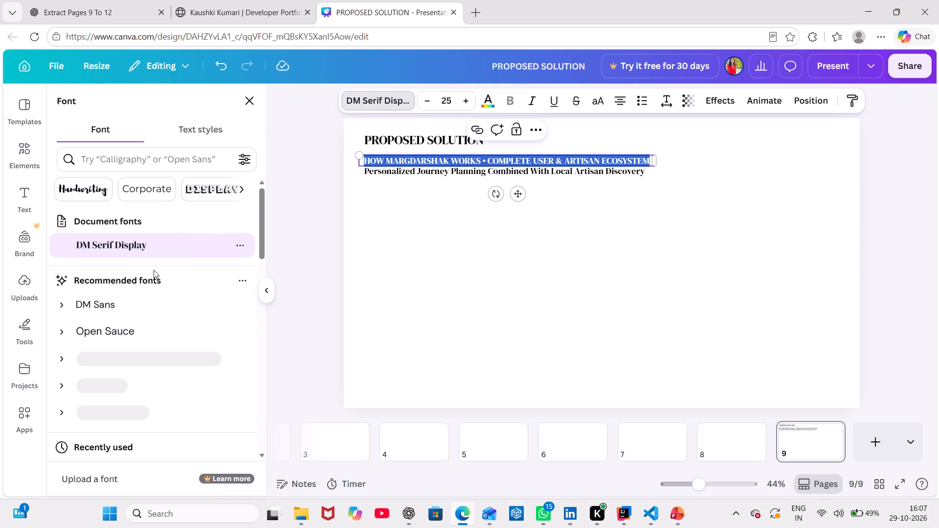
click(114, 307)
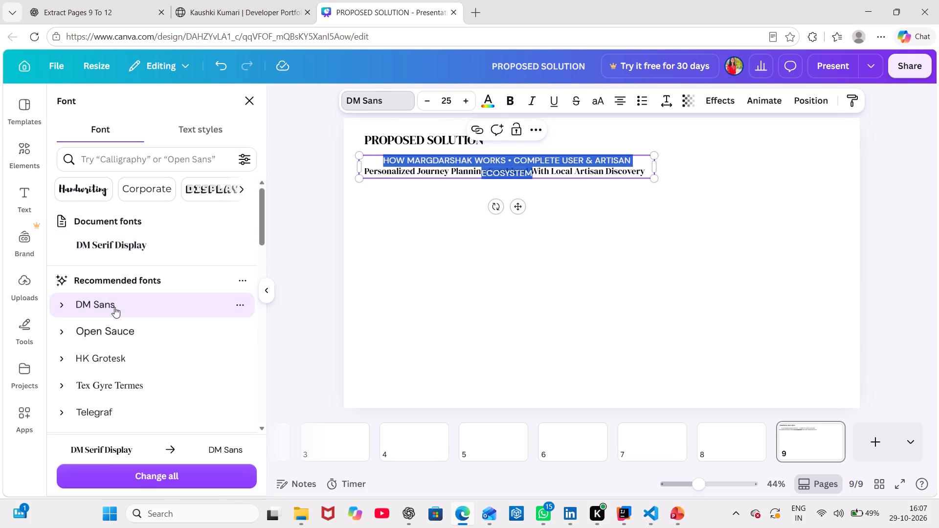
drag(656, 166, 667, 165)
click(571, 250)
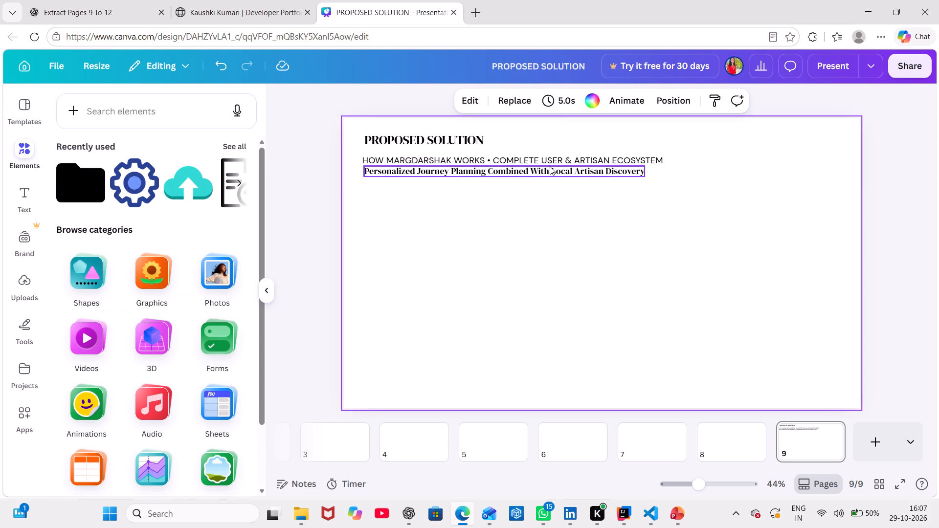
Nudge the "HOW MARGDARSHAK WORKS" line to align its text with the heading's left edge.
click(544, 156)
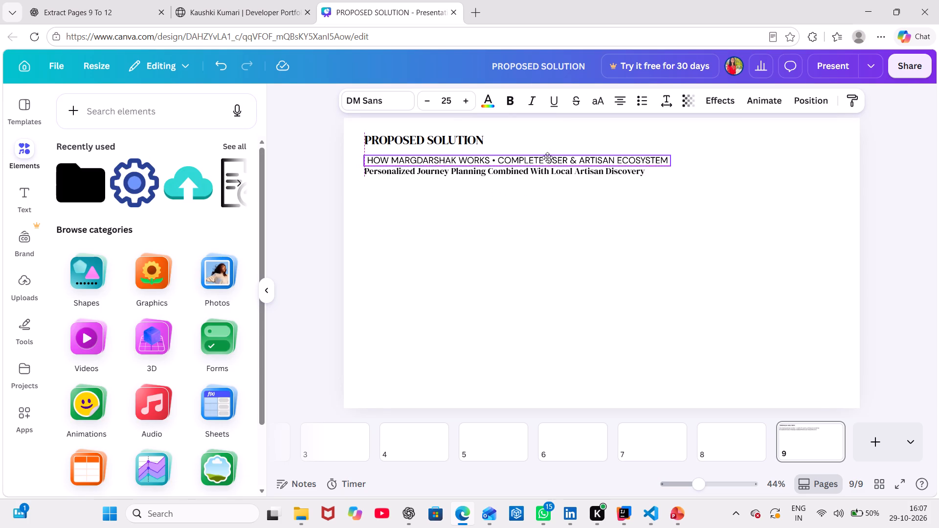
click(553, 206)
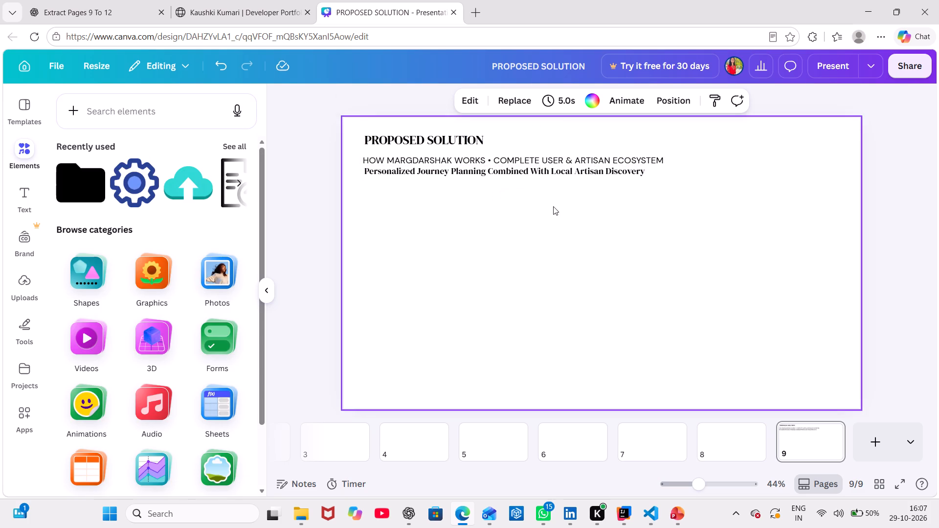
Change the font of the "Personalized Journey Planning" line to DM Sans.
triple_click(494, 175)
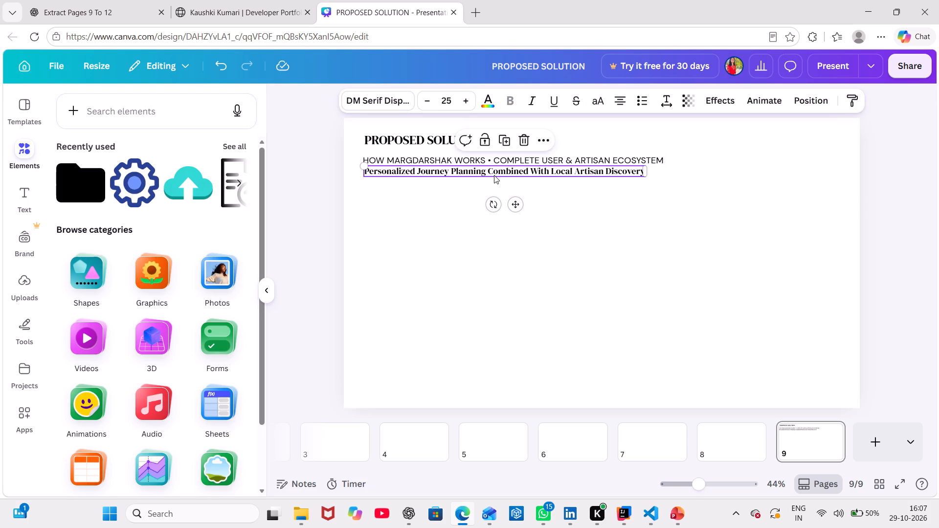
click(386, 95)
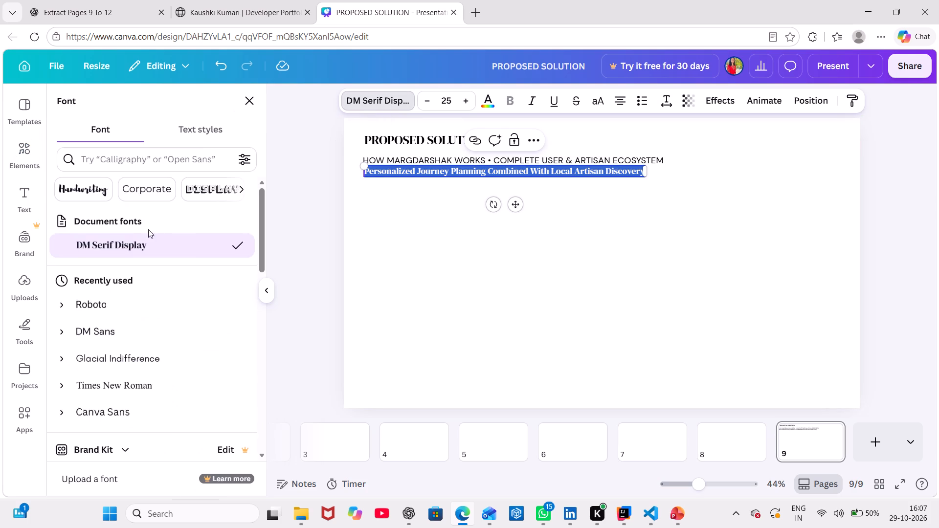
click(135, 248)
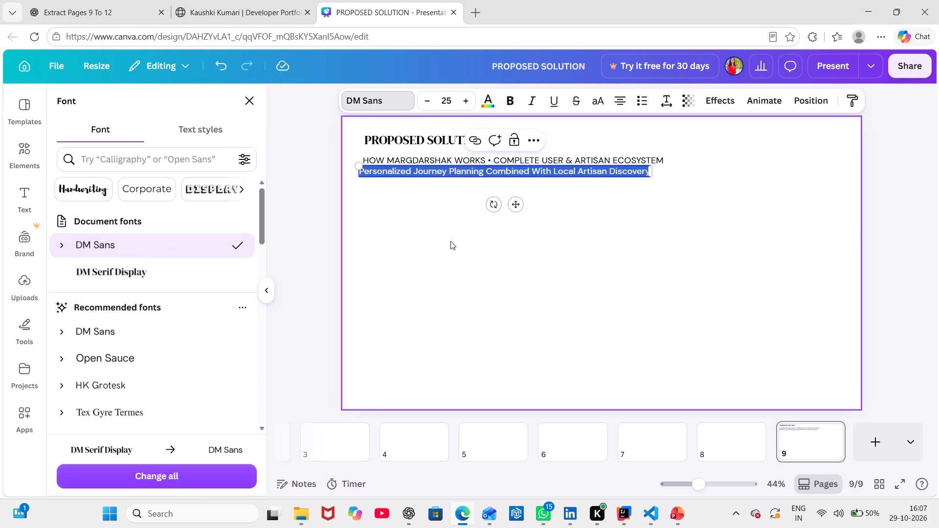
Align the "Personalized Journey Planning" line with the heading's left edge and make it bold.
click(516, 205)
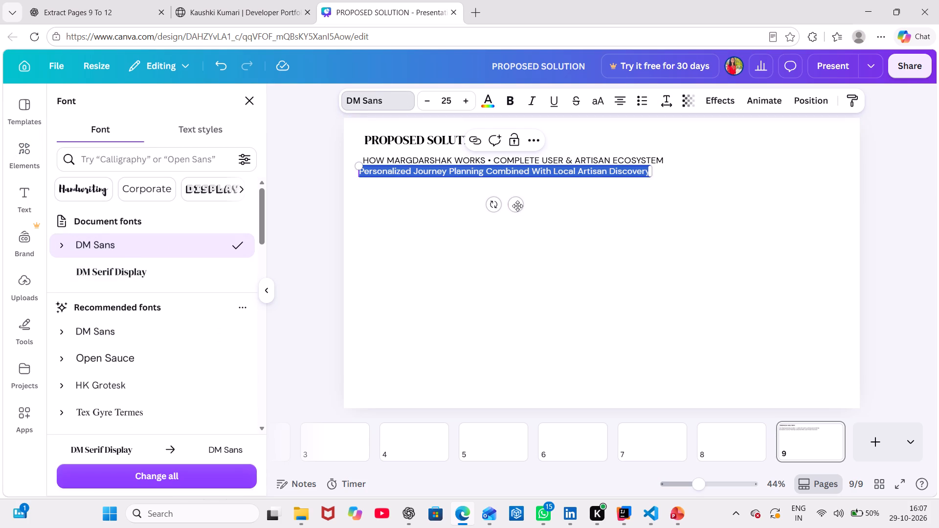
triple_click(501, 170)
click(510, 98)
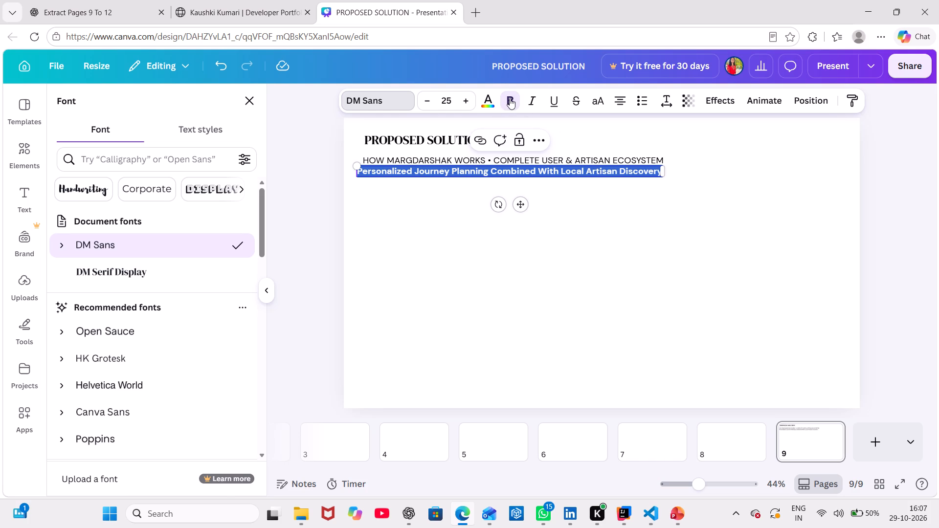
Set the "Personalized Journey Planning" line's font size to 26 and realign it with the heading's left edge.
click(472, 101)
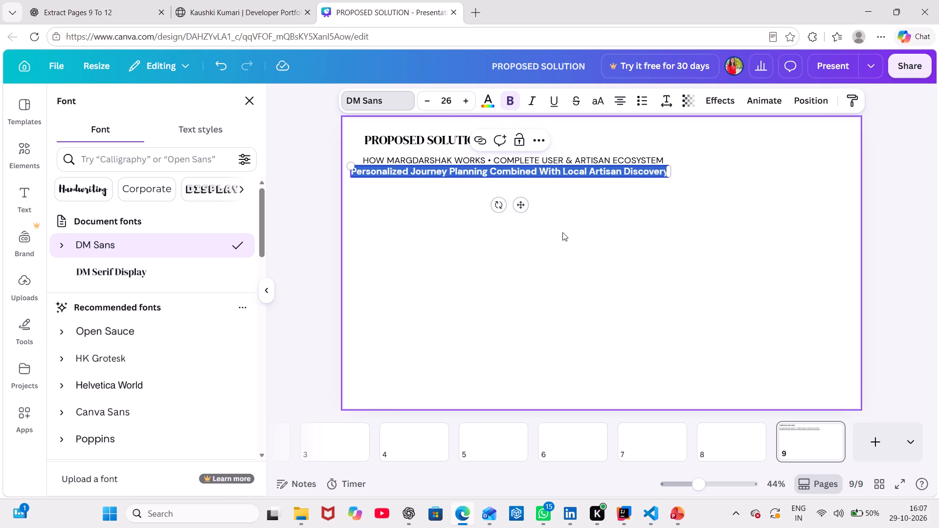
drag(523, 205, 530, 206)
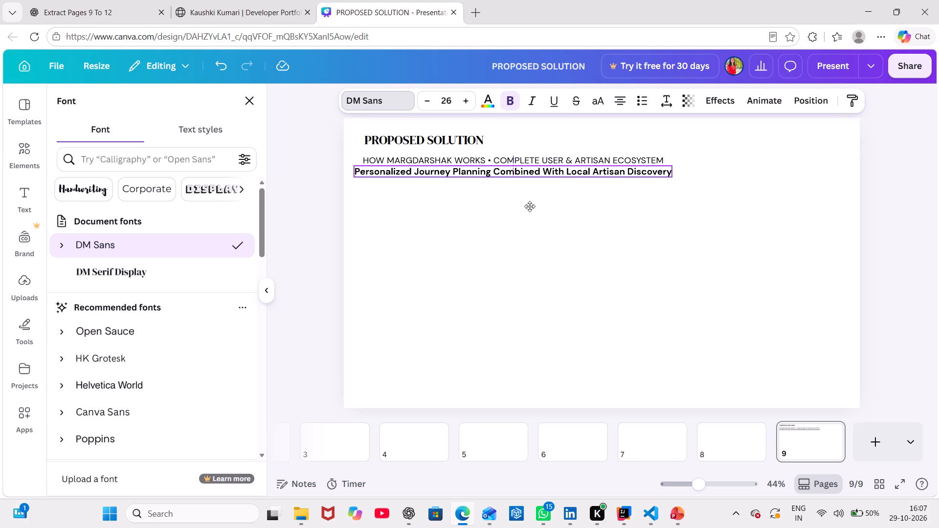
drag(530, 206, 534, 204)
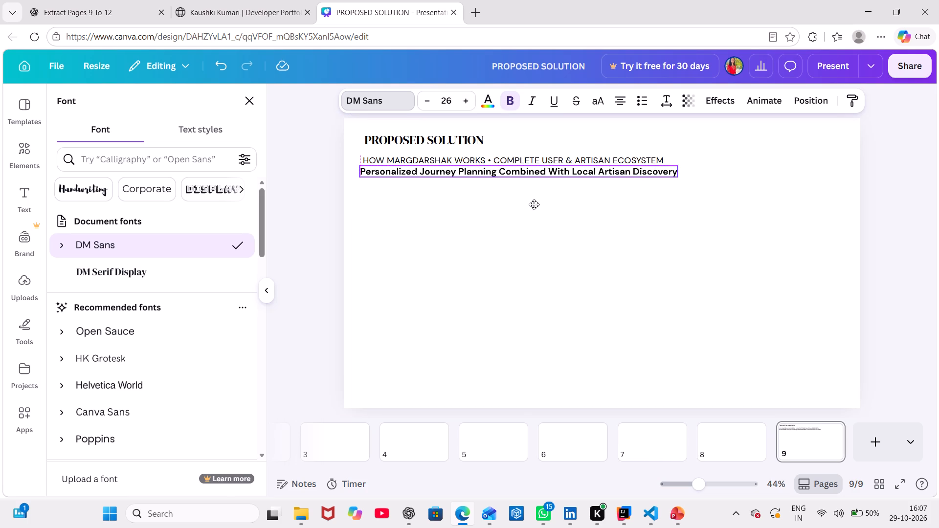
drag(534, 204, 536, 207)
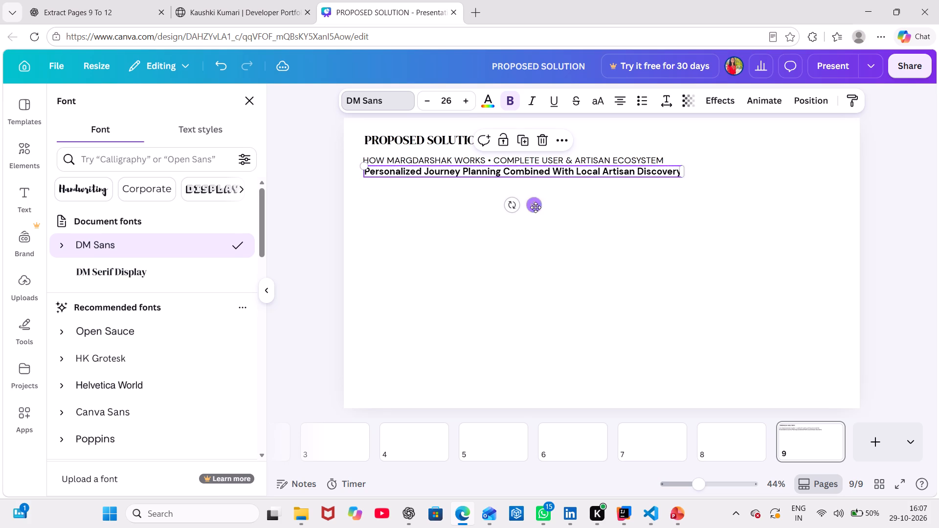
Set the "Personalized Journey Planning" line's font size to 25 and align its left edge with the heading.
click(437, 97)
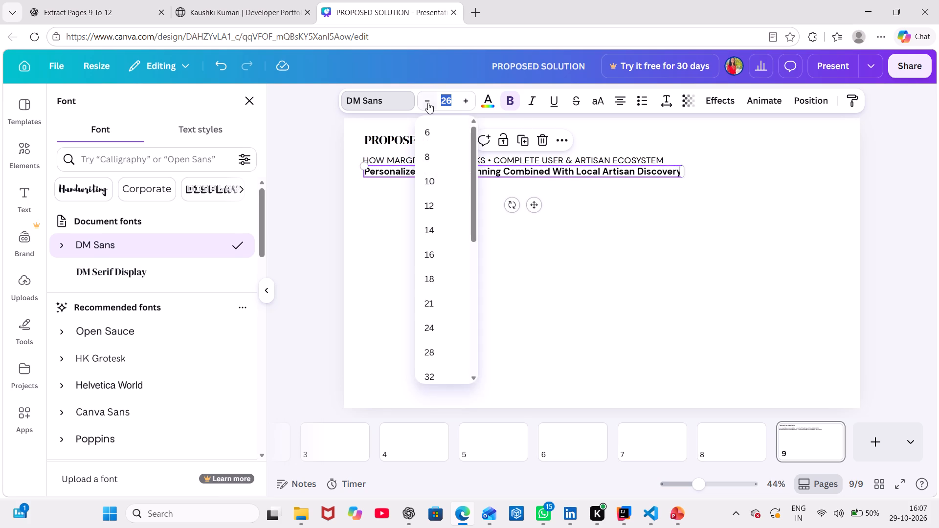
click(428, 103)
drag(536, 202, 530, 203)
click(567, 255)
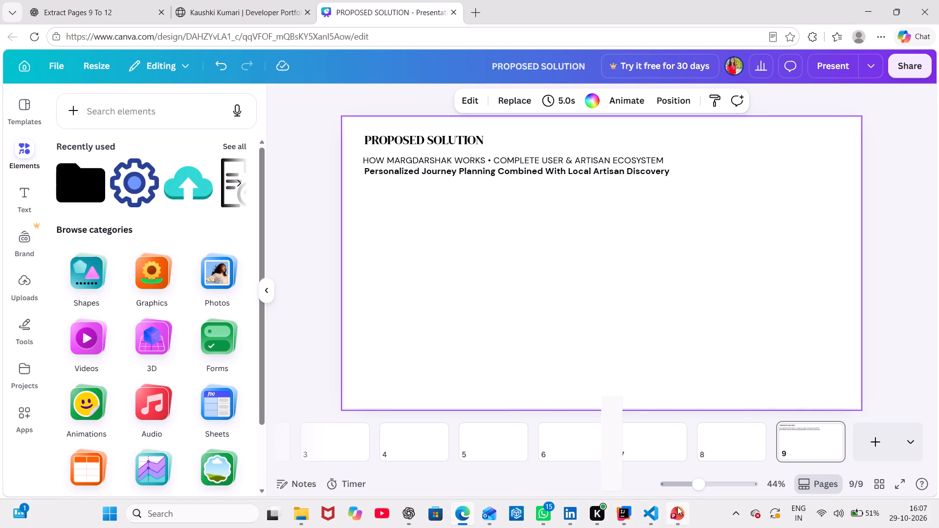
Examine the layout of the "PROPOSED SOLUTION" slide in the PowerPoint presentation and return to the Canva design.
click(654, 452)
click(513, 366)
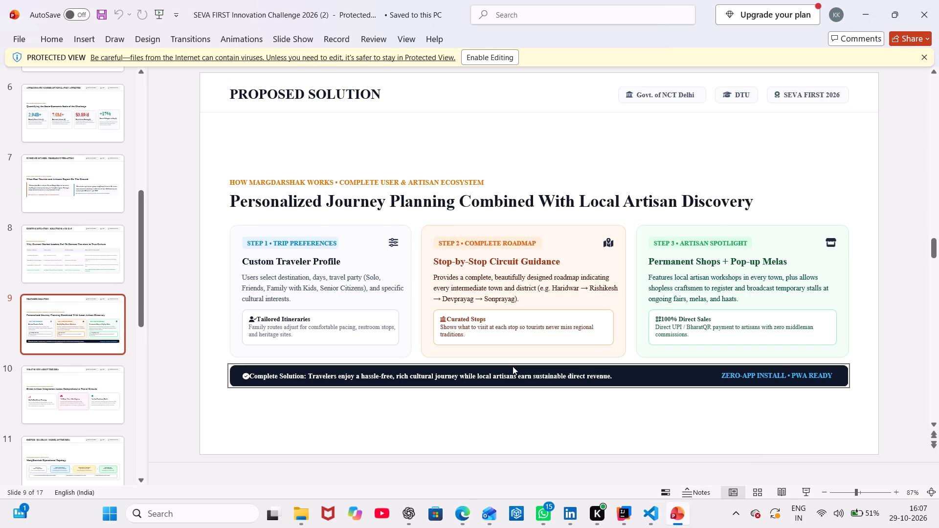
click(407, 432)
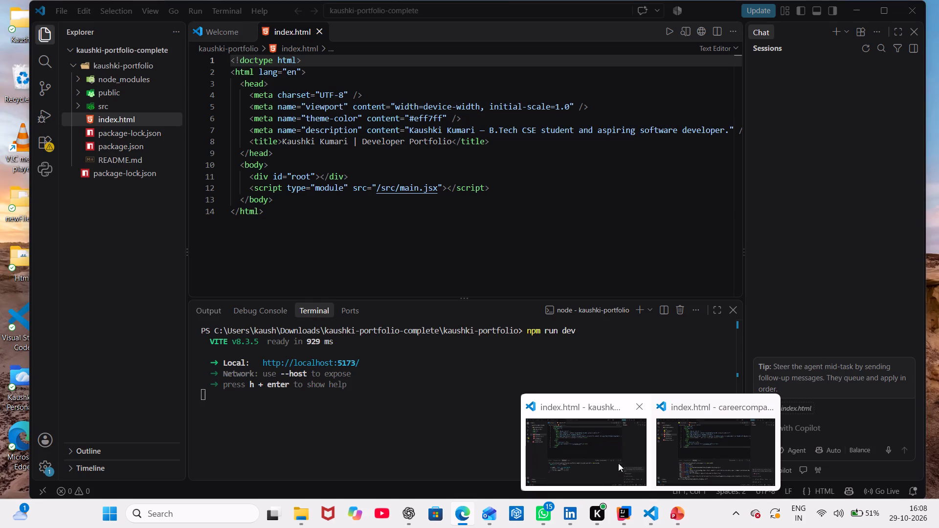
click(677, 487)
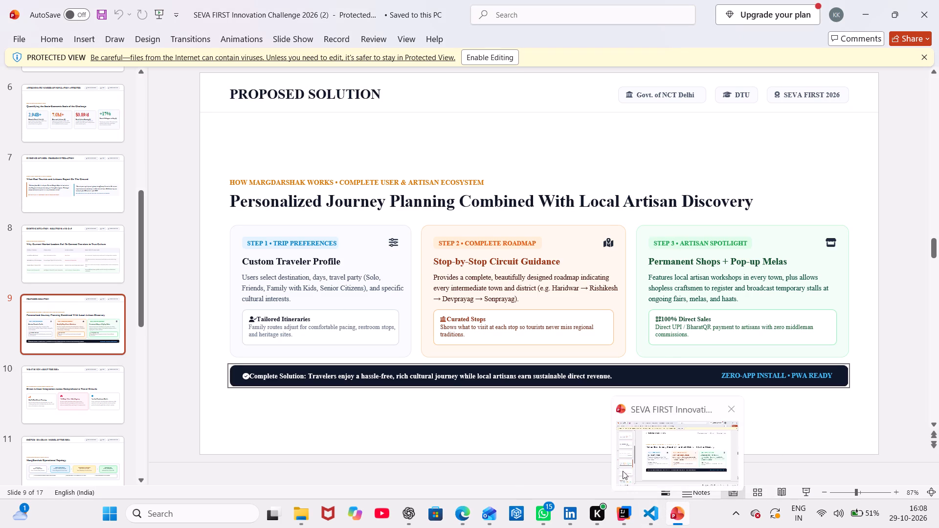
click(650, 461)
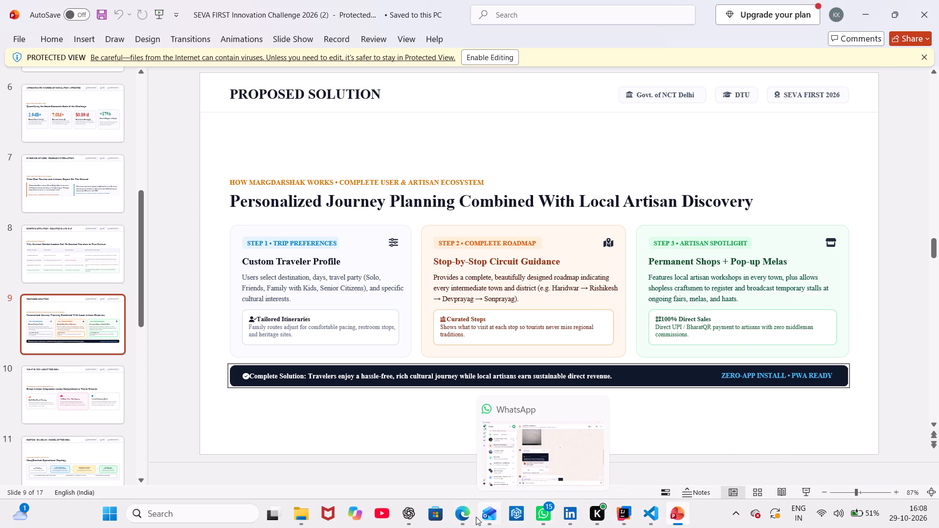
click(467, 469)
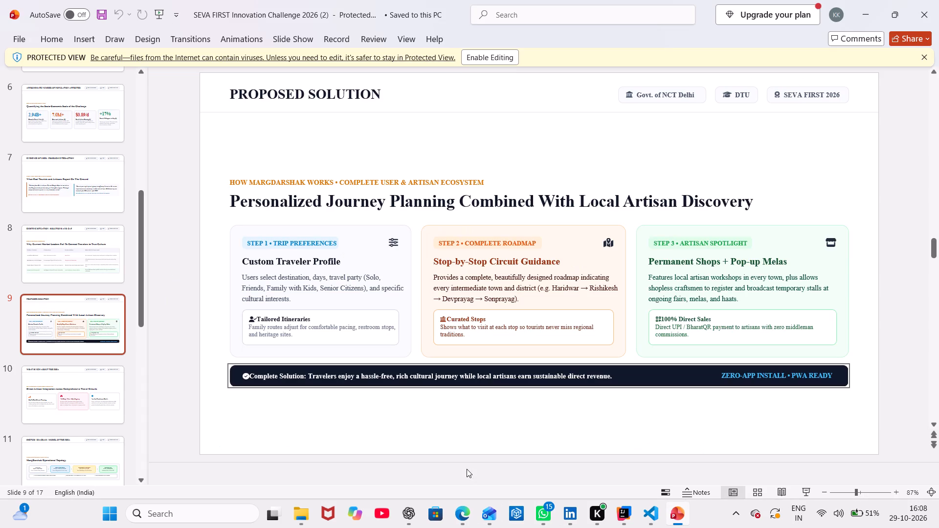
click(386, 266)
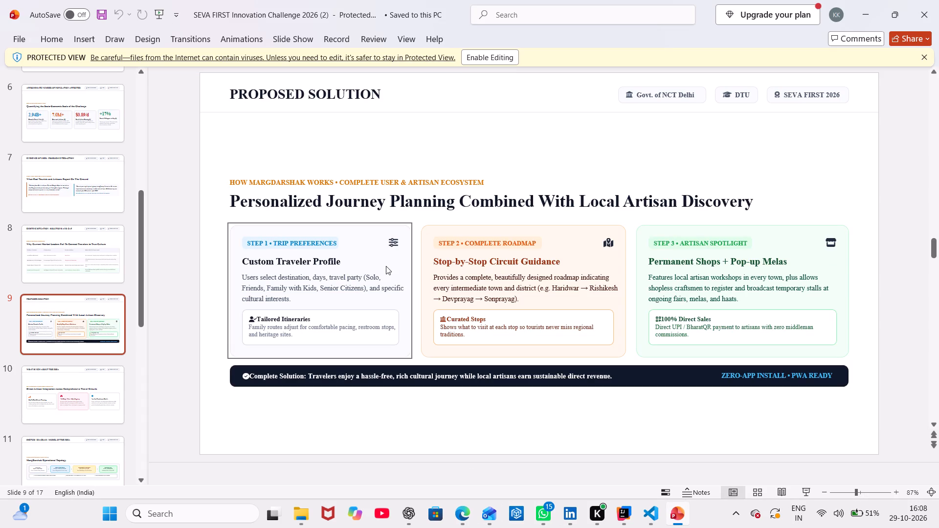
click(386, 266)
click(386, 266)
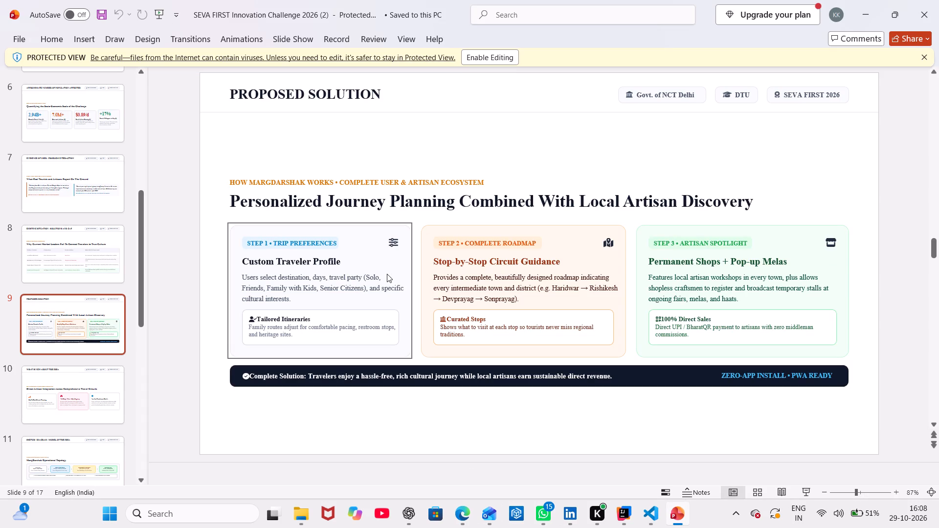
click(386, 267)
click(467, 456)
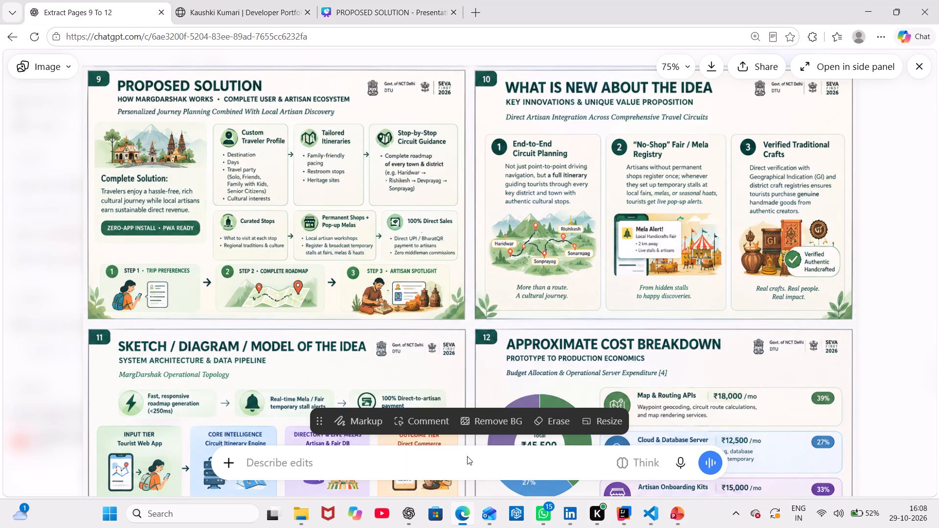
click(405, 0)
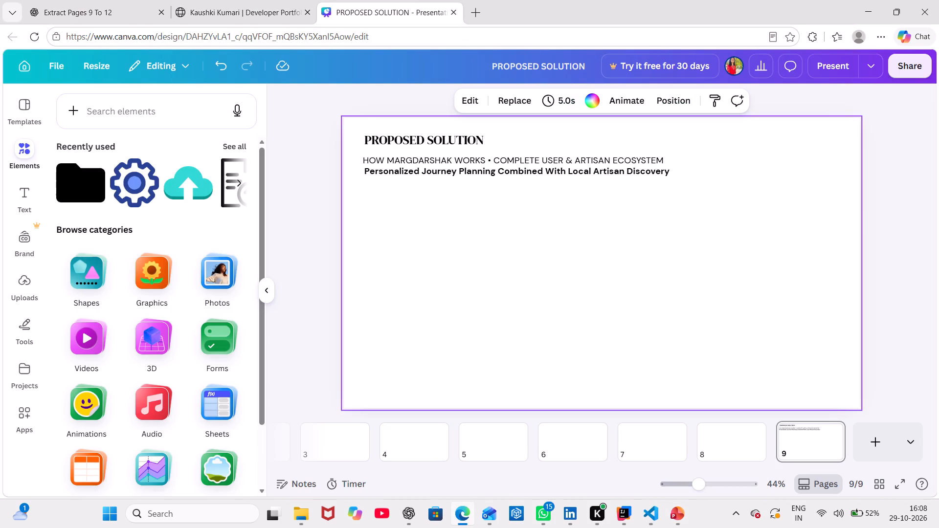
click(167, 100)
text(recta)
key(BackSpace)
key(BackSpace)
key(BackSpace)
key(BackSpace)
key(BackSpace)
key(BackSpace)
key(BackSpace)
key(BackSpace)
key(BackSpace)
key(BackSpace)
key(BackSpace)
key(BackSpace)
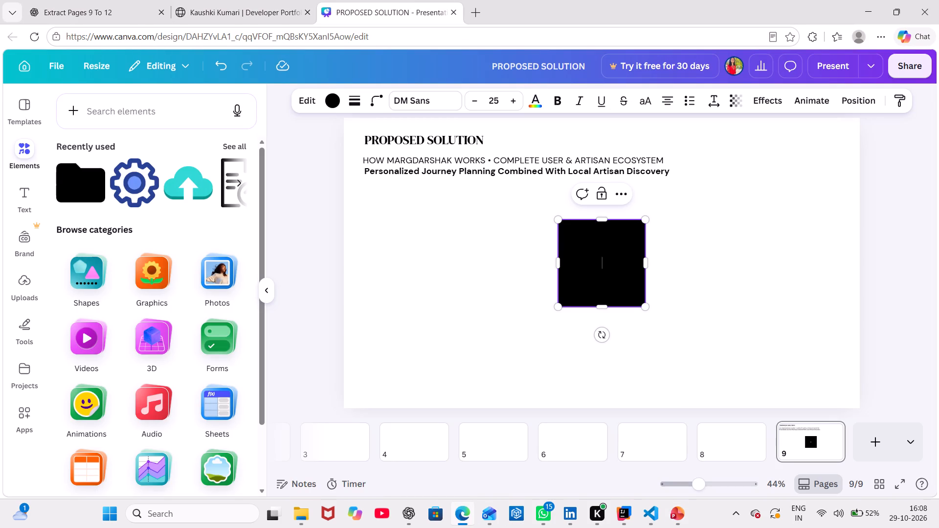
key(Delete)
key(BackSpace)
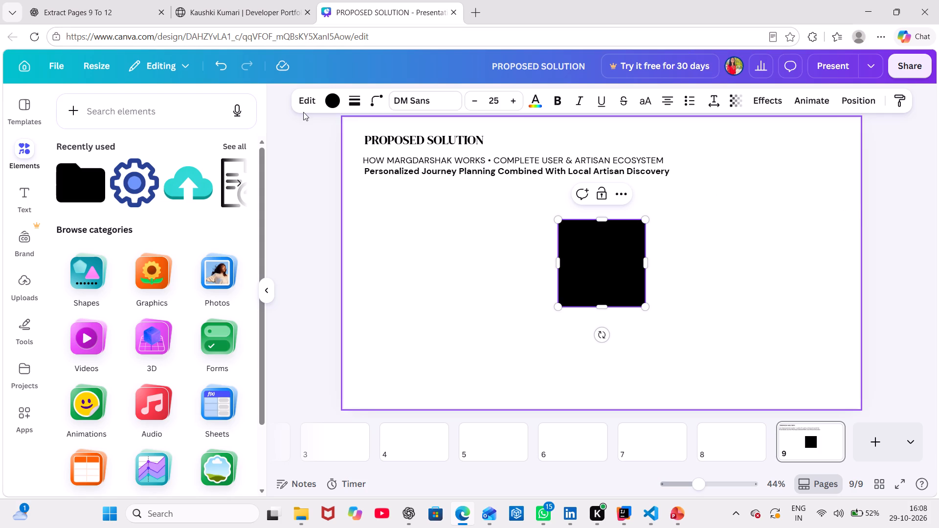
Search the design elements for "rectangle".
click(131, 118)
text(rectangle)
key(Return)
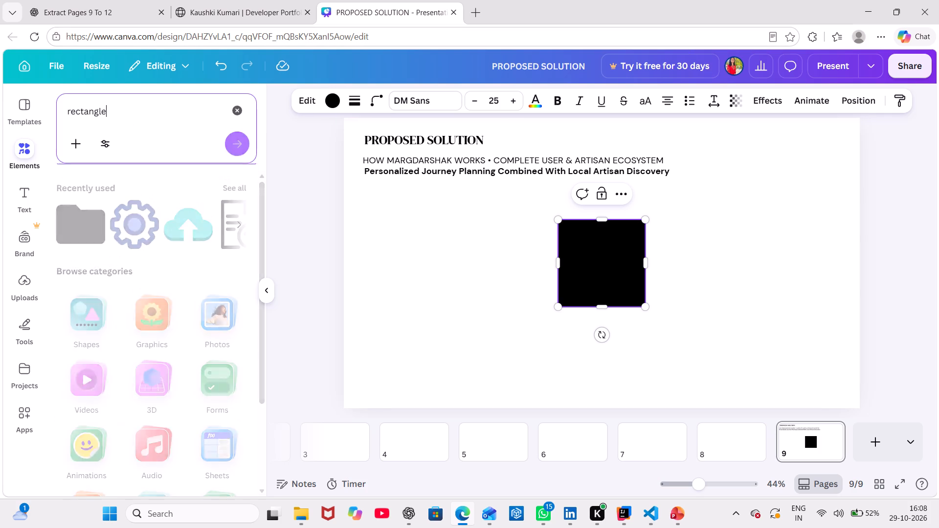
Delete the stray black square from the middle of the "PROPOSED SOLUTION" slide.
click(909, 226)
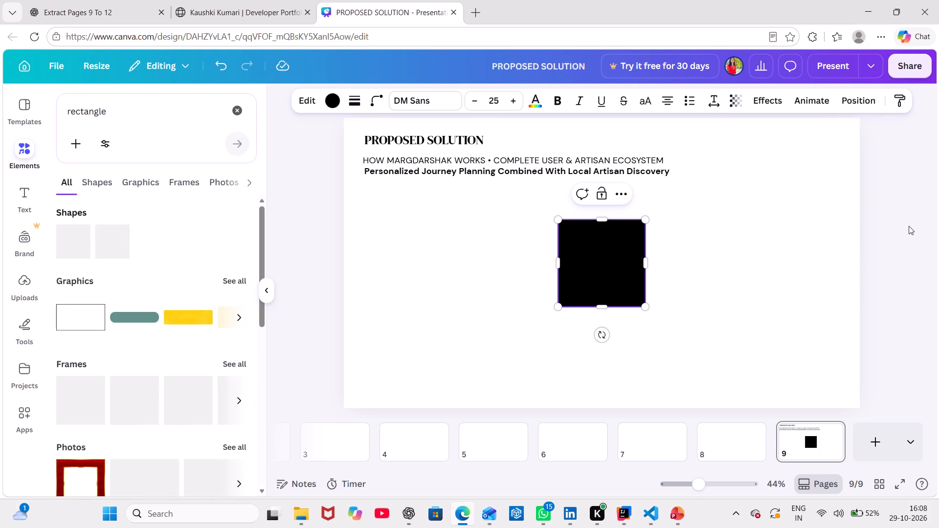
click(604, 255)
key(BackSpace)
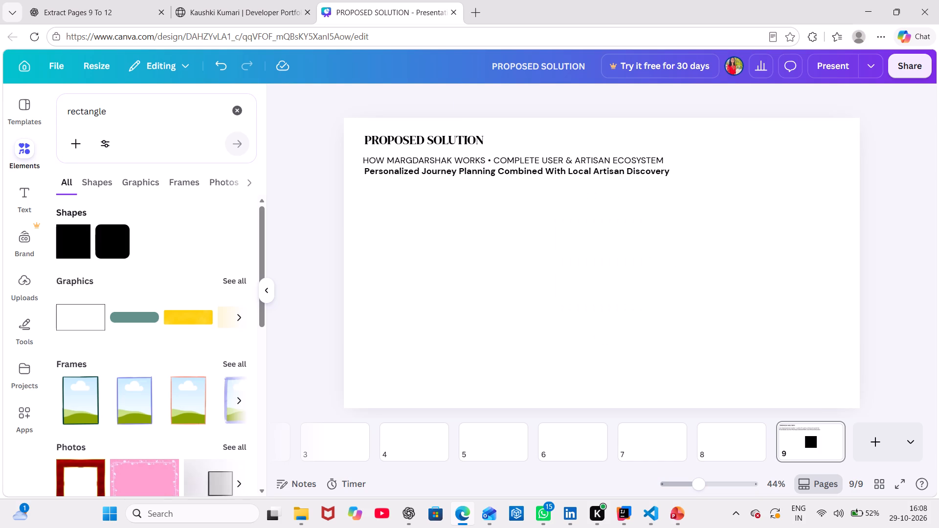
Insert a Rounded Square shape on the "PROPOSED SOLUTION" slide.
click(117, 239)
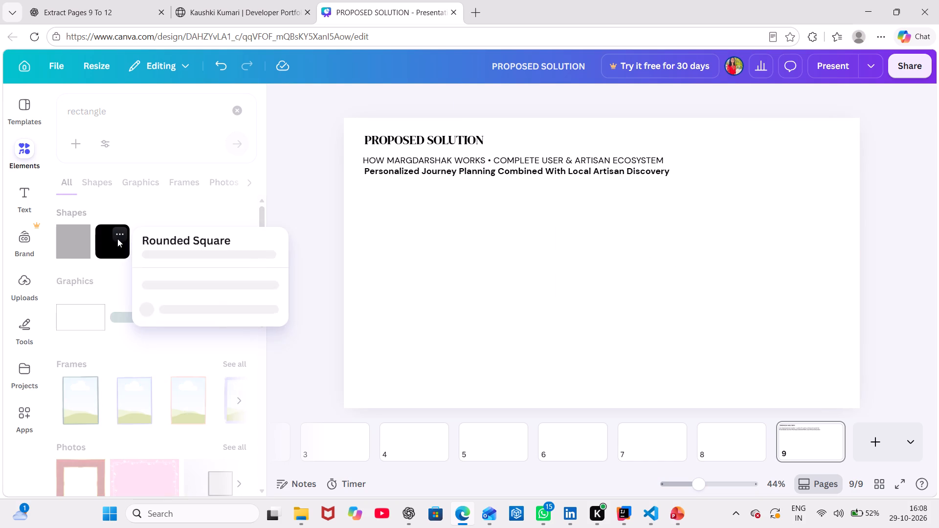
click(117, 239)
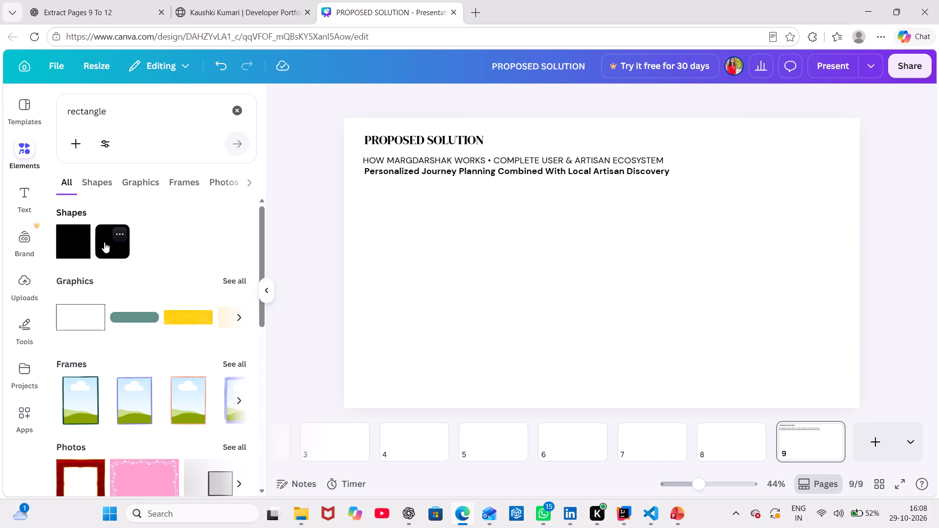
click(103, 243)
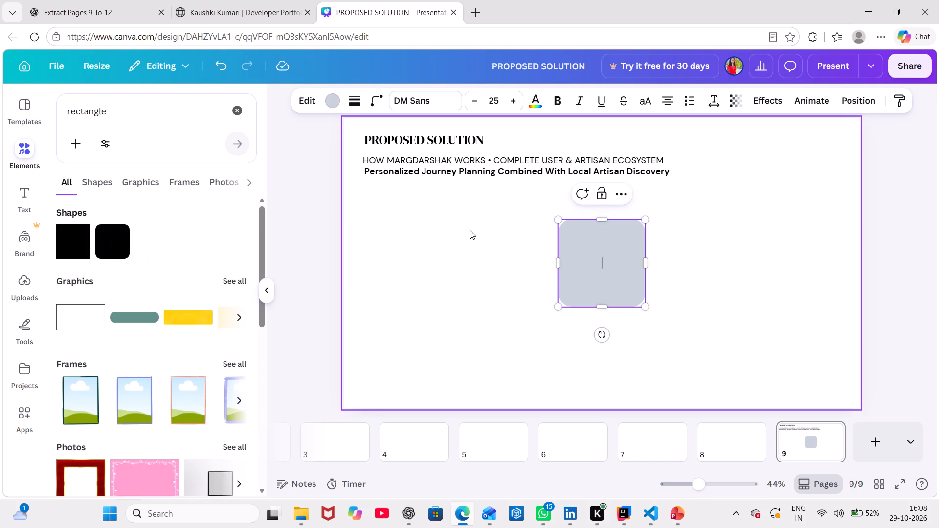
drag(620, 261, 584, 269)
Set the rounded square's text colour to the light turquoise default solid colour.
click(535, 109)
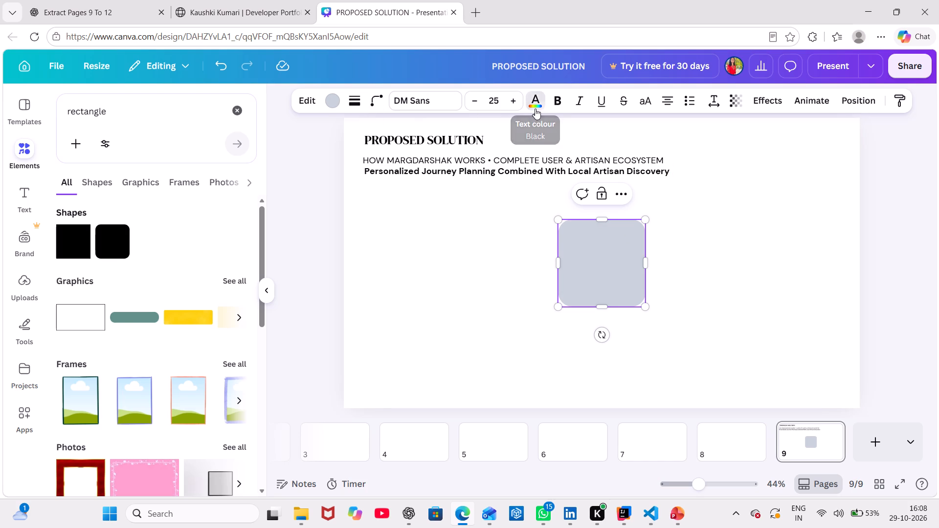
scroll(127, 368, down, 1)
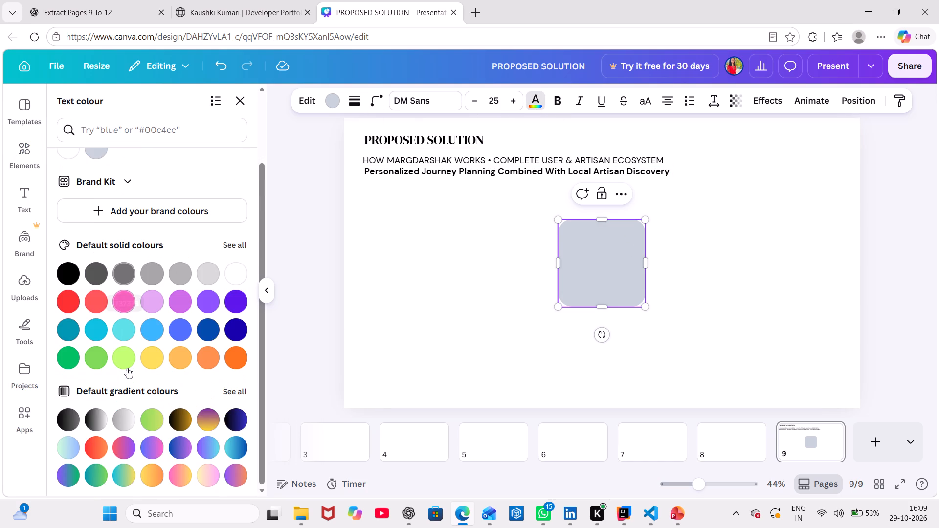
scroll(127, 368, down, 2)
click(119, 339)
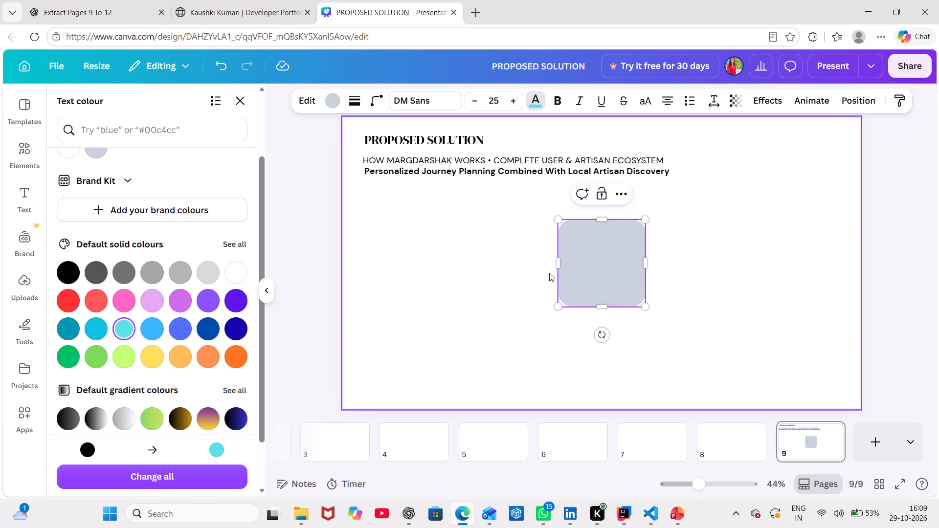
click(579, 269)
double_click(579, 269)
Set the rounded square's text colour to the pale yellow-to-pink default gradient.
scroll(156, 315, up, 1)
scroll(156, 315, down, 2)
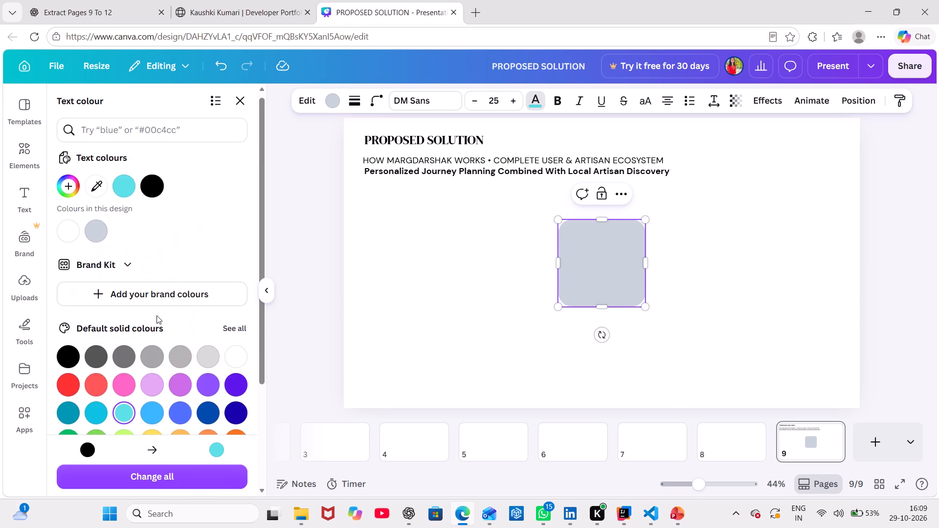
scroll(156, 315, down, 1)
click(214, 413)
double_click(214, 413)
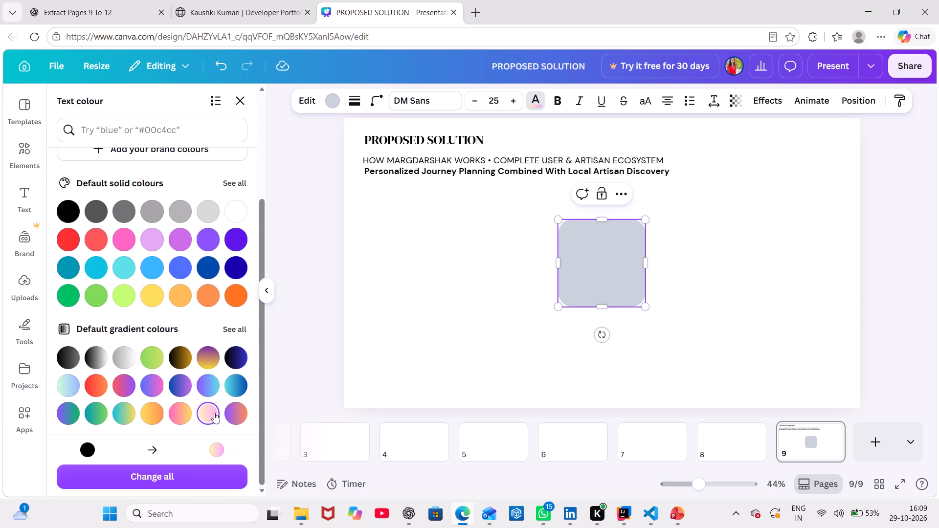
click(318, 302)
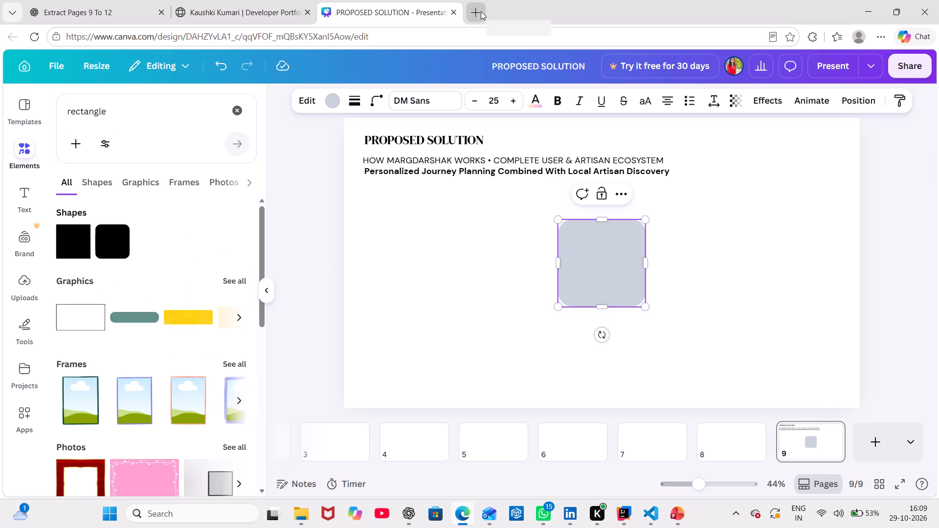
Leave the "PROPOSED SOLUTION" design and return to the Canva home page.
click(30, 59)
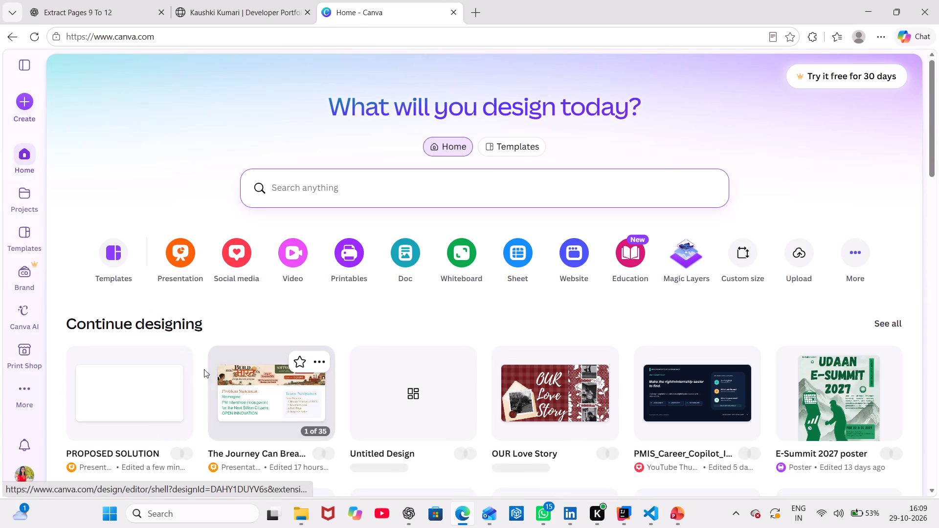
Open the "PROPOSED SOLUTION" and "The Journey Can Break After a User Logs In" designs from the Canva home page.
click(145, 402)
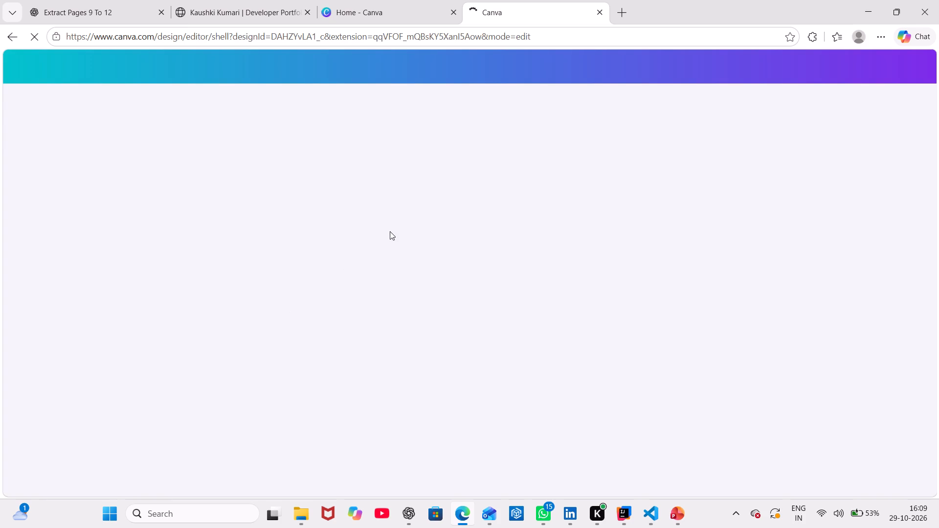
click(405, 6)
click(288, 401)
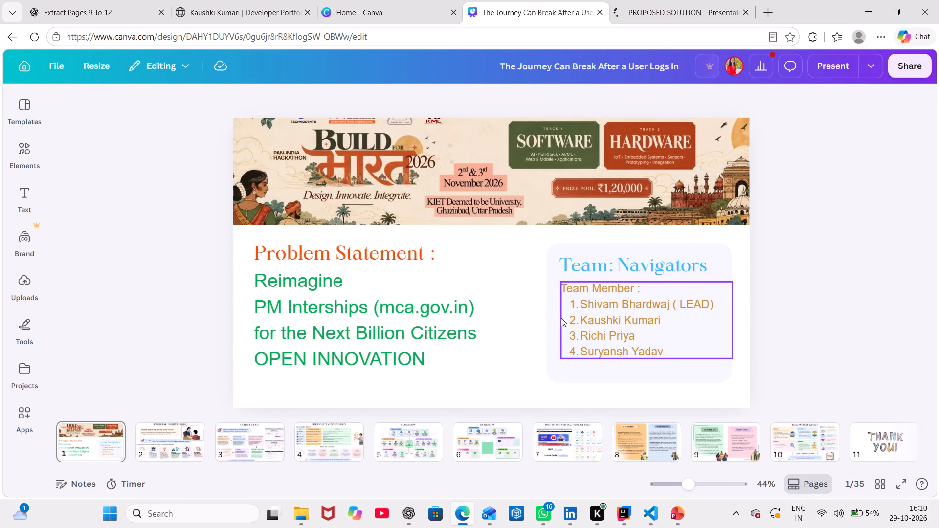
Copy the purple "Past Selections and Find the Gap" background box from WORKFLOW page 6 onto page 9 of the "PROPOSED SOLUTION" design.
click(504, 435)
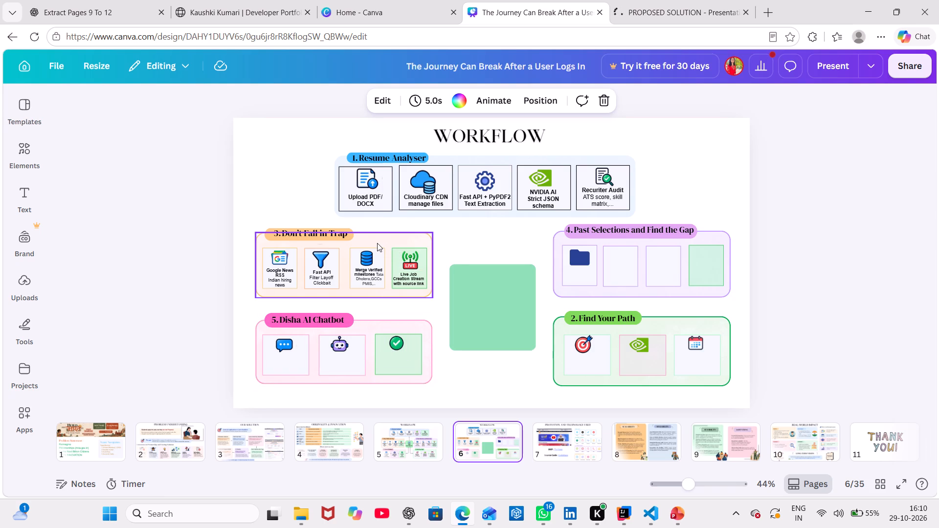
click(557, 241)
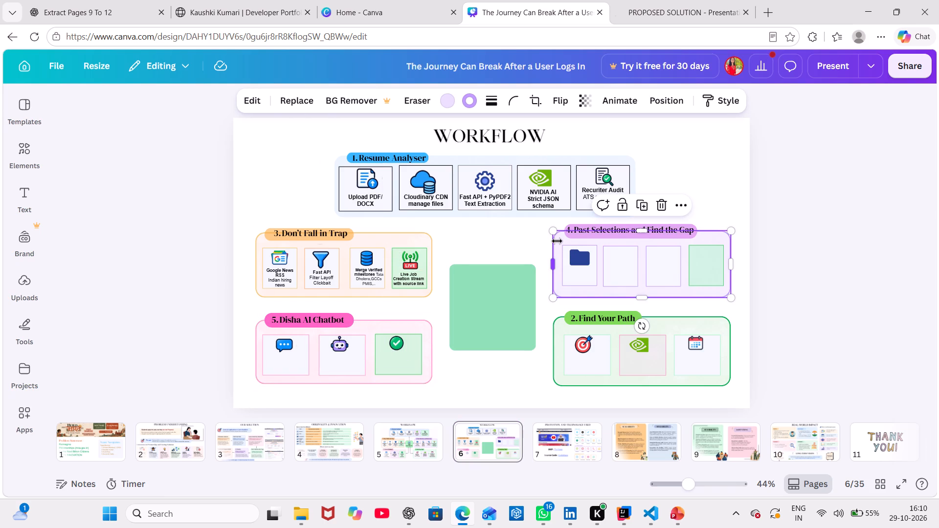
key(ctrl+c)
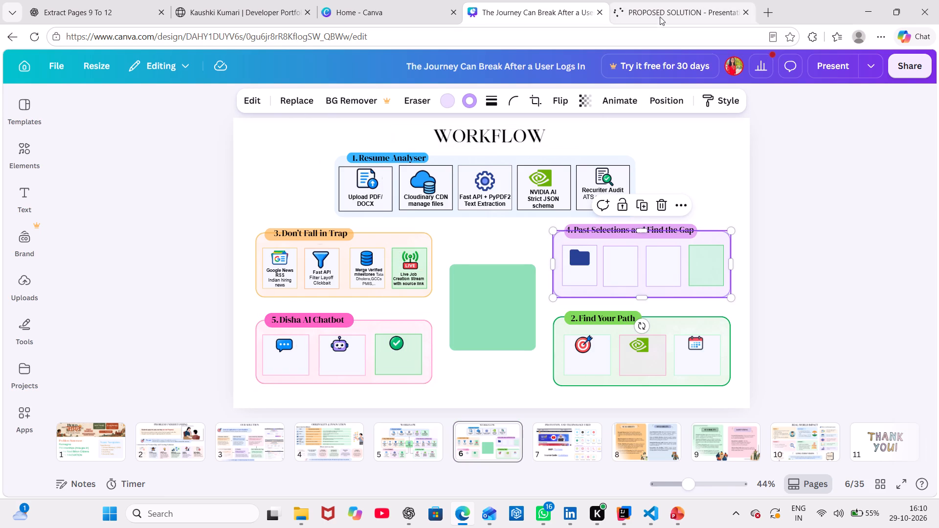
click(660, 15)
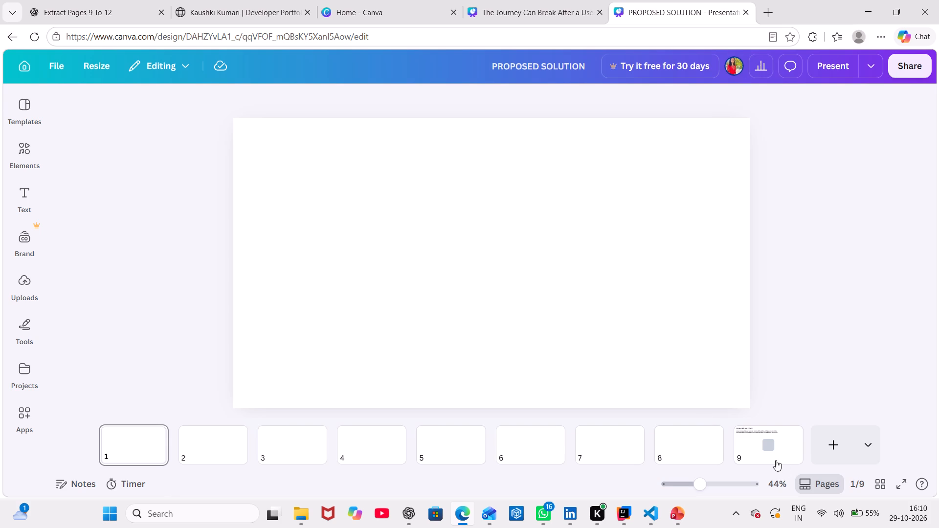
click(794, 462)
click(546, 345)
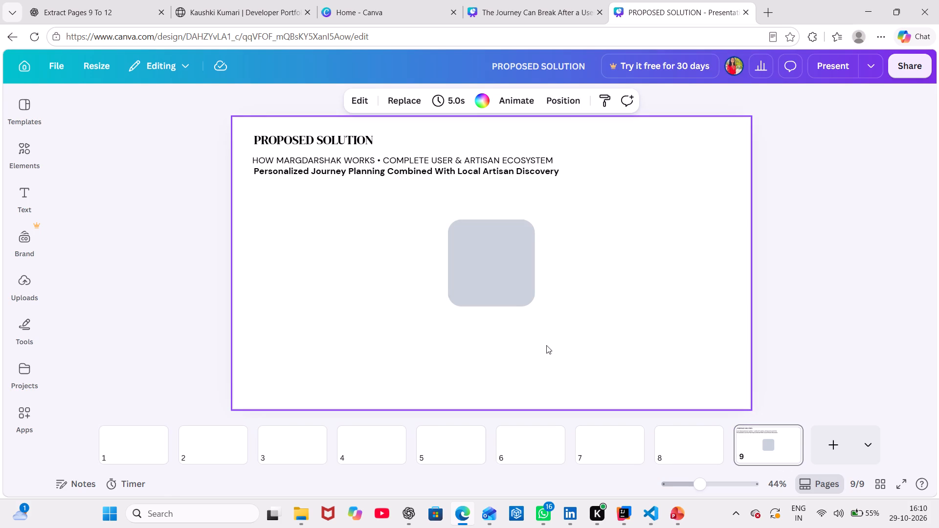
key(ctrl+v)
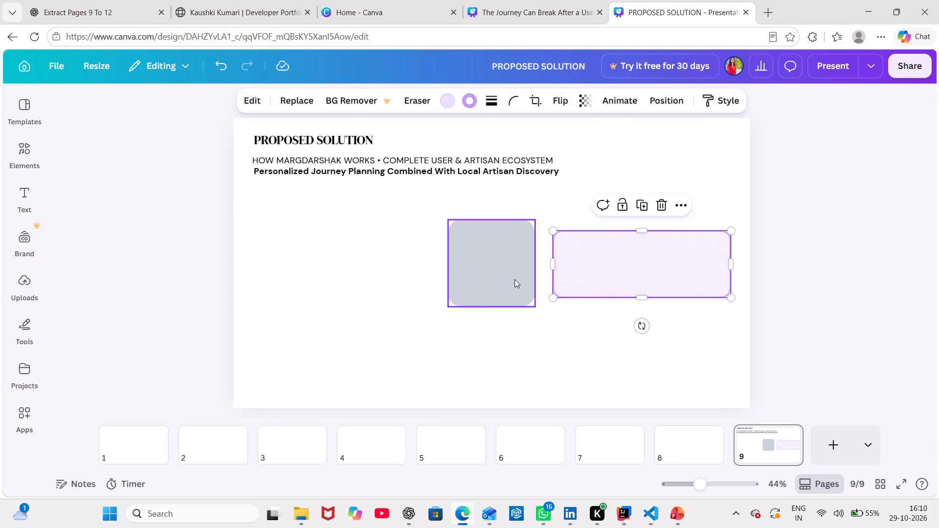
Delete the grey rounded square from the "PROPOSED SOLUTION" slide.
click(514, 279)
key(BackSpace)
Place the purple box at the slide's left side below the subtitle, making it taller and slightly narrower.
drag(643, 270, 492, 277)
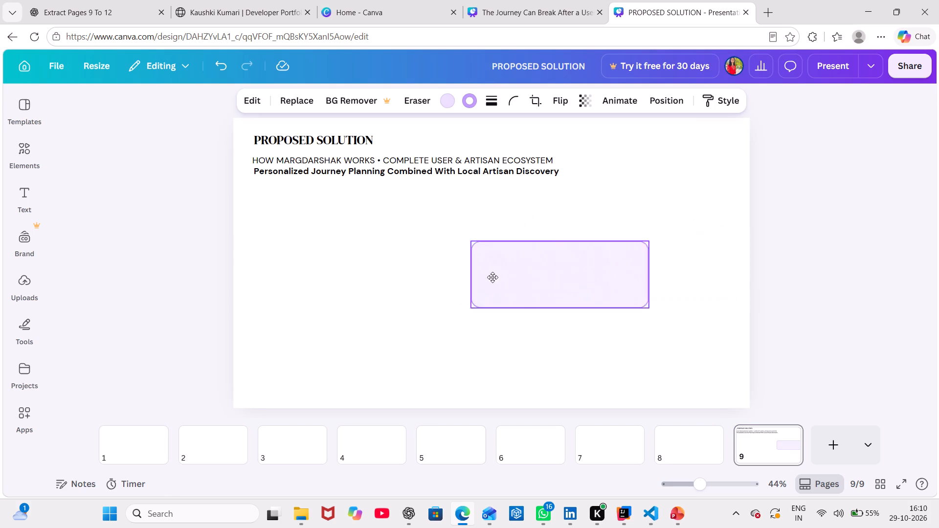
drag(492, 277, 349, 266)
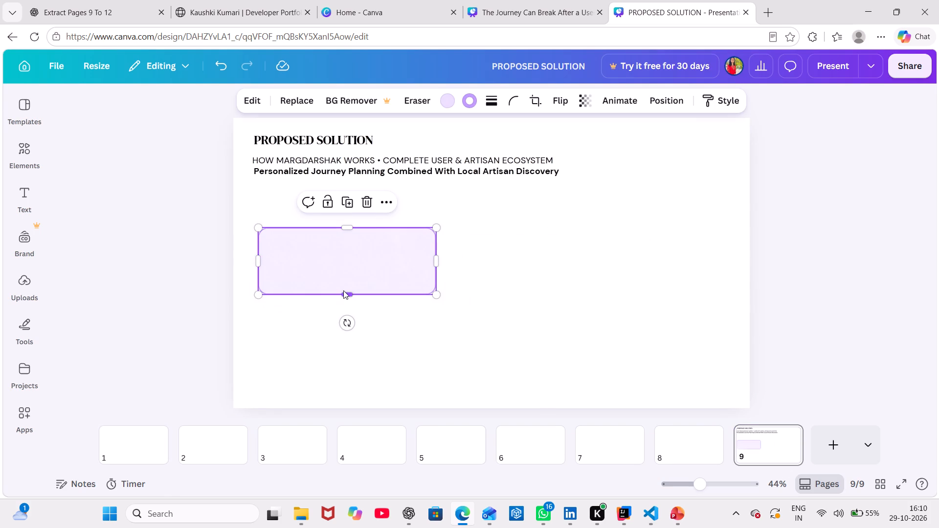
drag(345, 293, 340, 344)
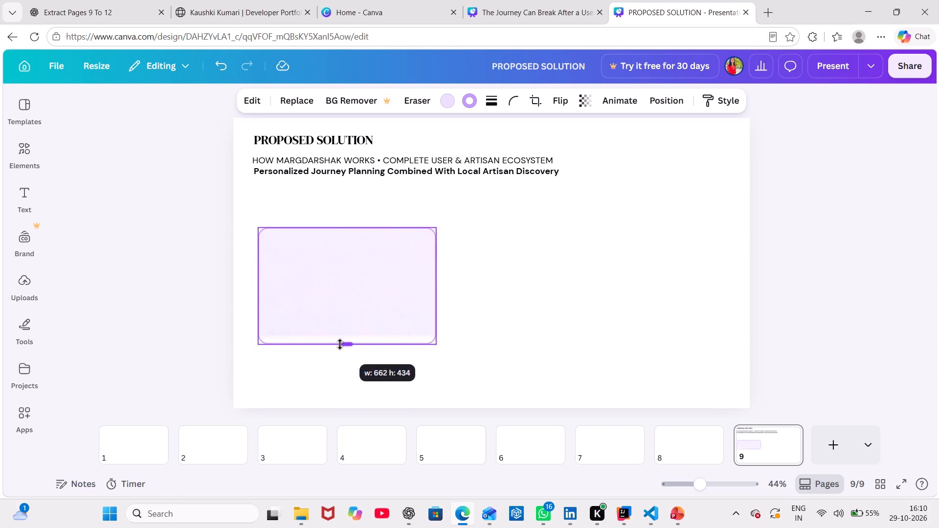
drag(340, 344, 339, 348)
drag(440, 288, 418, 280)
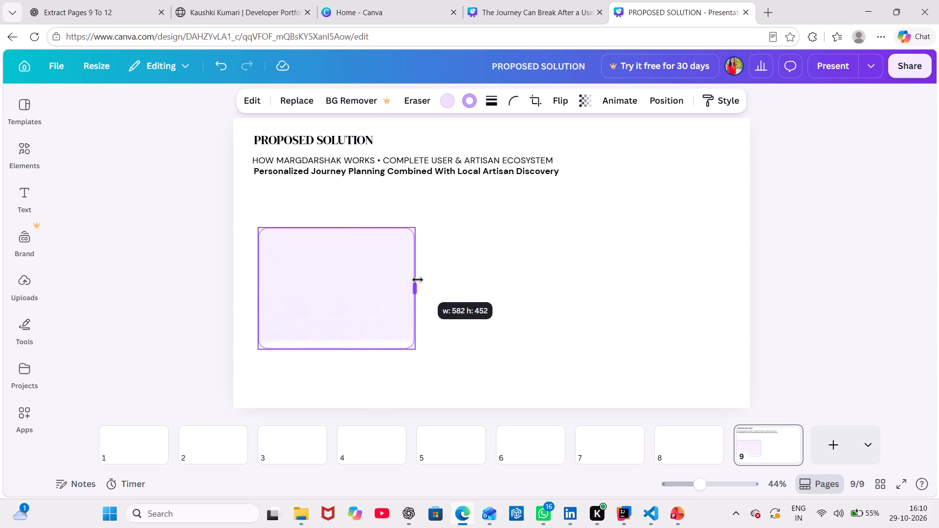
drag(418, 280, 416, 279)
drag(333, 350, 334, 336)
click(466, 288)
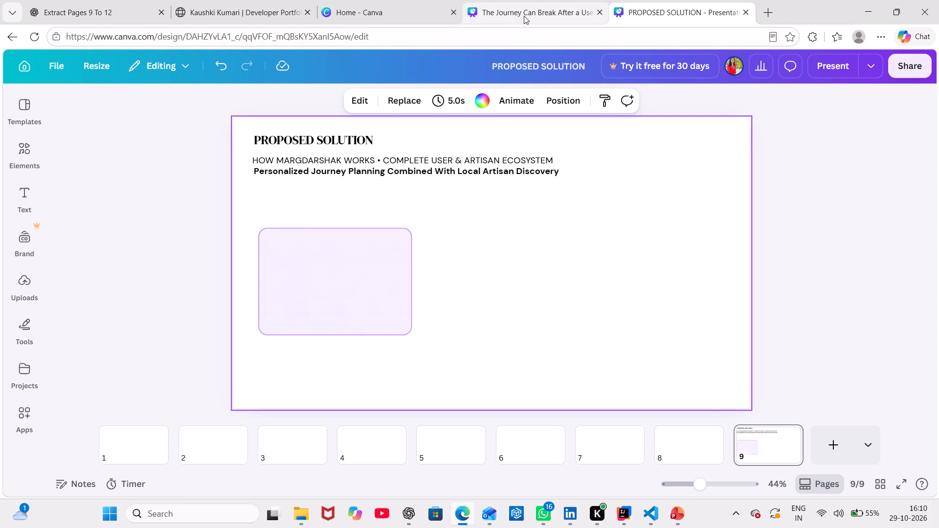
Copy the green "Find Your Path" background box from the WORKFLOW page onto the "PROPOSED SOLUTION" slide.
click(524, 16)
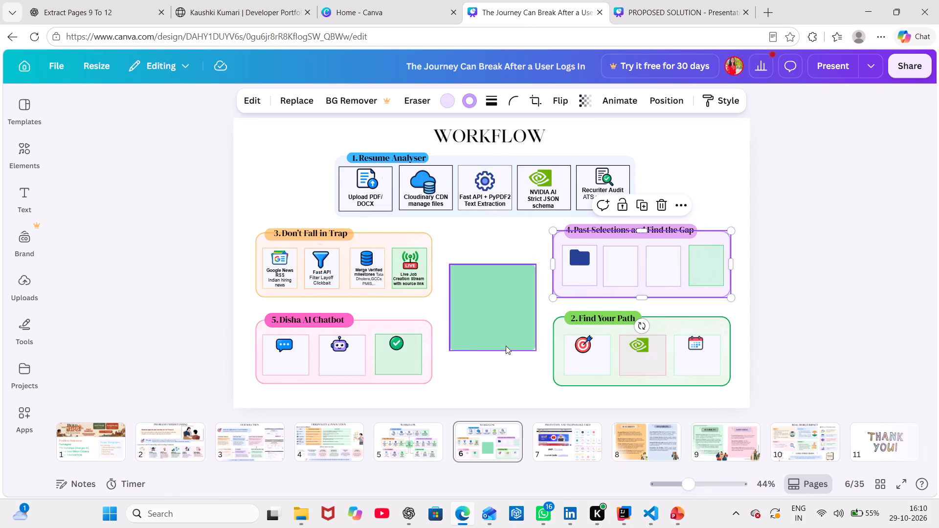
click(563, 328)
key(ctrl+c)
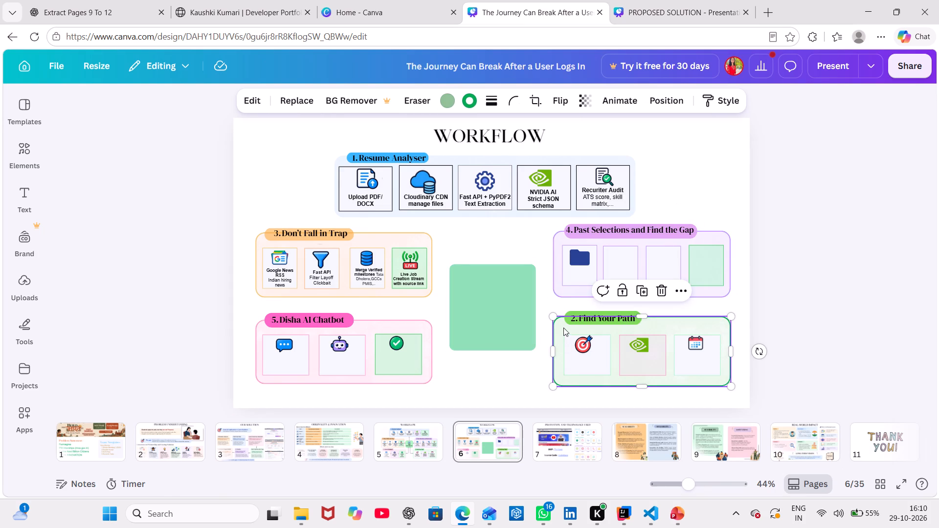
click(657, 0)
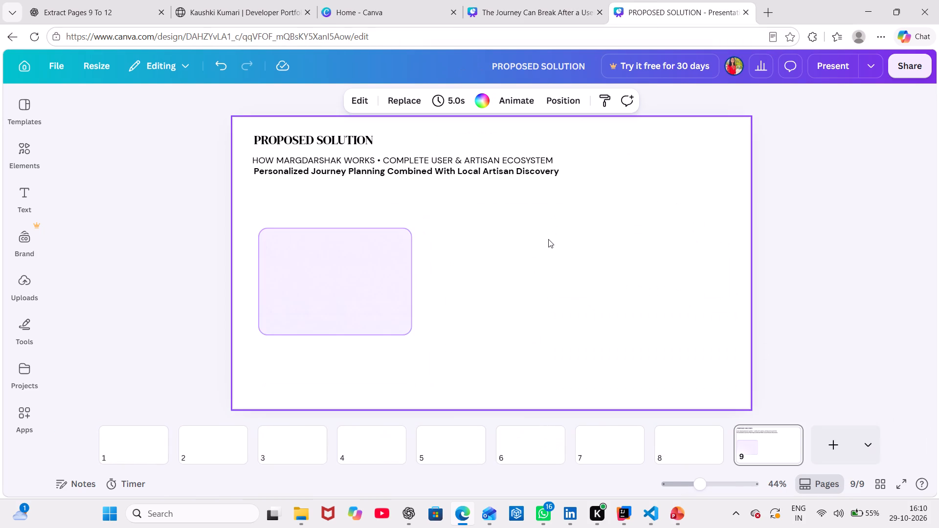
key(ctrl+v)
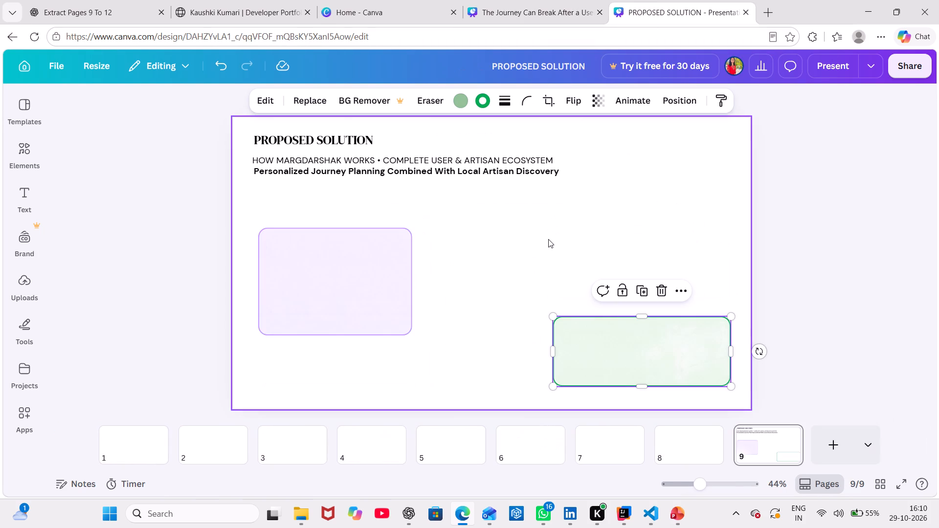
Place the green box just right of the purple one, resized to the same width and a height of about 402.
drag(641, 317, 625, 261)
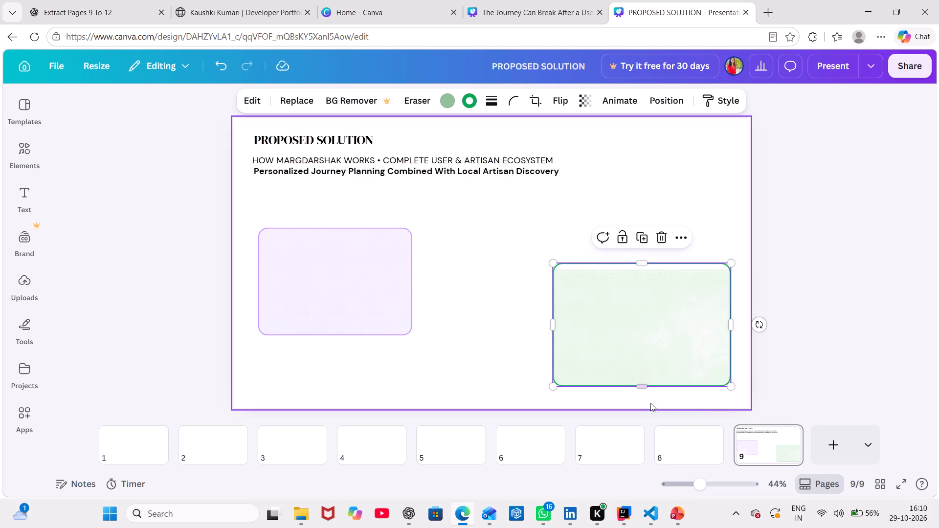
drag(644, 385, 647, 396)
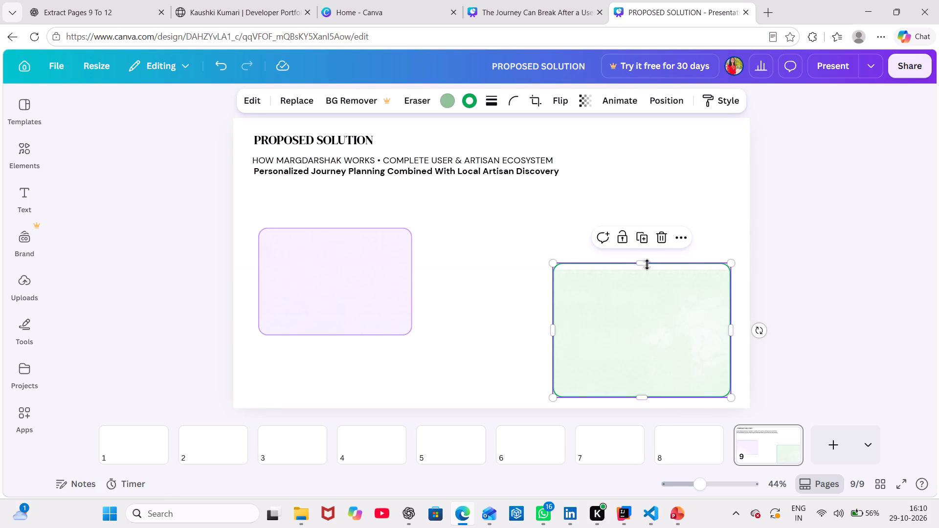
drag(647, 263, 650, 276)
drag(639, 306, 580, 260)
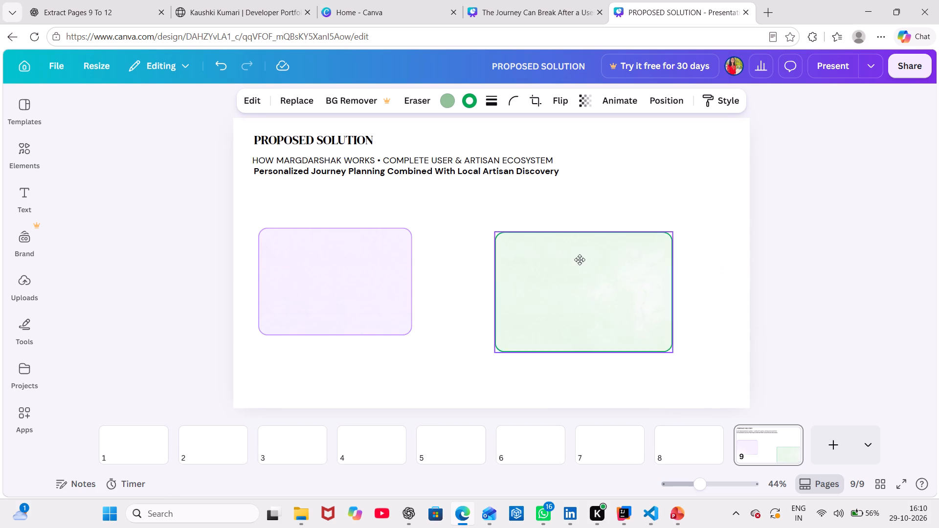
drag(580, 260, 514, 251)
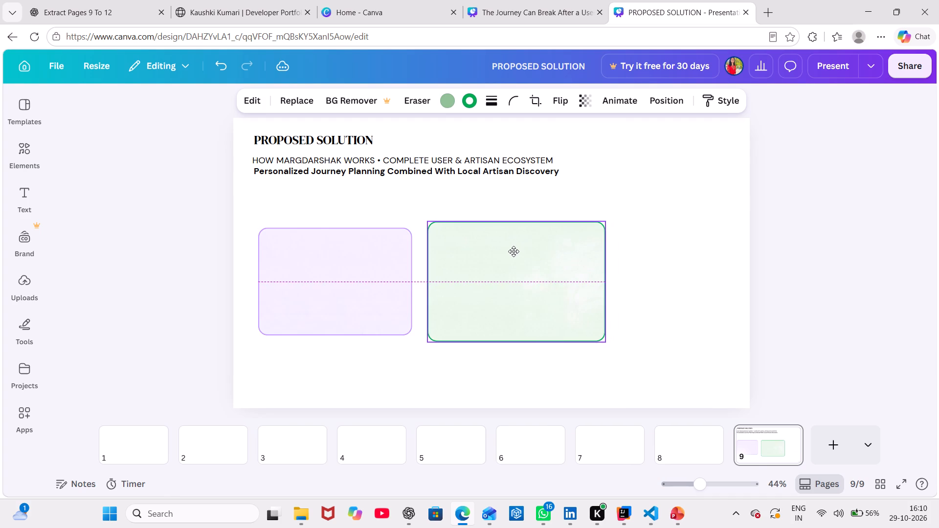
drag(514, 251, 510, 246)
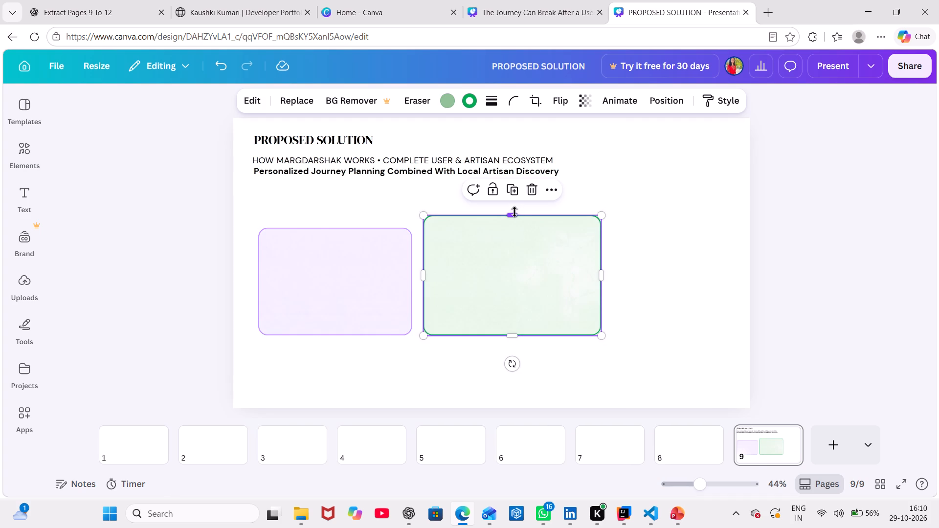
drag(513, 215, 513, 225)
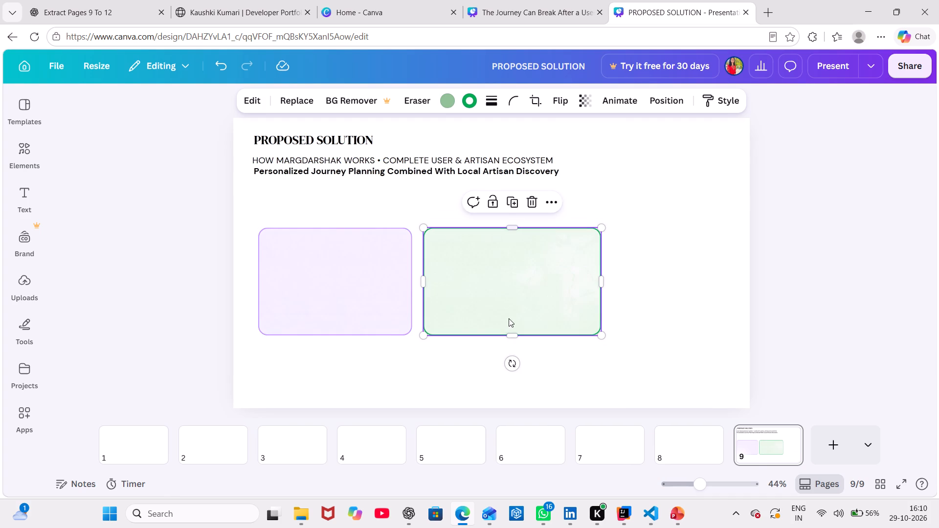
click(508, 334)
drag(603, 283, 563, 277)
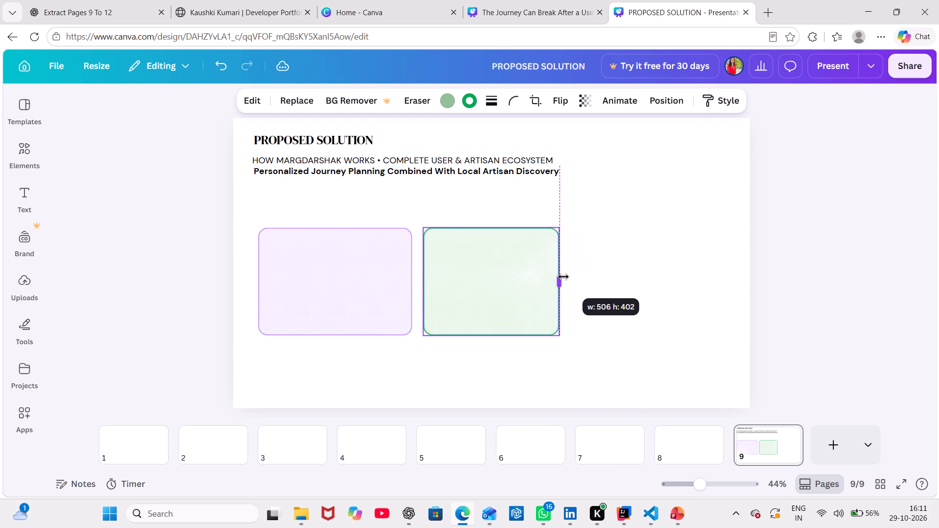
drag(563, 277, 572, 281)
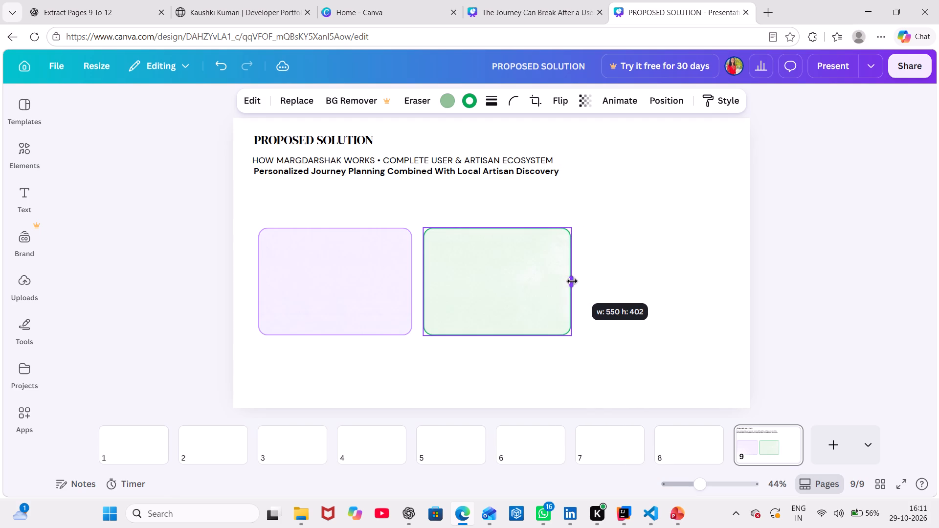
drag(572, 281, 578, 277)
click(632, 286)
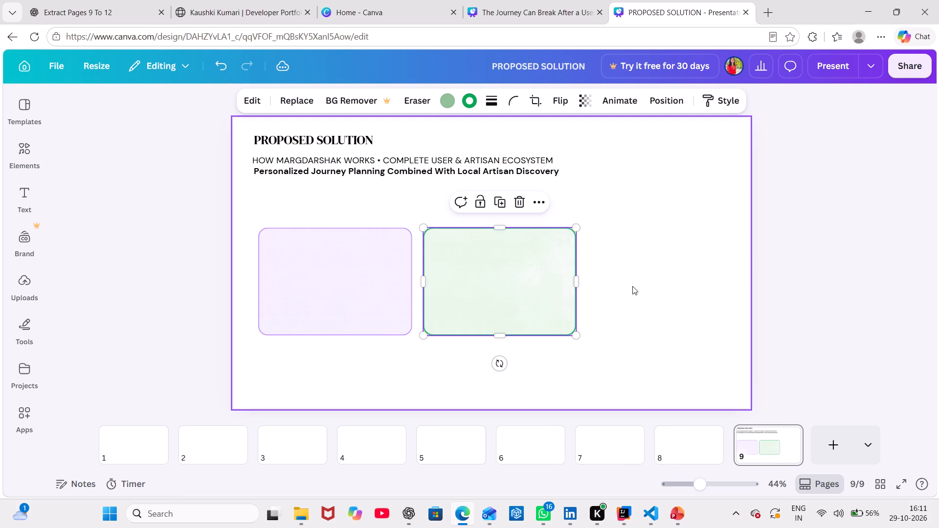
Copy the pink "Disha AI Chatbot" background box from the WORKFLOW page onto the "PROPOSED SOLUTION" slide.
click(527, 6)
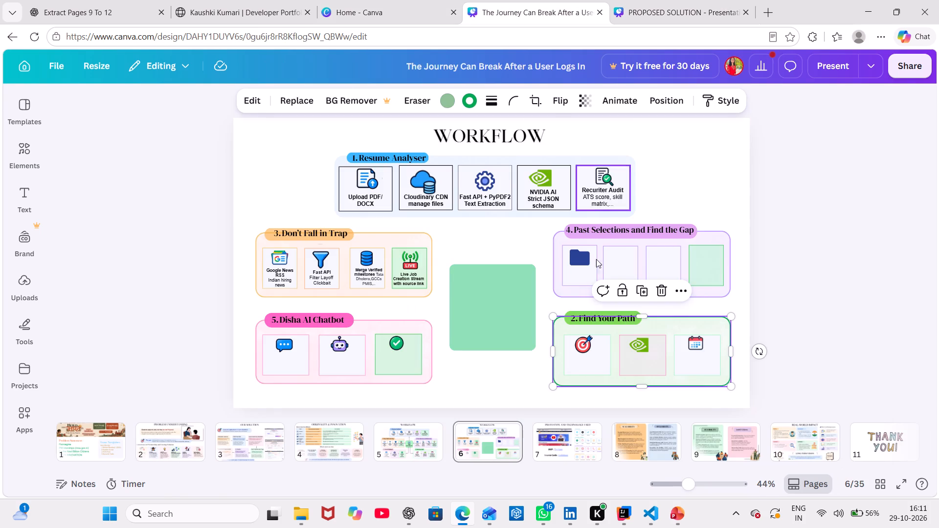
click(368, 329)
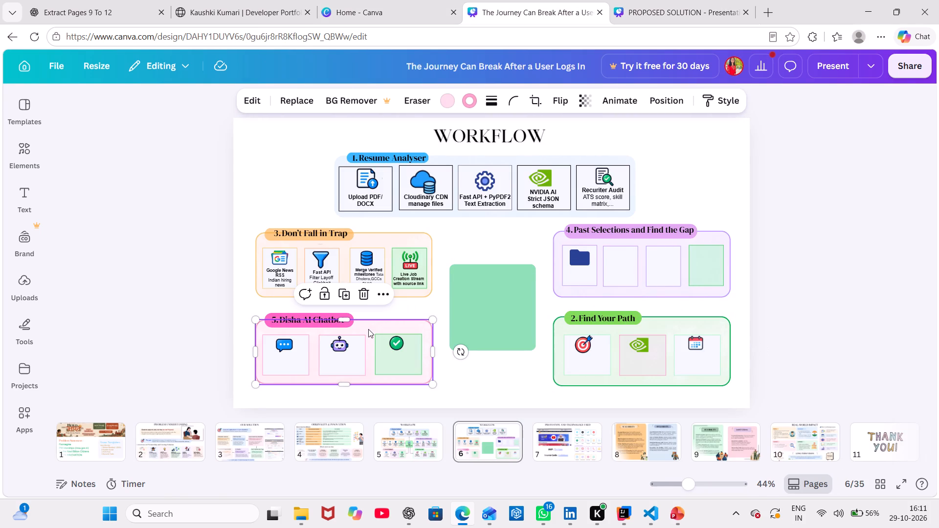
key(ctrl+c)
click(674, 4)
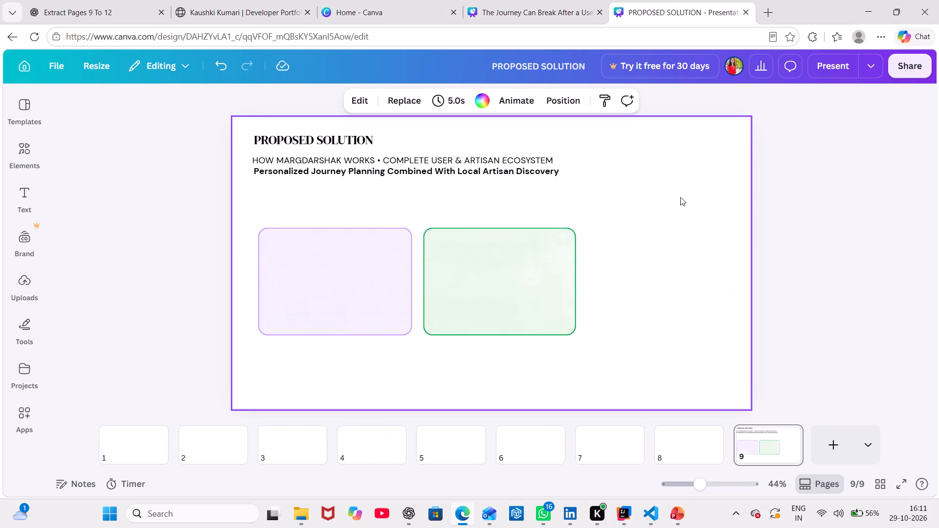
key(ctrl+v)
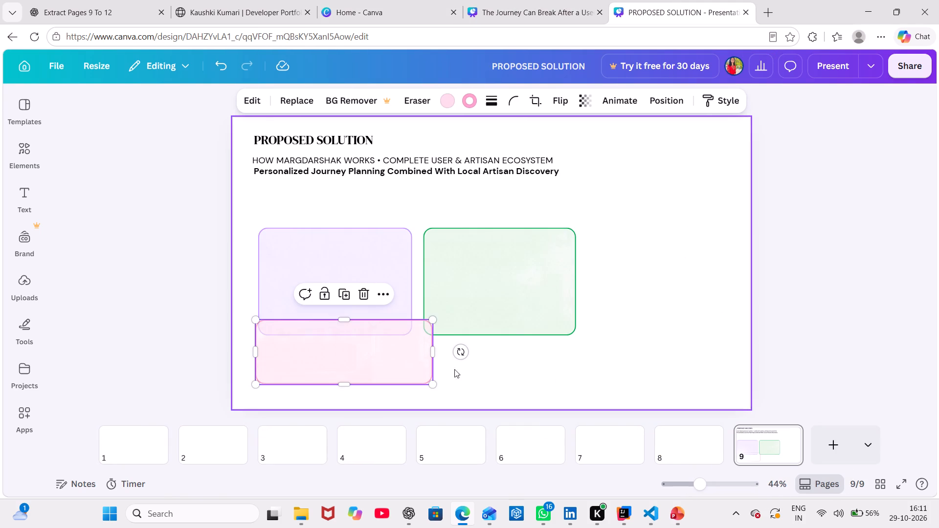
Resize the pink box to about the other boxes' height and place it right of the green one with a gap of 41.
drag(392, 353, 706, 274)
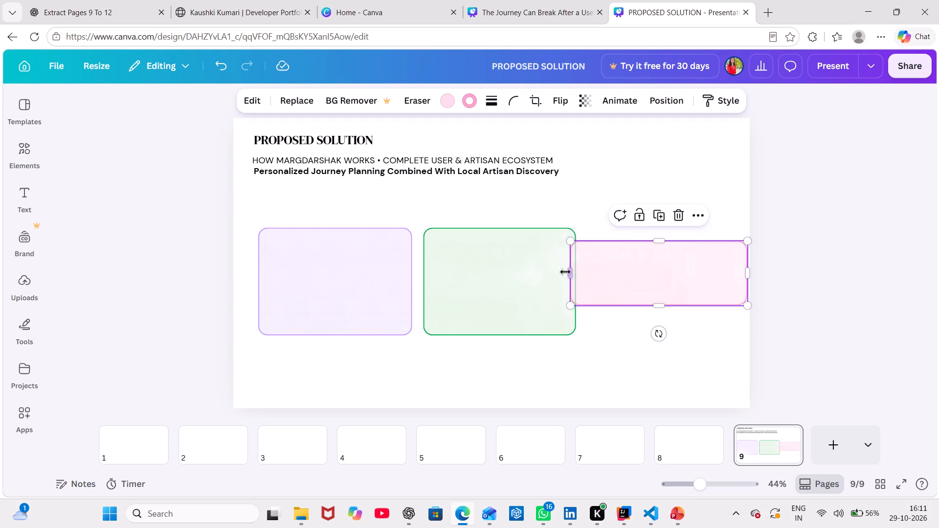
drag(569, 271, 593, 287)
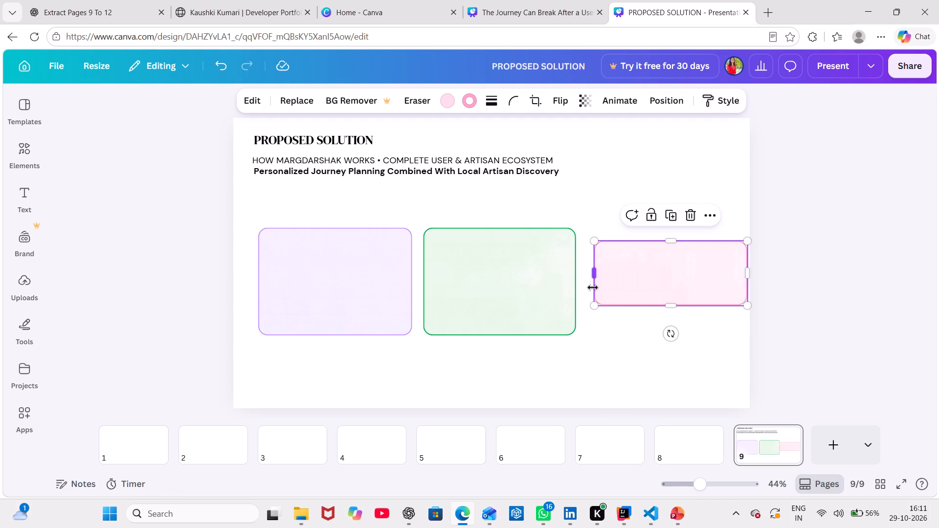
drag(665, 306, 665, 339)
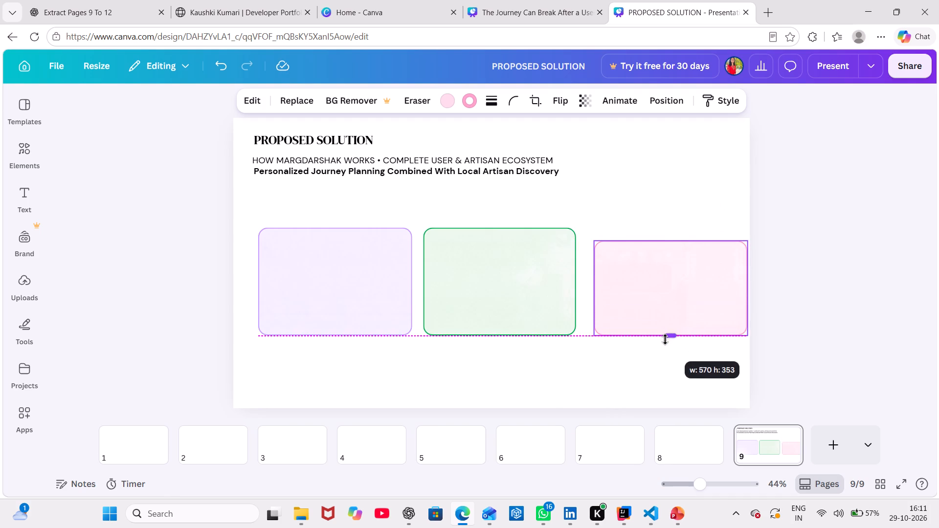
drag(671, 242, 666, 228)
drag(745, 280, 739, 280)
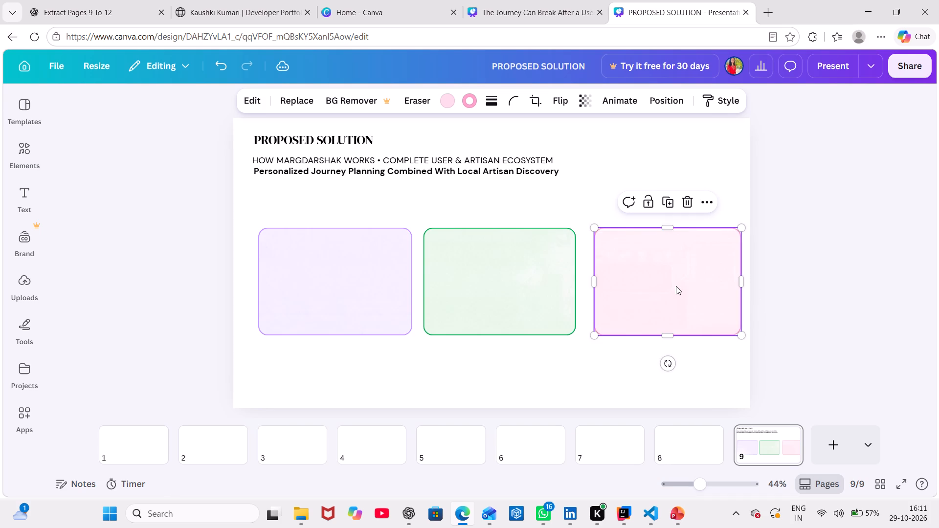
drag(676, 286, 669, 286)
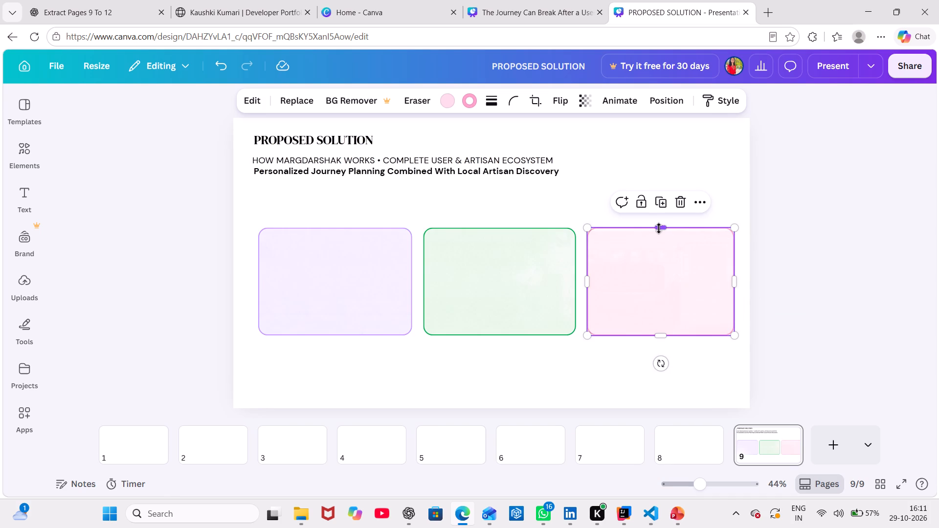
drag(659, 228, 659, 234)
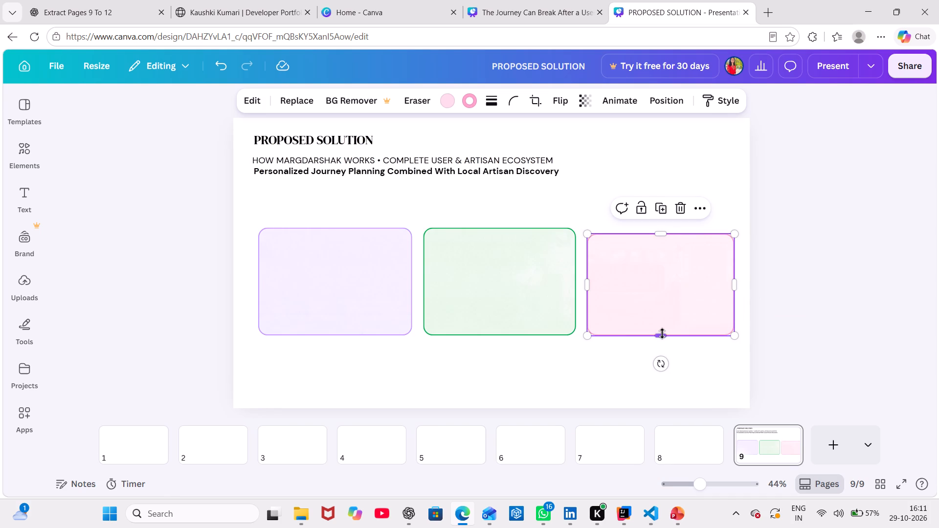
drag(662, 333, 663, 338)
click(662, 302)
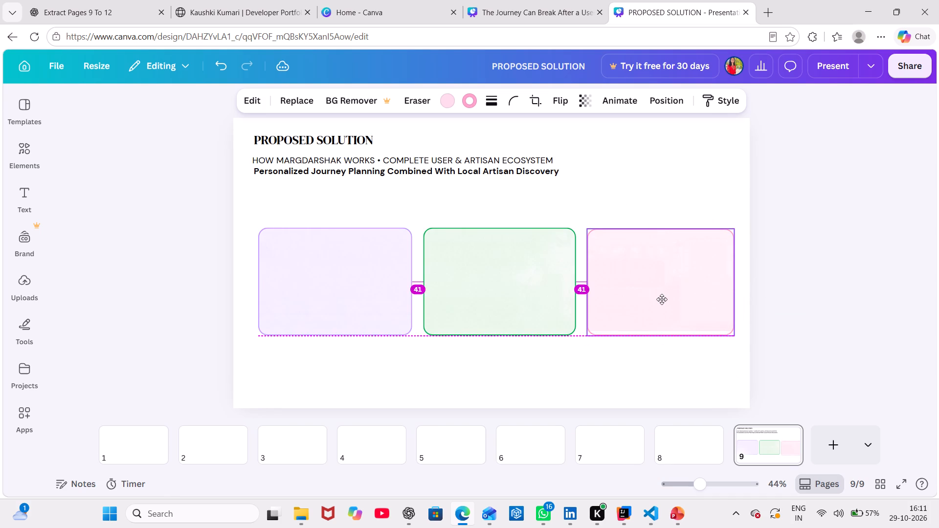
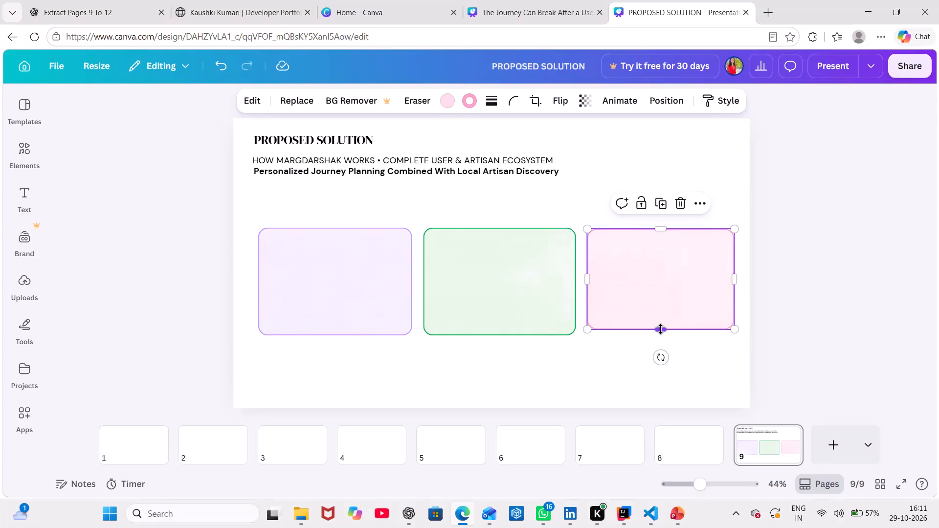
Increase the pink box's height to about 388 and align its top edge with the purple and green boxes.
click(664, 299)
drag(664, 302, 668, 298)
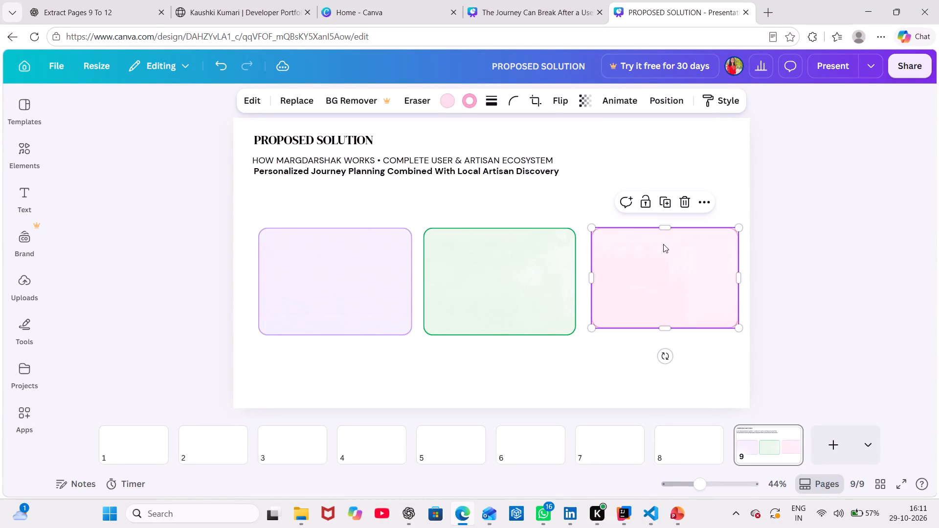
click(665, 226)
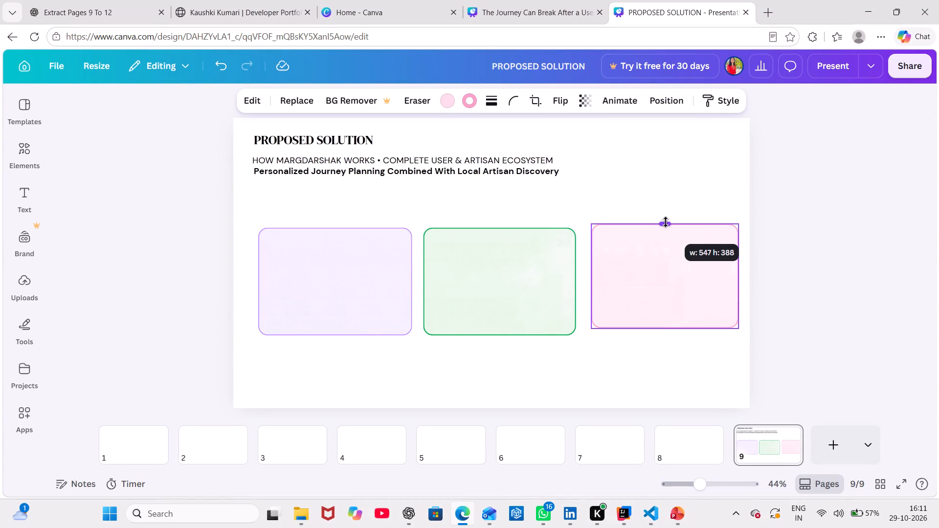
click(665, 265)
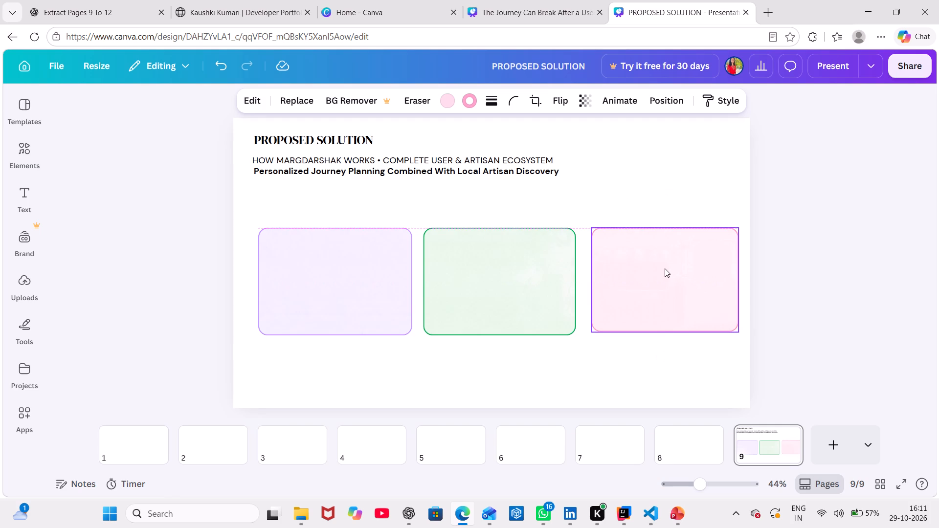
click(814, 292)
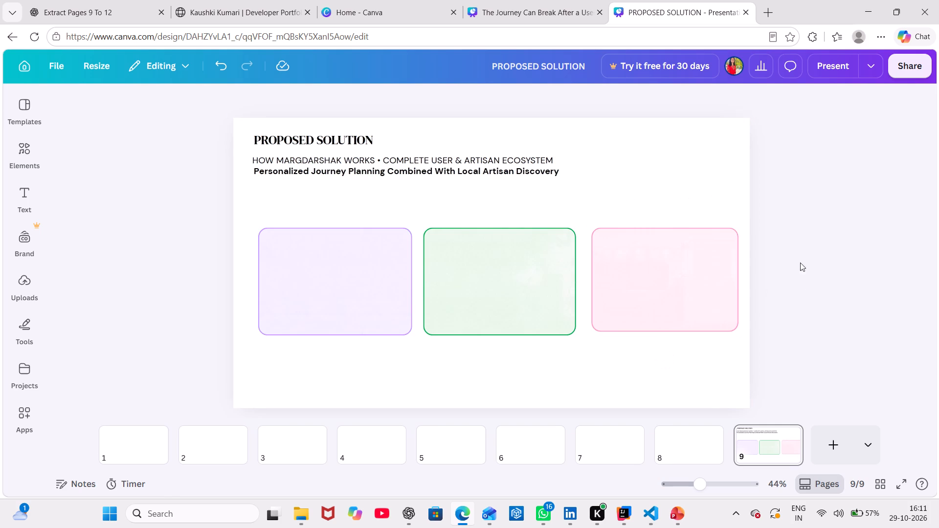
Copy the purple "Past Selections and Find the Gap" title bar from the WORKFLOW page onto the purple box's top edge.
click(527, 0)
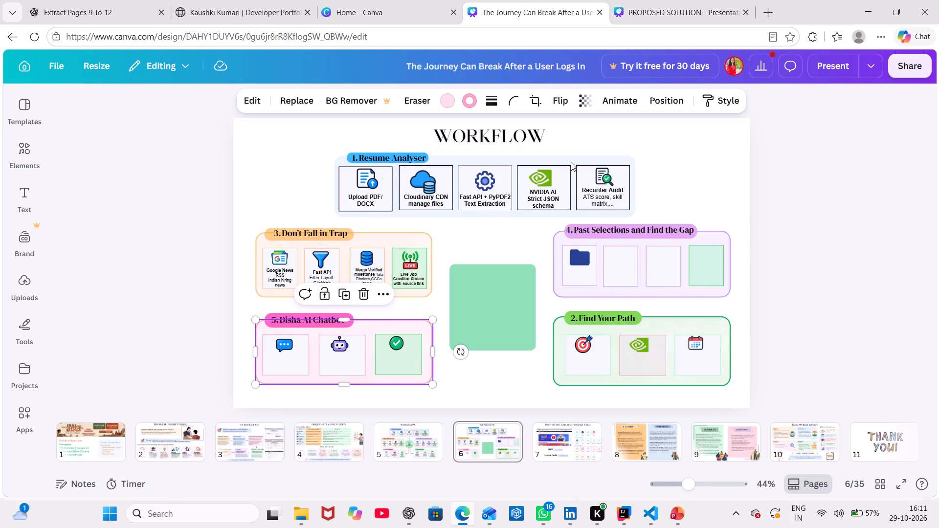
click(592, 237)
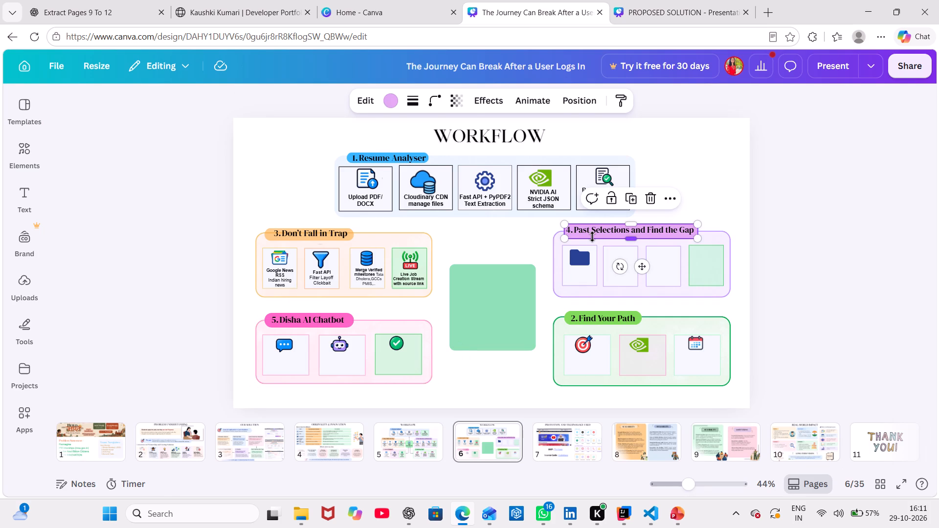
key(ctrl+c)
click(685, 0)
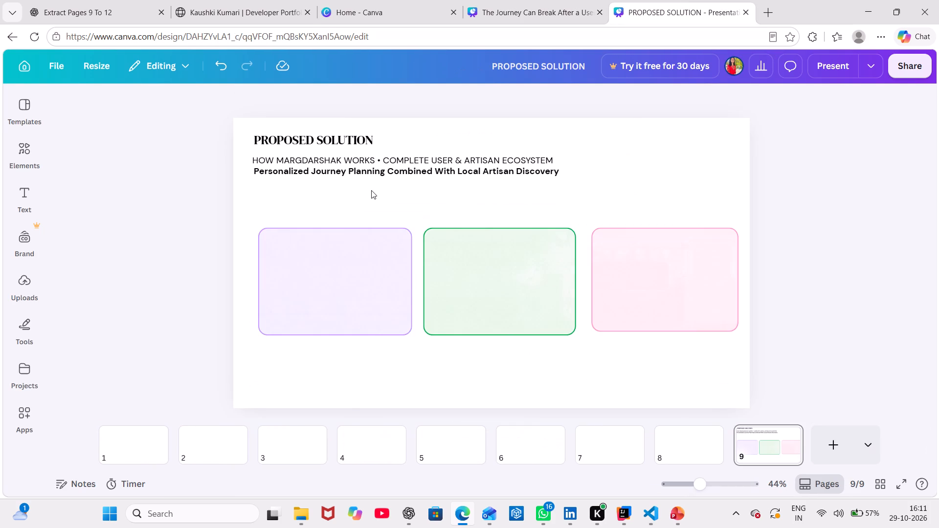
key(ctrl+v)
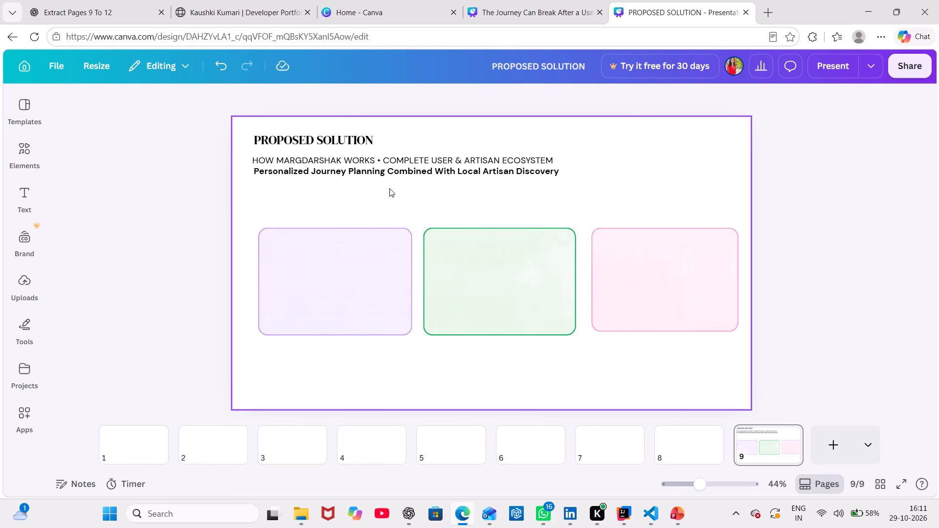
drag(645, 267, 353, 263)
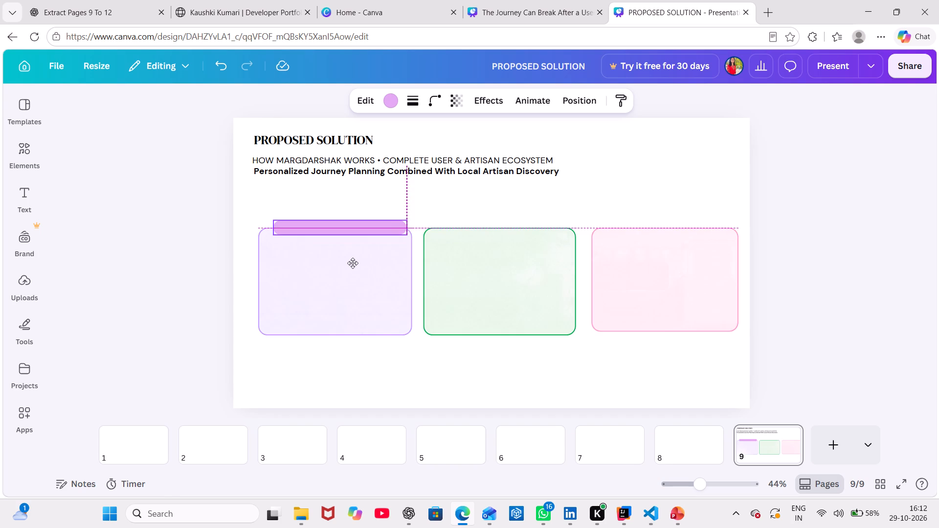
drag(353, 263, 350, 264)
click(477, 216)
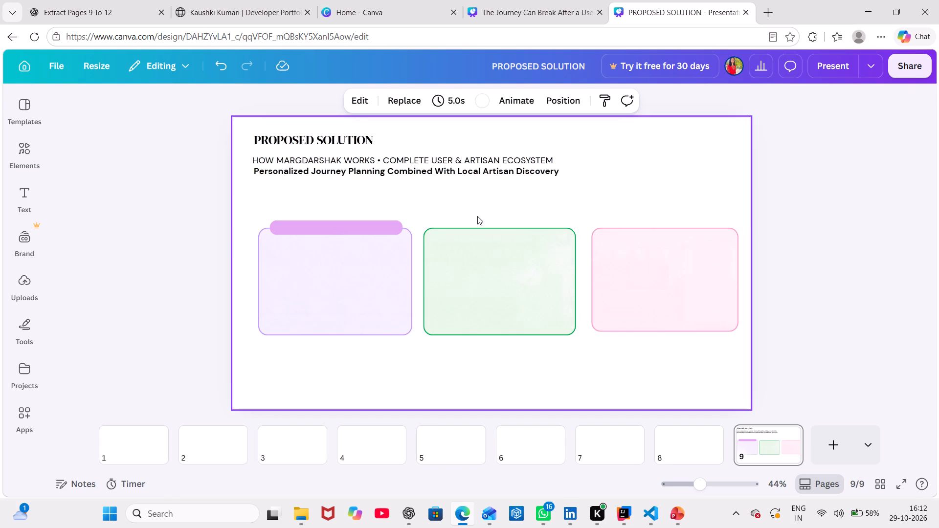
Copy the green "Find Your Path" title bar from the WORKFLOW page onto the green box's top edge.
click(550, 12)
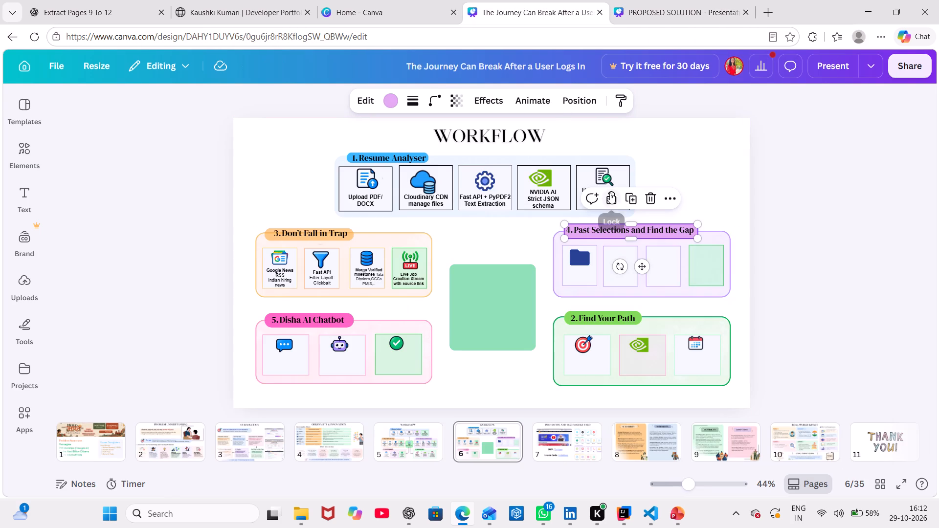
click(628, 312)
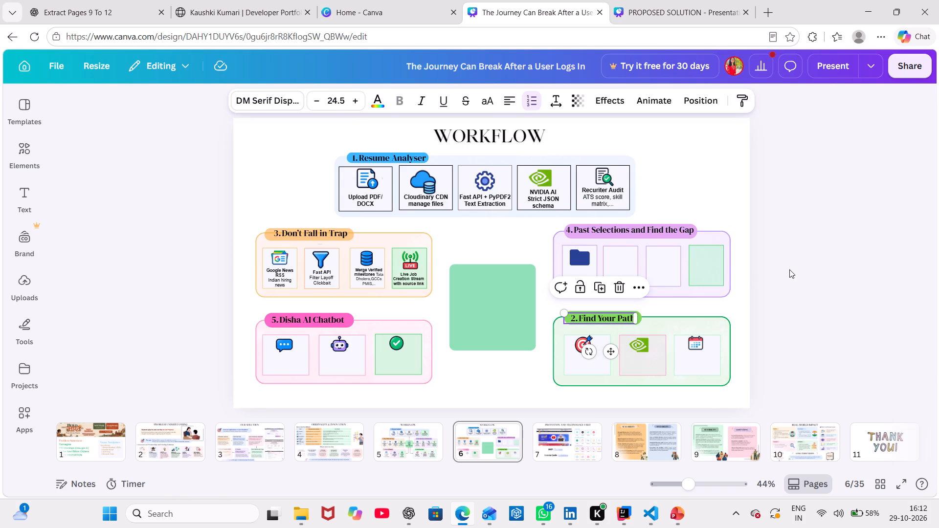
click(789, 269)
click(631, 311)
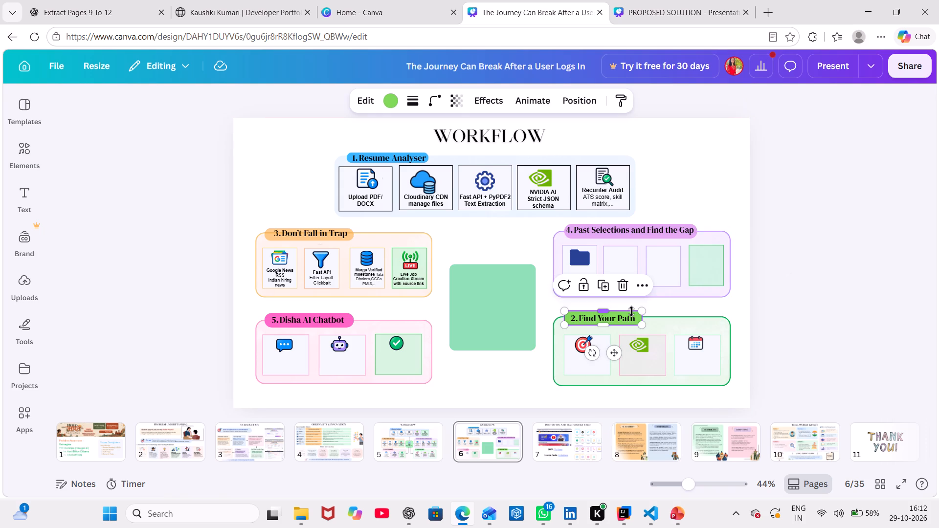
key(ctrl+c)
click(701, 0)
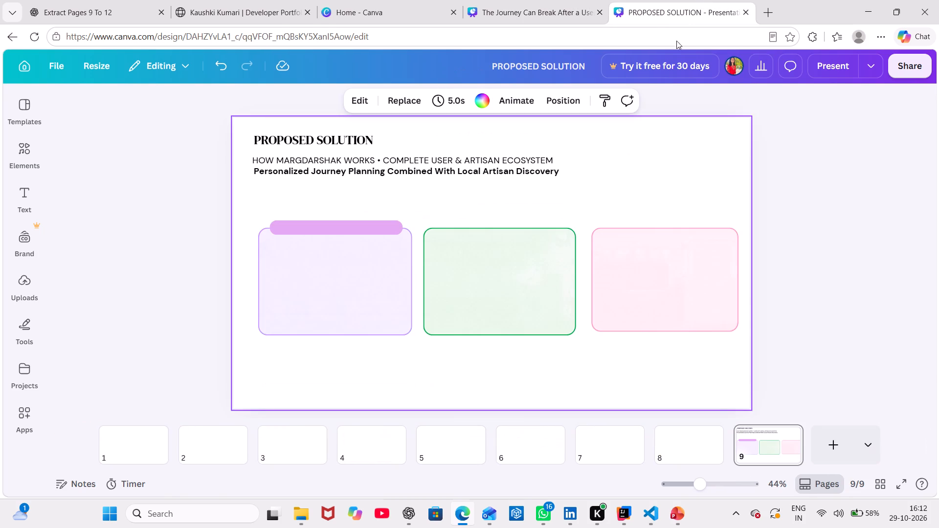
key(ctrl+v)
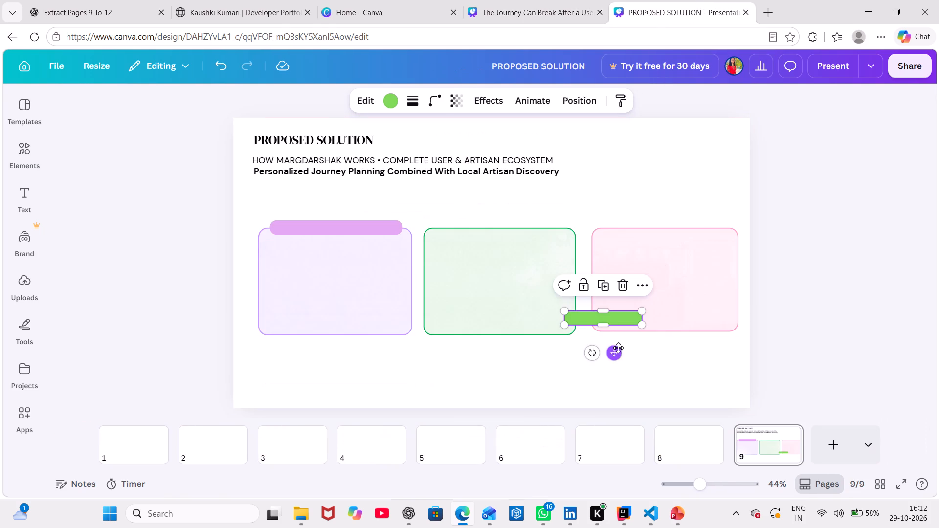
drag(618, 348, 496, 258)
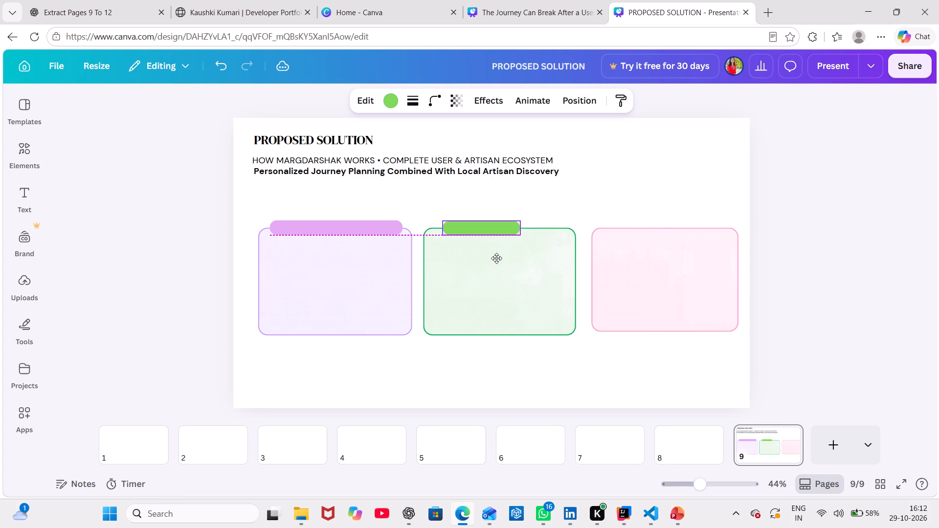
drag(496, 258, 491, 258)
Widen the green title bar to about 454, keeping its height at 52.
drag(515, 229, 528, 229)
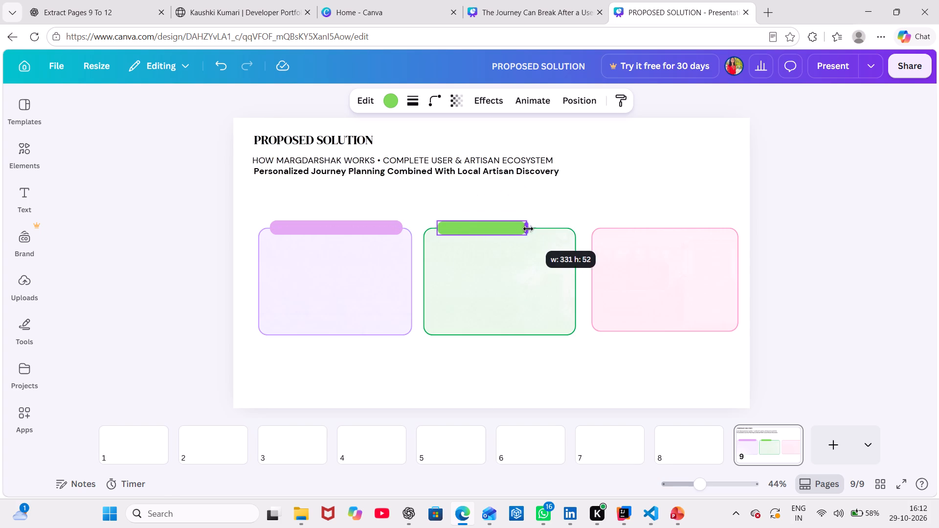
drag(528, 229, 557, 227)
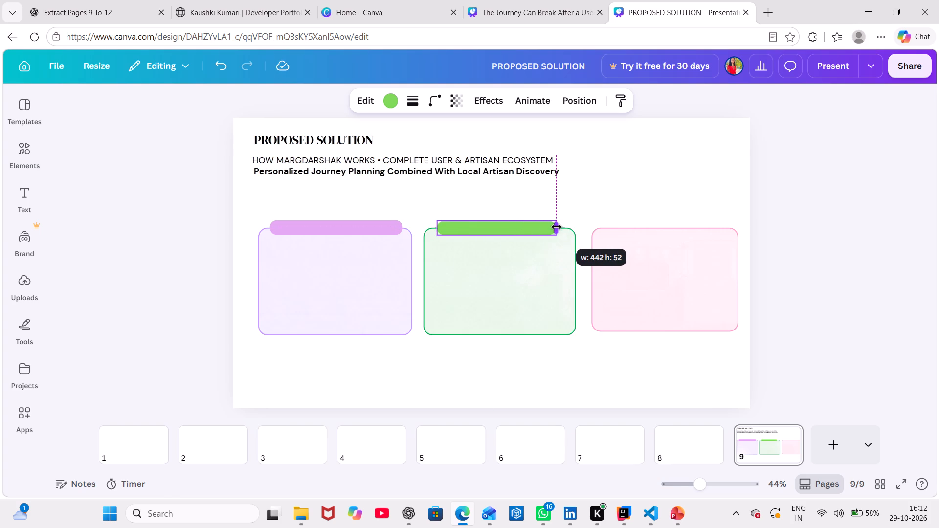
drag(557, 227, 558, 227)
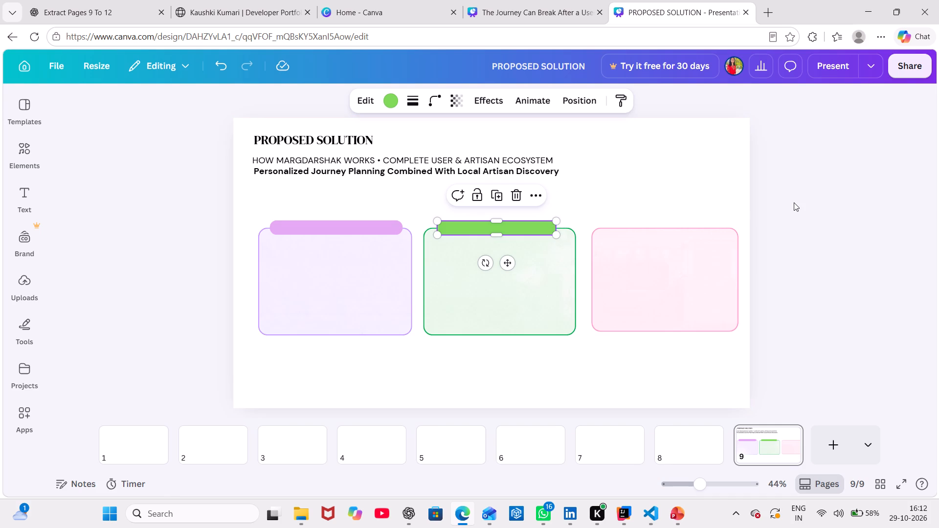
click(794, 202)
click(526, 226)
click(556, 229)
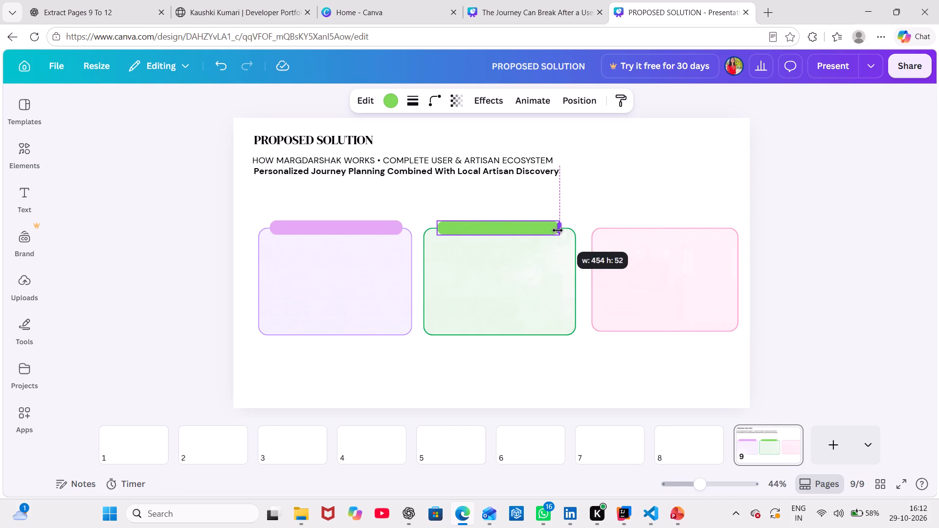
click(801, 208)
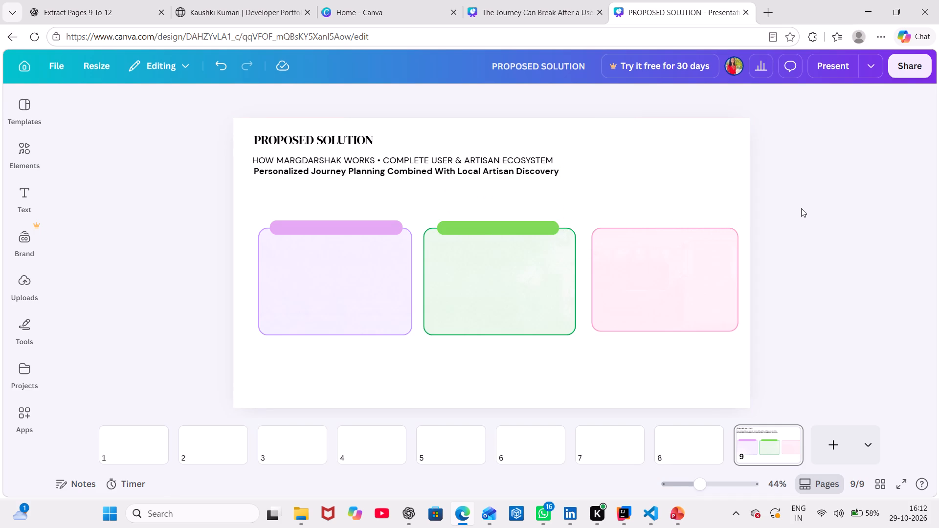
Copy the pink "Disha AI Chatbot" title bar from the WORKFLOW page onto the pink box's top edge, level with the green bar.
click(533, 11)
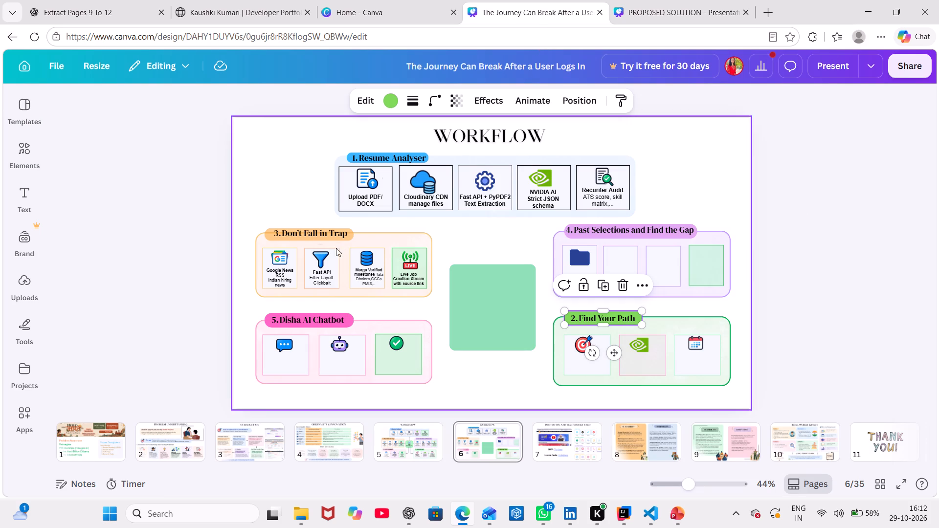
click(347, 317)
key(ctrl+c)
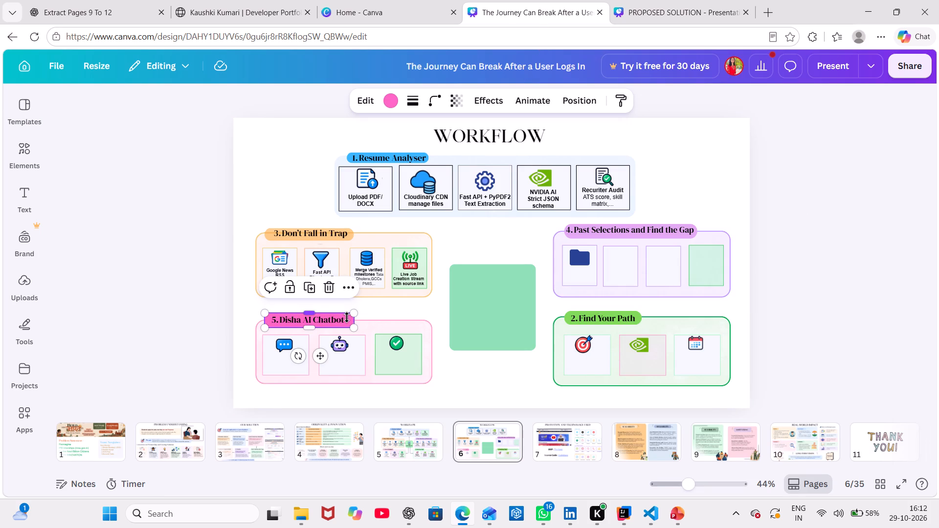
click(692, 9)
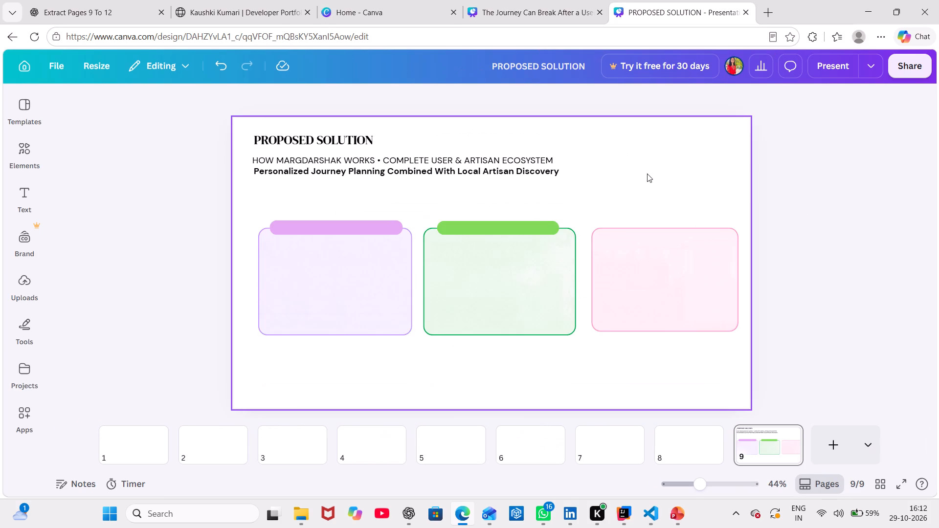
key(ctrl+v)
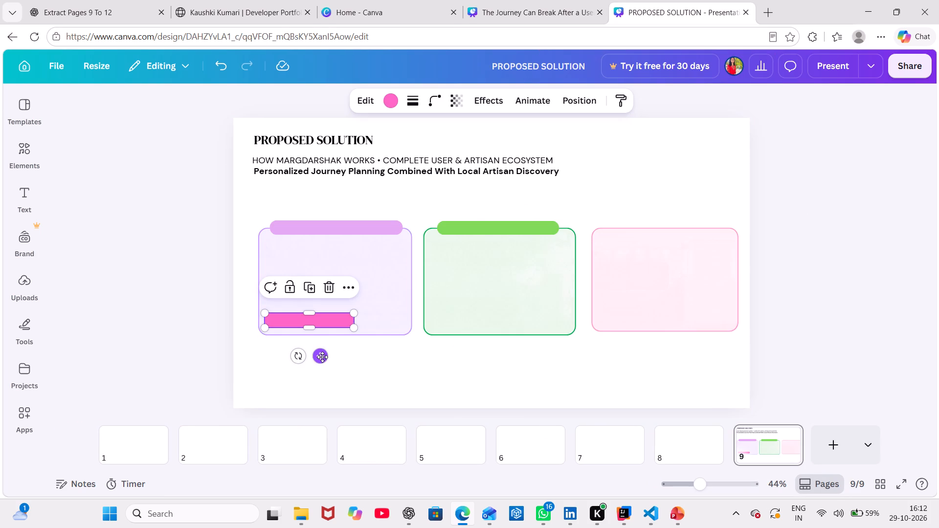
drag(322, 357, 668, 273)
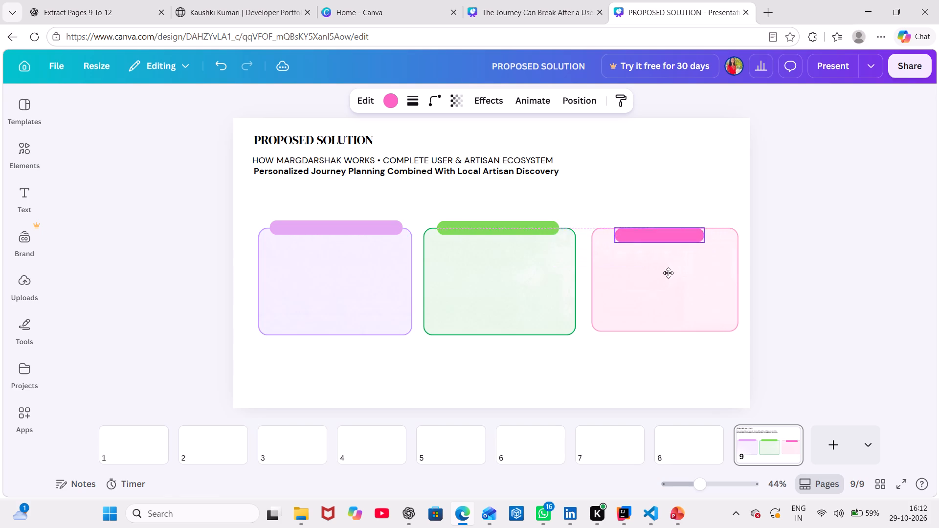
drag(668, 273, 659, 265)
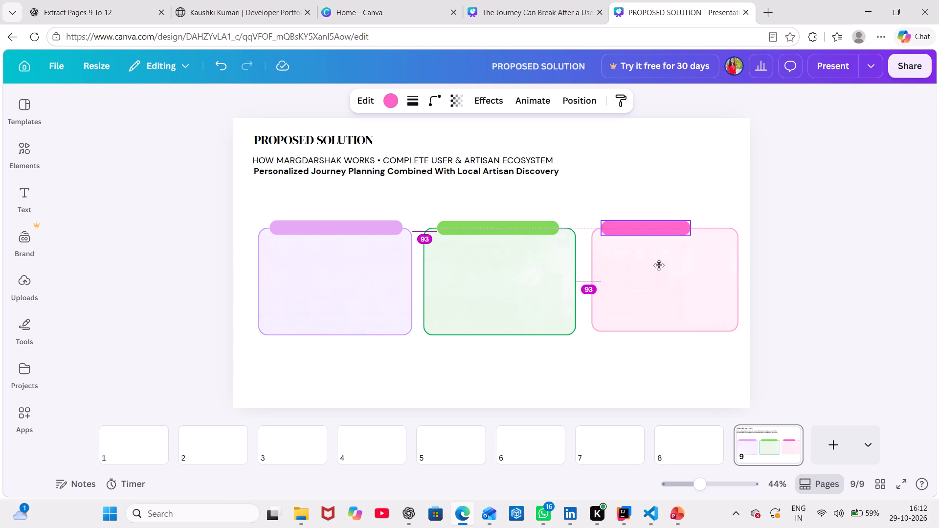
drag(659, 265, 661, 266)
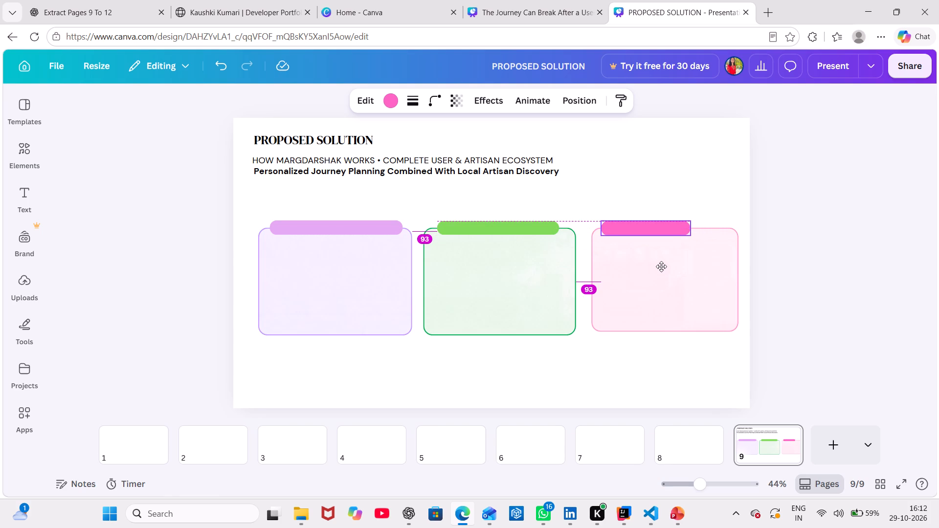
drag(661, 266, 664, 267)
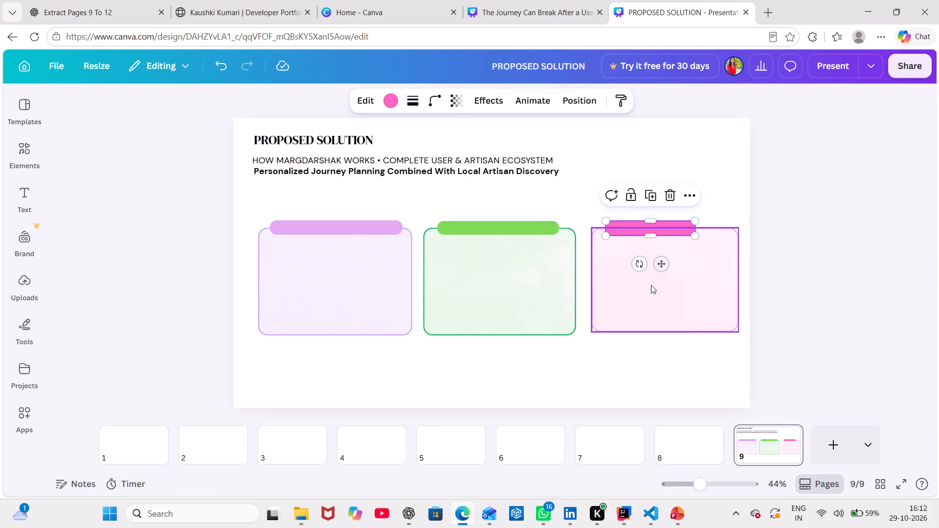
Shift the pink box and its title bar slightly toward the green box, leaving a gap of 93 between bar and green box.
drag(651, 285, 647, 285)
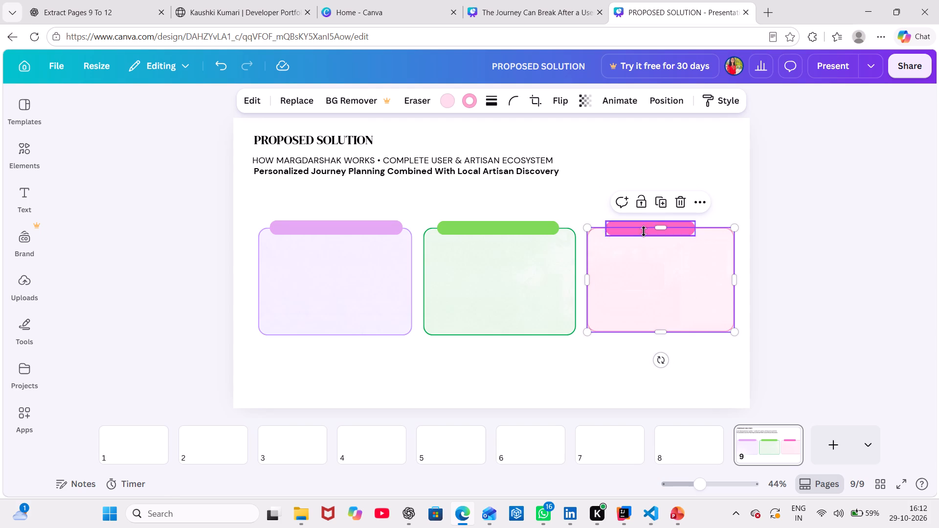
click(807, 215)
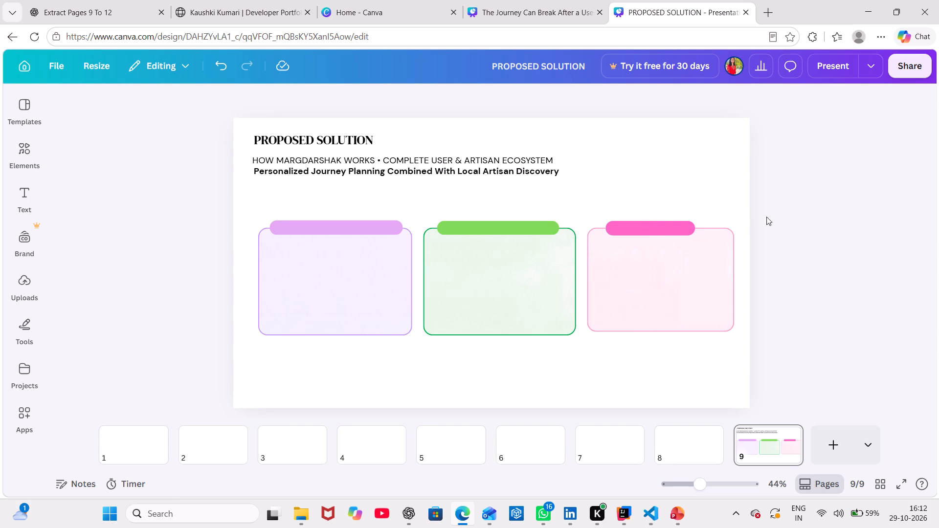
drag(662, 225, 655, 226)
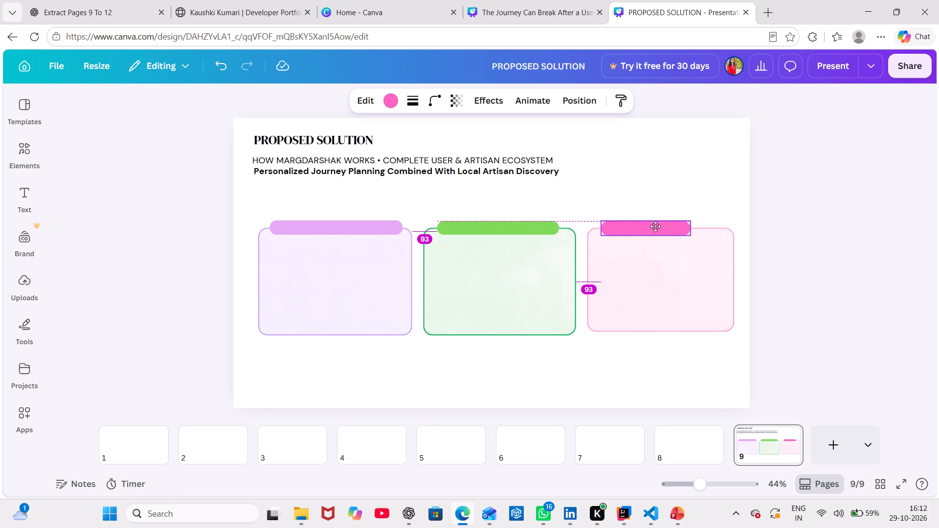
drag(655, 226, 657, 226)
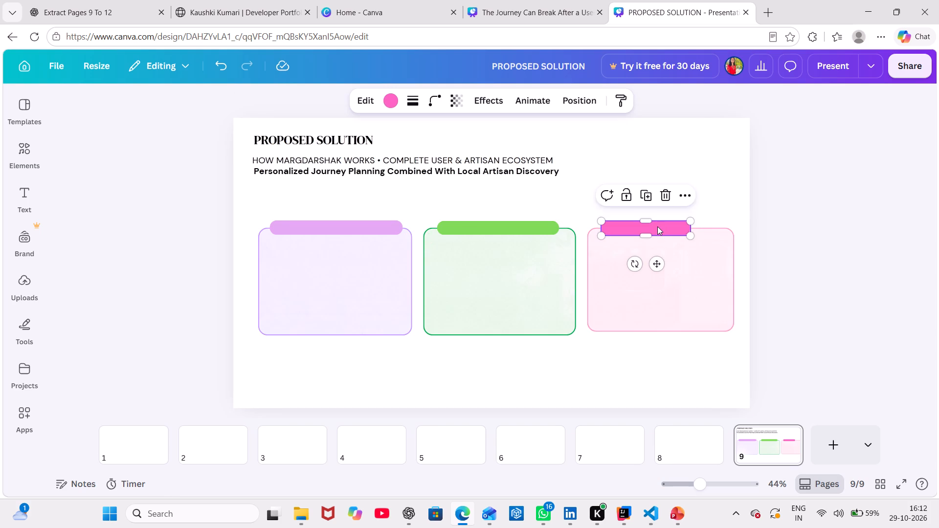
Widen the pink title bar along the pink box's top edge, keeping its height at 55.
click(693, 229)
drag(689, 228, 693, 228)
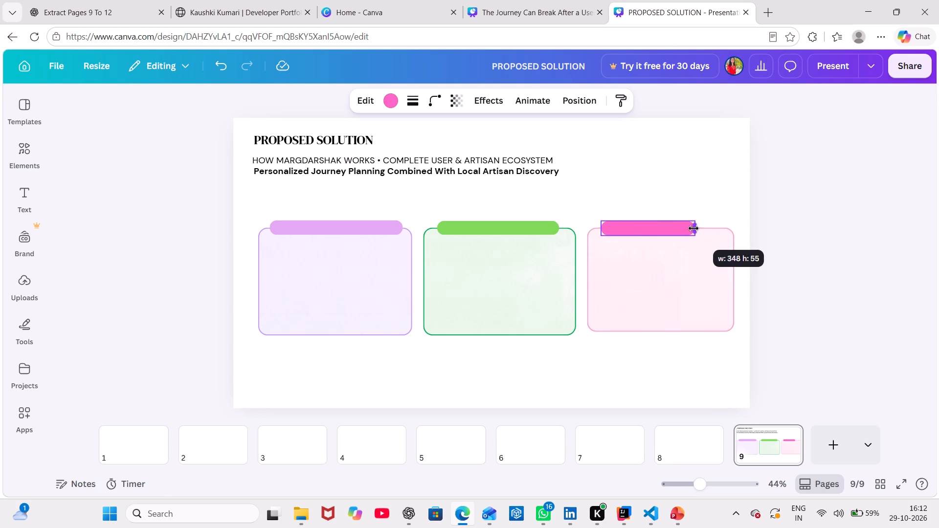
drag(693, 228, 716, 225)
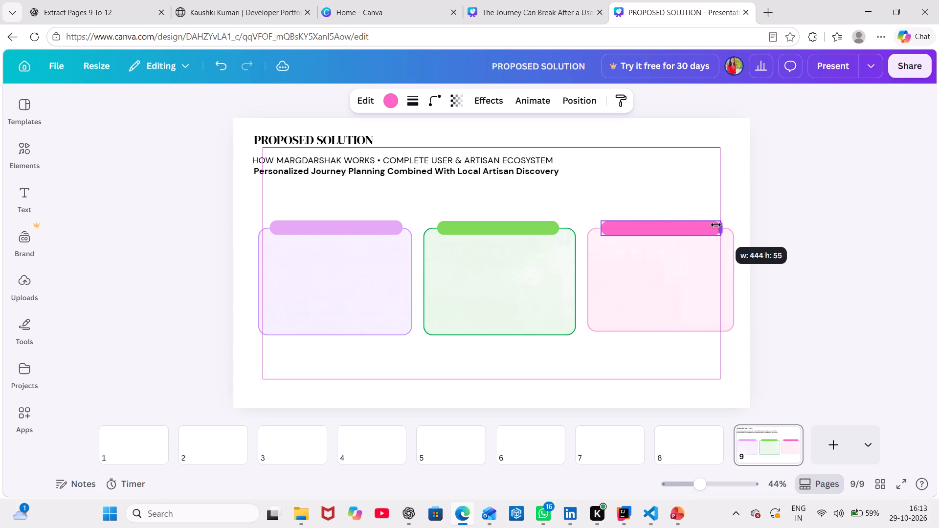
drag(716, 225, 715, 226)
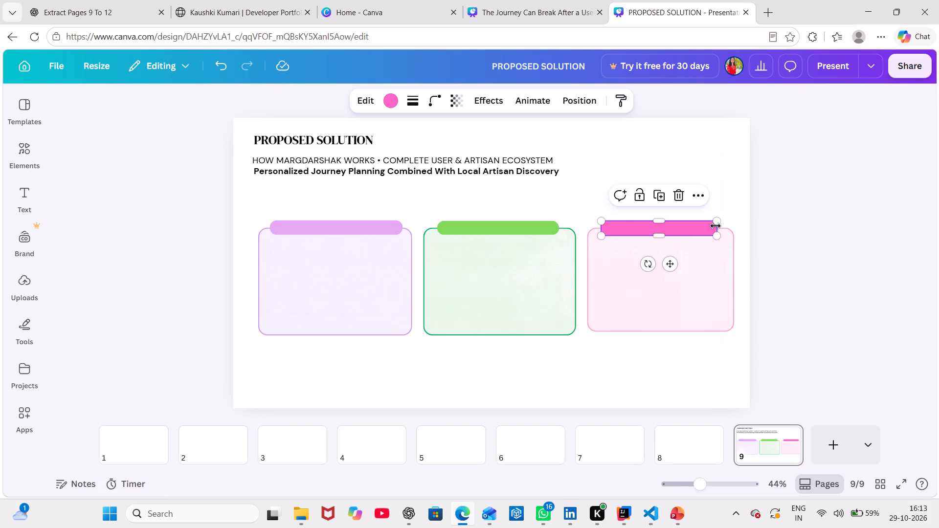
click(829, 219)
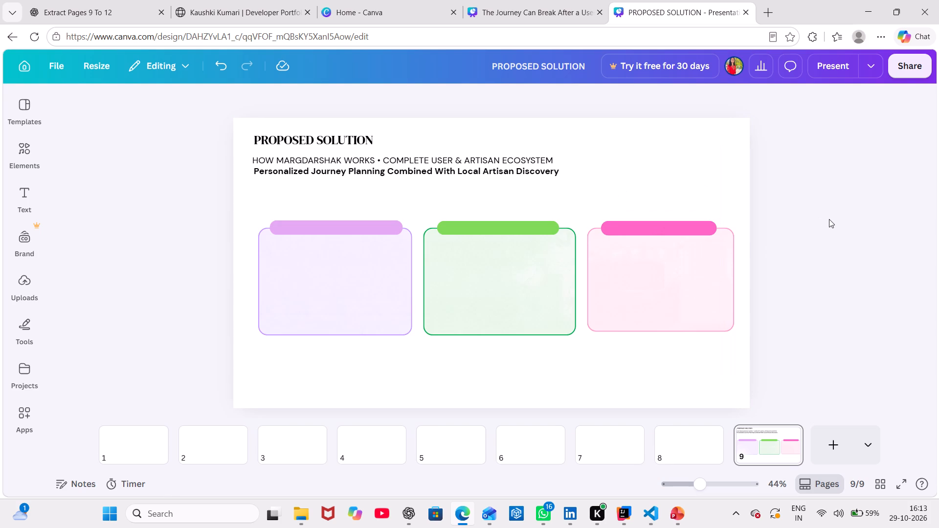
Enlarge the pink box to match the green box's size and shift it to restore the gap between them.
click(698, 301)
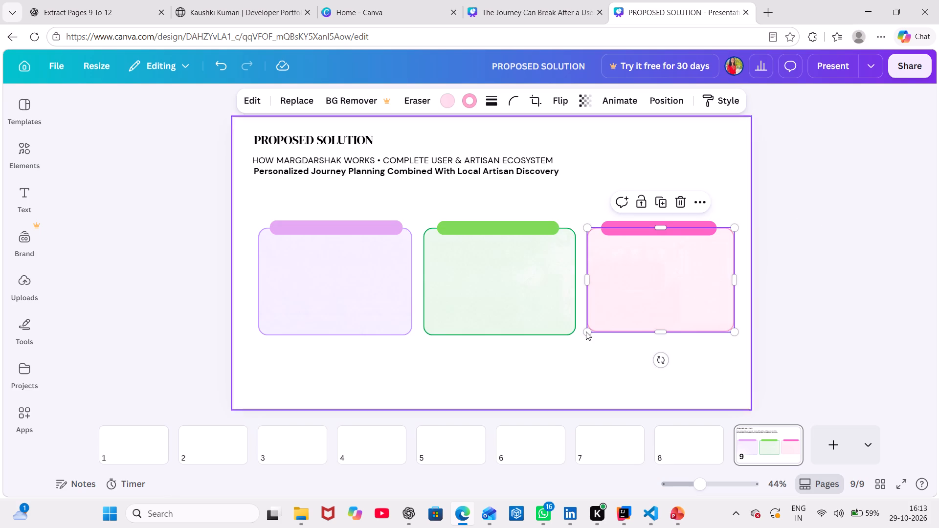
drag(589, 331, 588, 334)
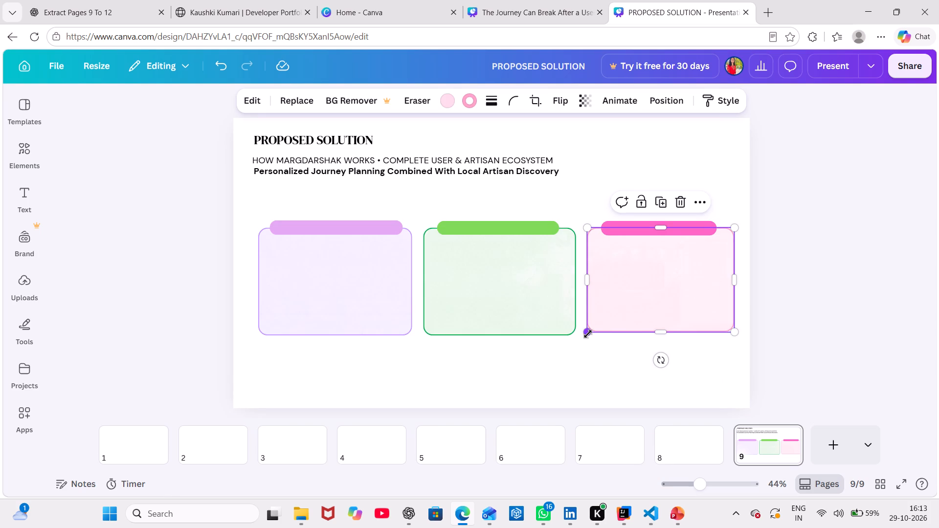
drag(588, 334, 588, 336)
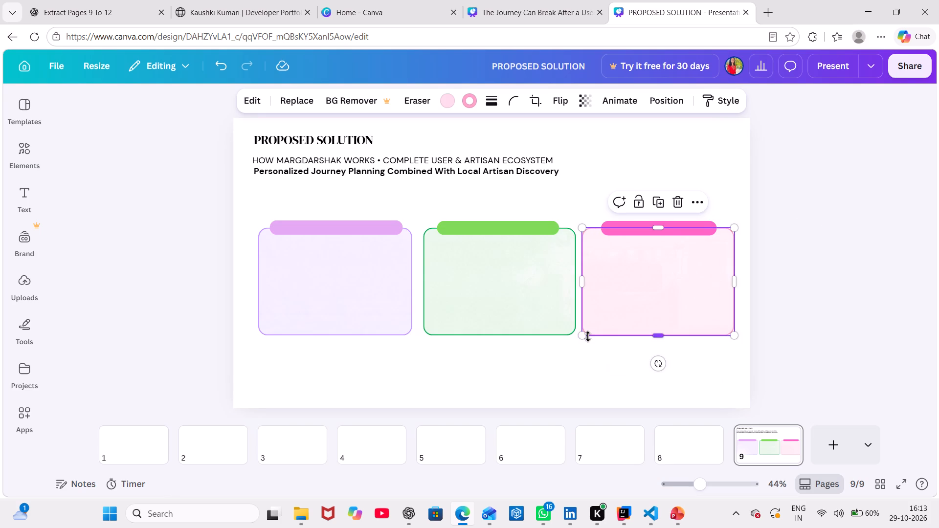
click(805, 300)
drag(687, 277, 689, 277)
drag(689, 277, 692, 276)
click(777, 268)
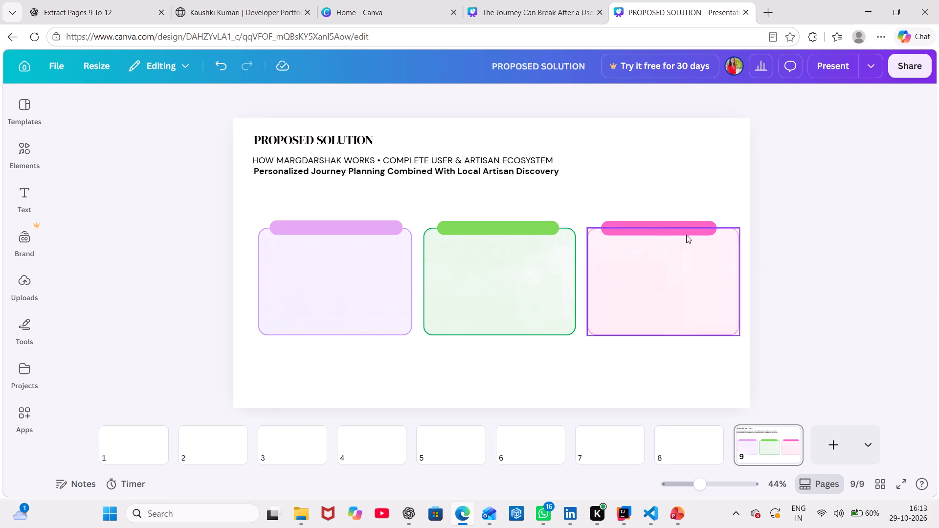
Widen the pink title bar to about 444 and centre it horizontally on the pink box.
click(668, 224)
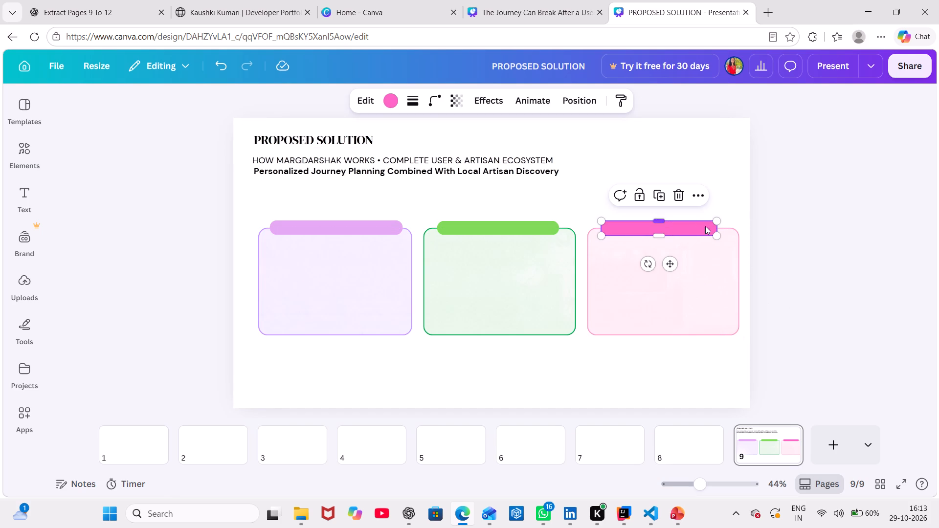
drag(718, 229, 722, 230)
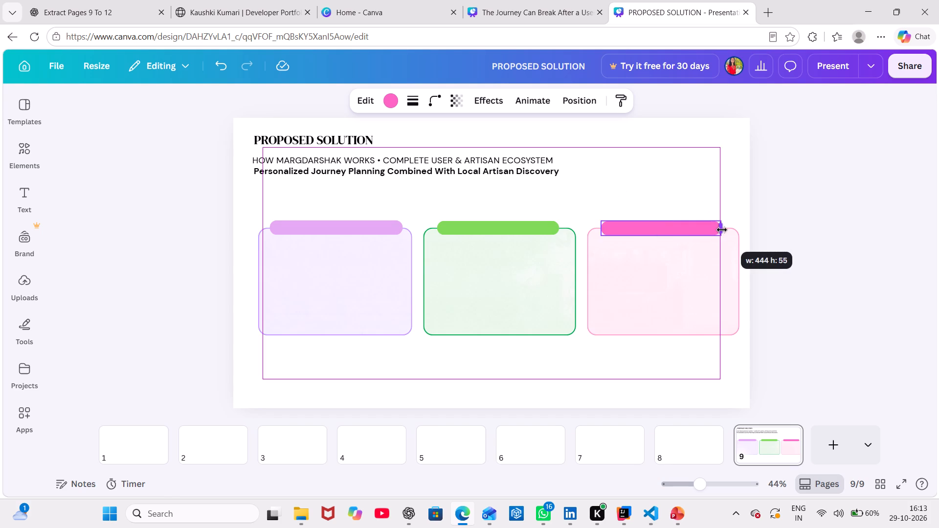
drag(722, 230, 723, 230)
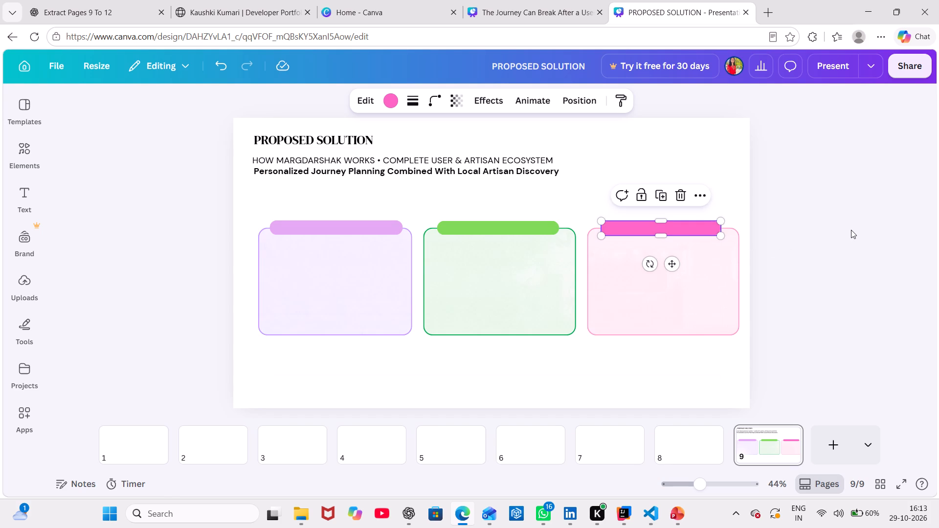
click(851, 230)
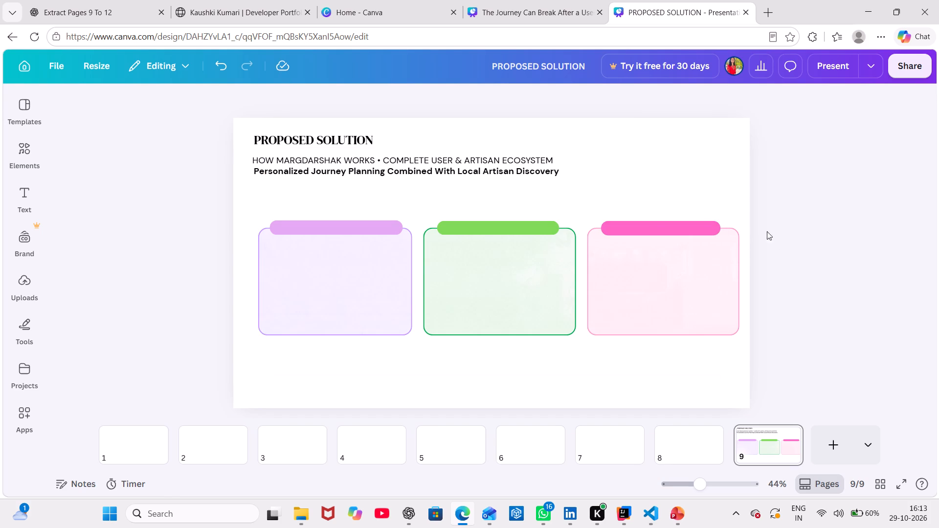
click(695, 229)
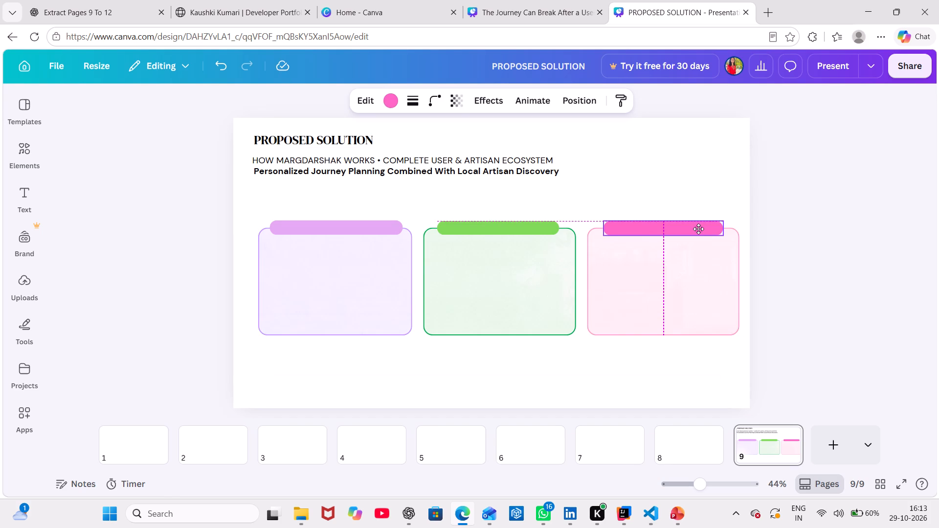
click(904, 233)
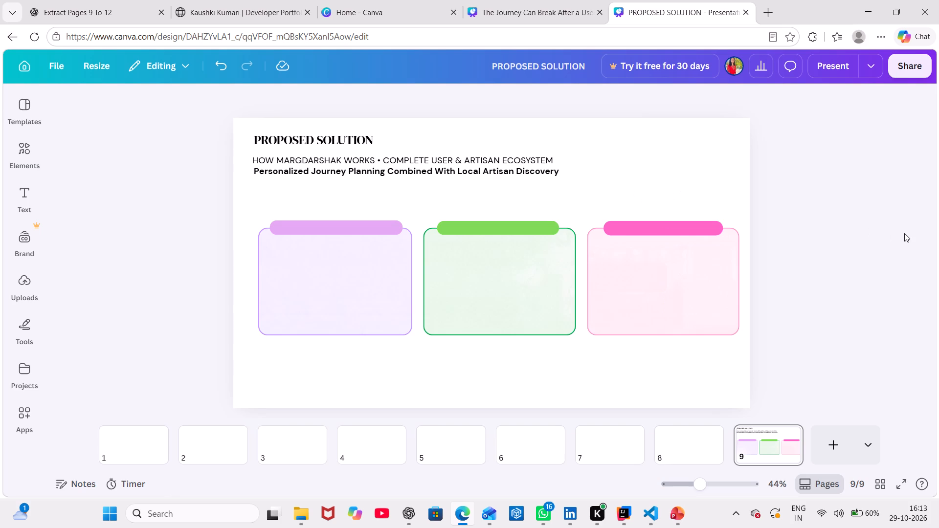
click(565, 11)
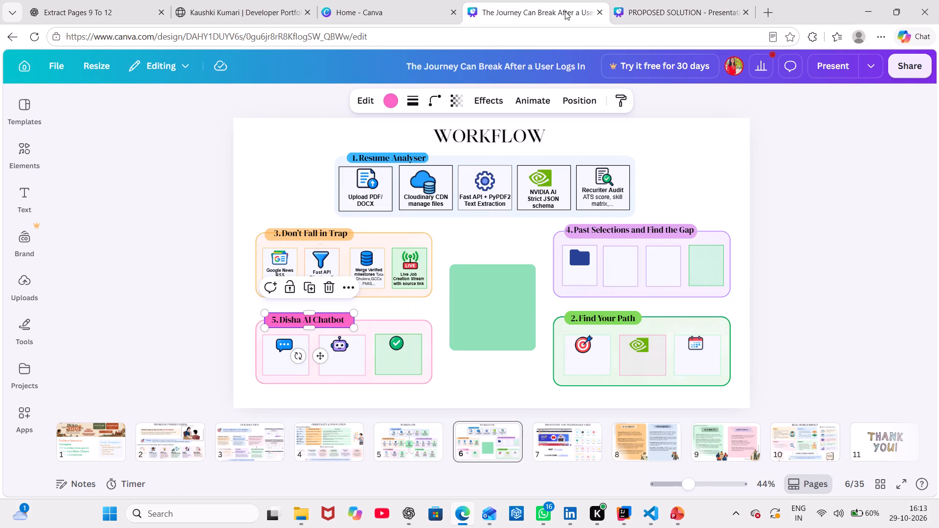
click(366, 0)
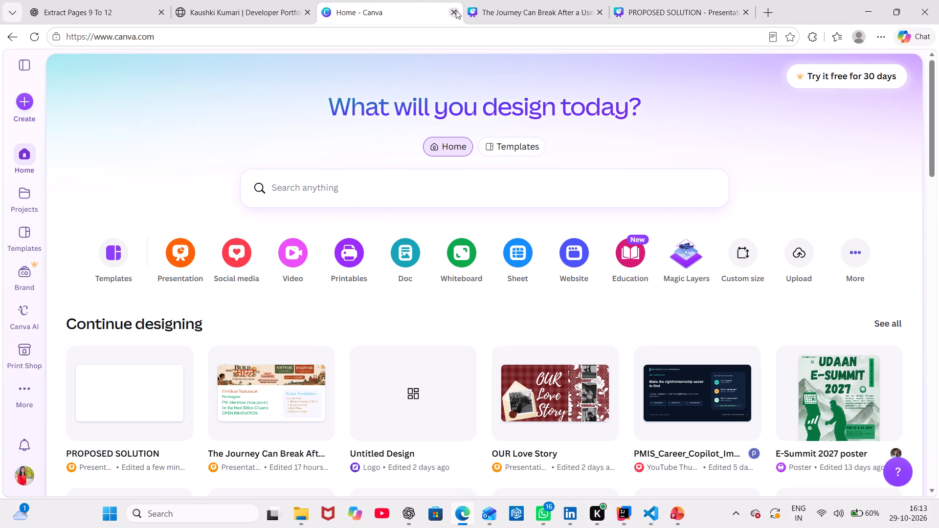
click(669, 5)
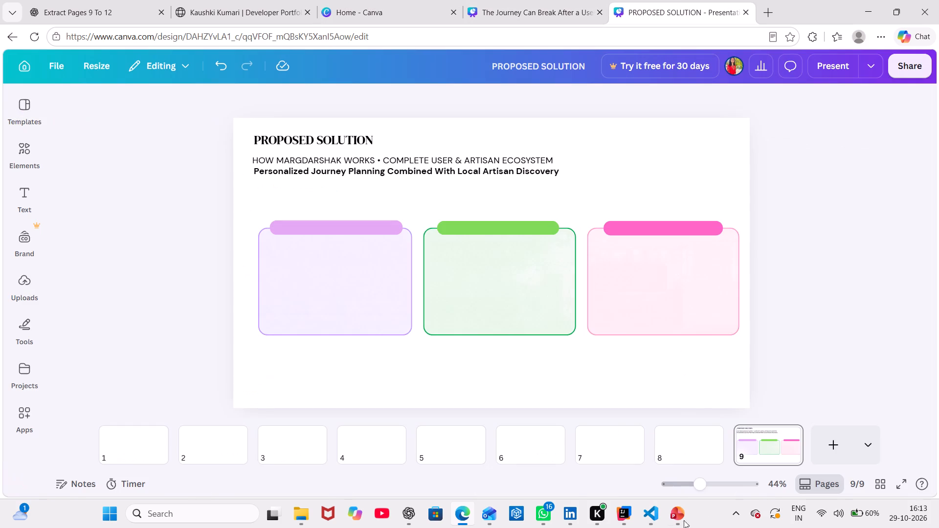
Copy the "STEP 1 • TRIP PREFERENCES" label from slide 9 in PowerPoint onto the purple title bar in Canva.
click(665, 434)
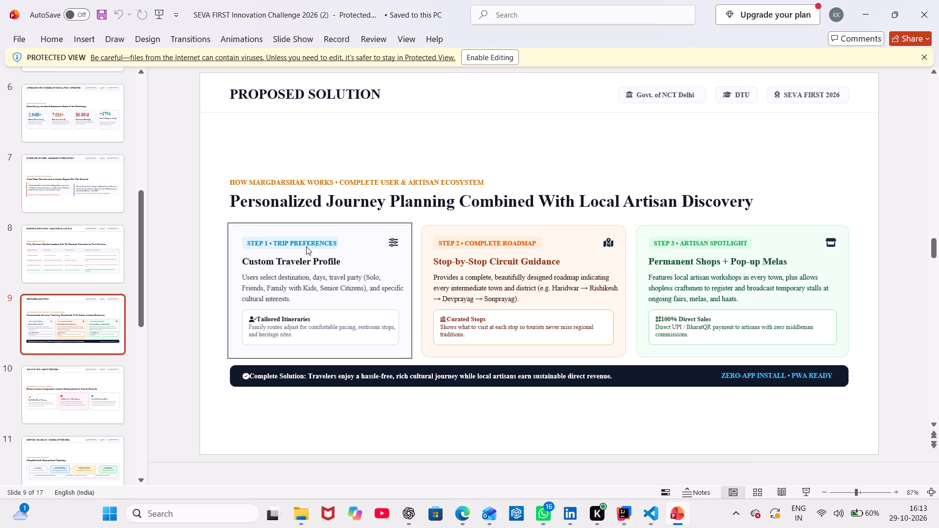
click(302, 238)
double_click(300, 243)
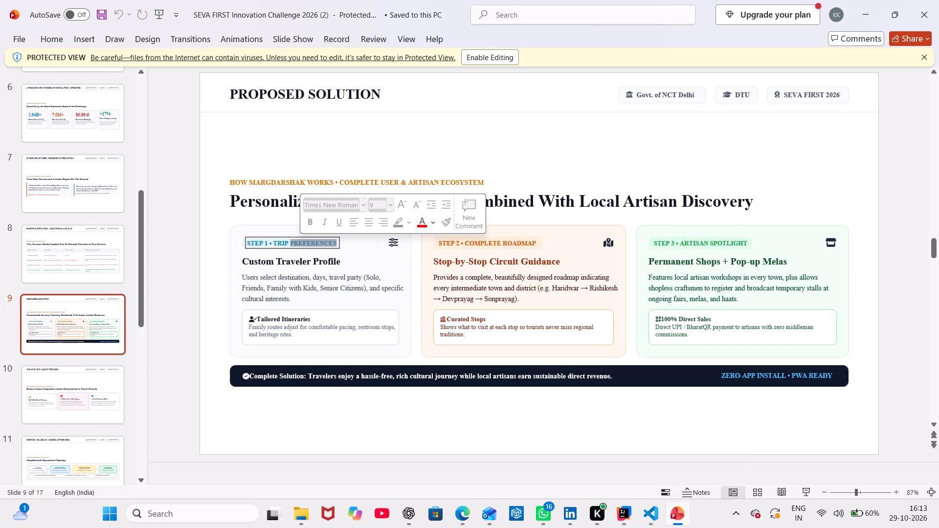
triple_click(300, 243)
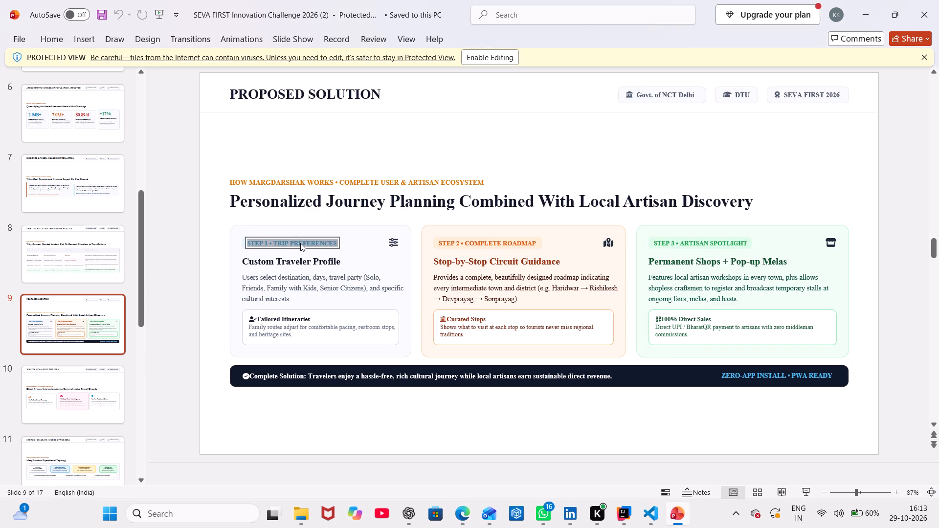
key(ctrl+c)
key(alt+Tab)
key(ctrl+v)
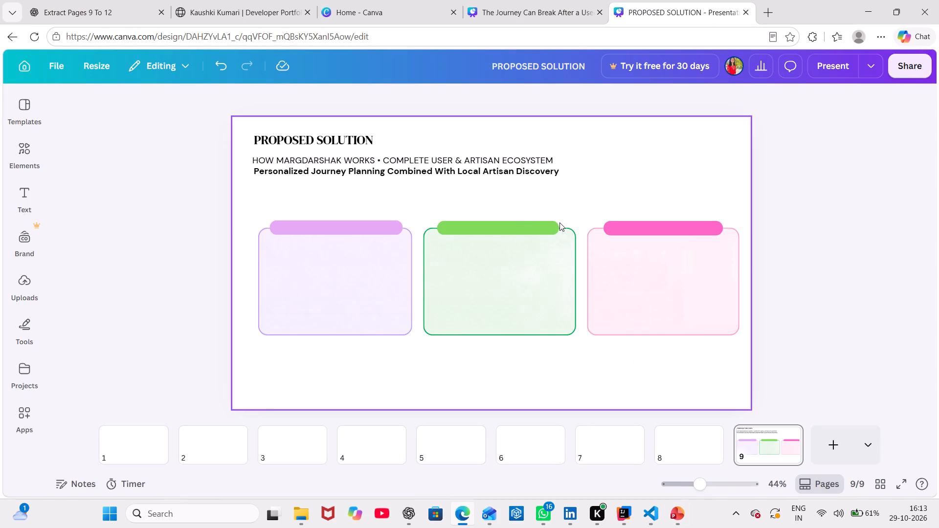
drag(503, 294, 342, 260)
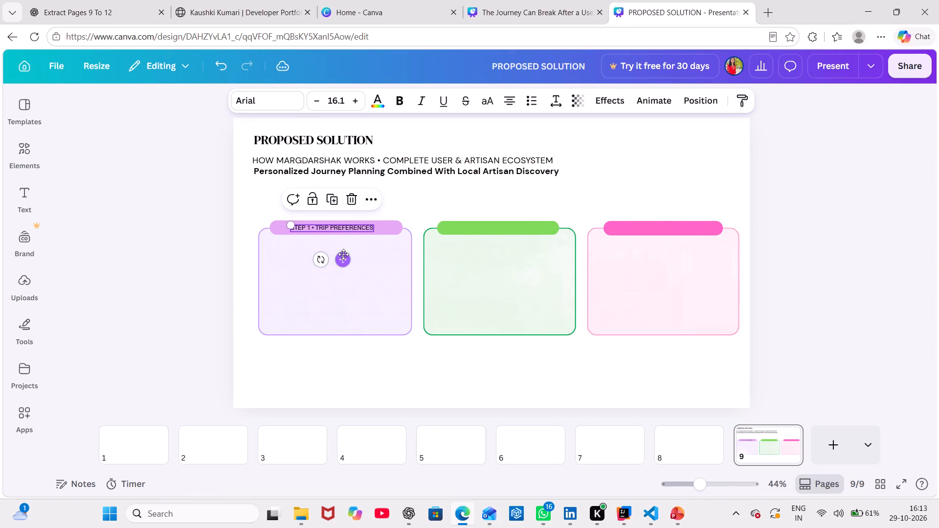
Set the "STEP 1 • TRIP PREFERENCES" label to DM Serif Display at size 20.1.
triple_click(335, 228)
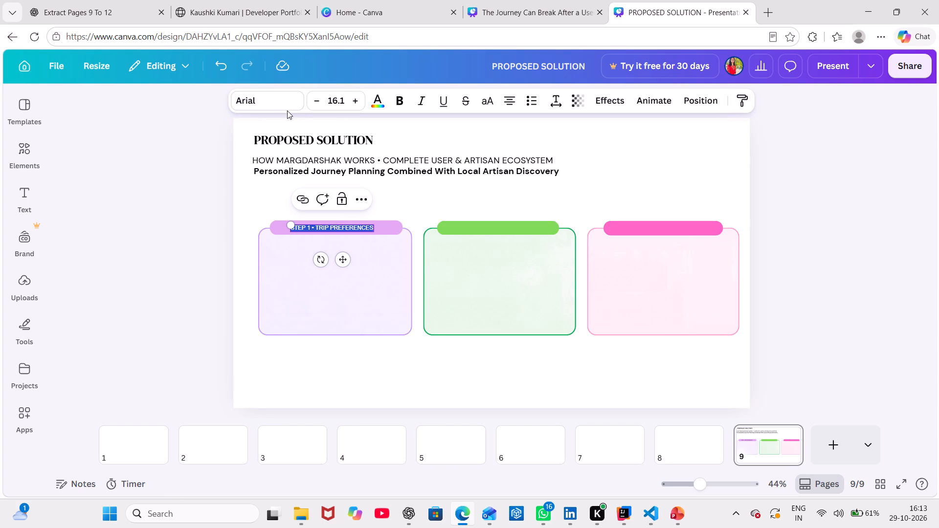
click(279, 100)
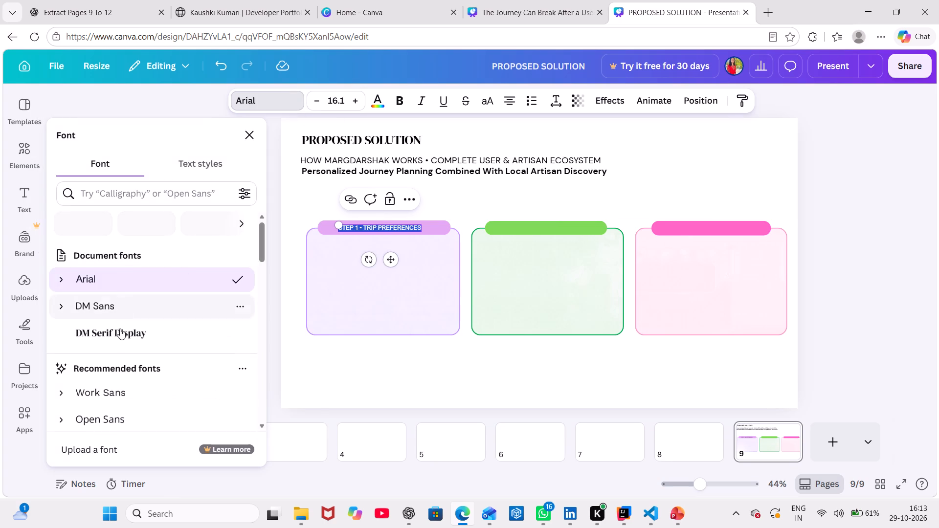
click(120, 332)
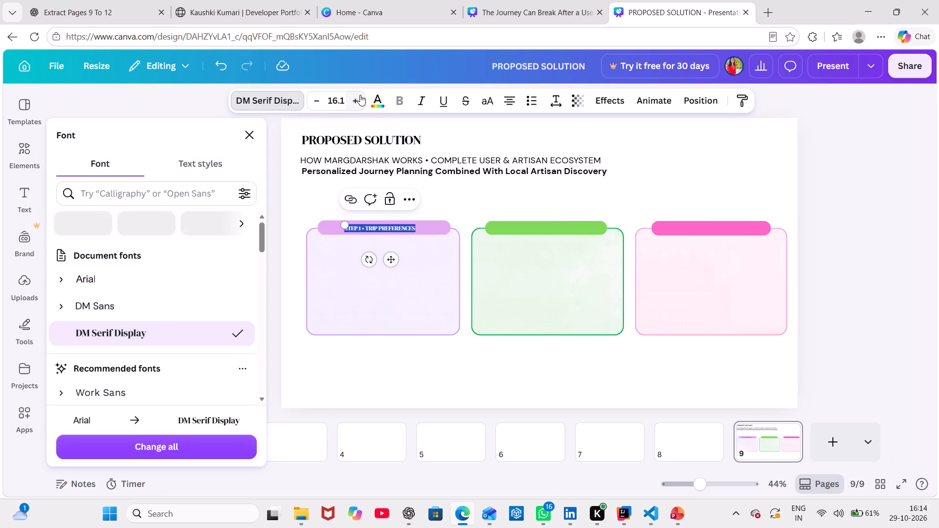
triple_click(360, 95)
click(360, 95)
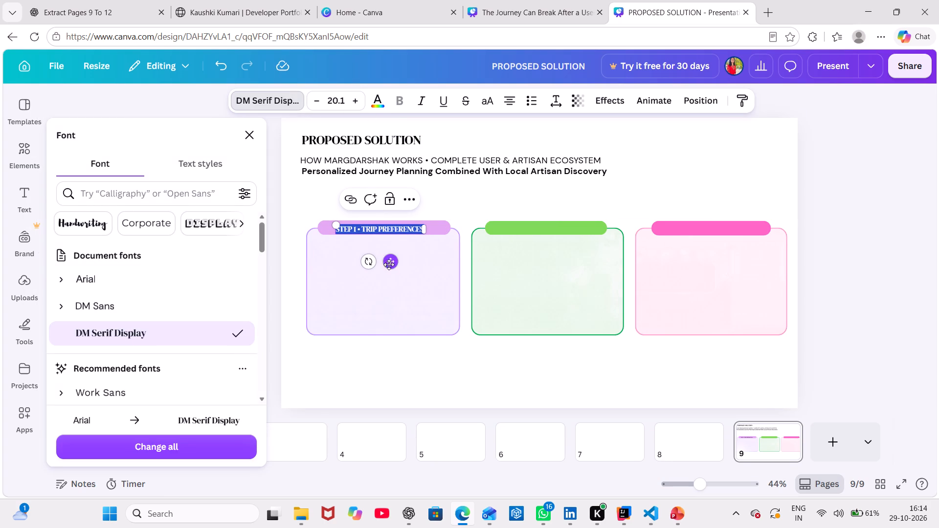
Move the "STEP 1 • TRIP PREFERENCES" label to the left end of the purple title bar, vertically centred on it.
drag(390, 258, 377, 255)
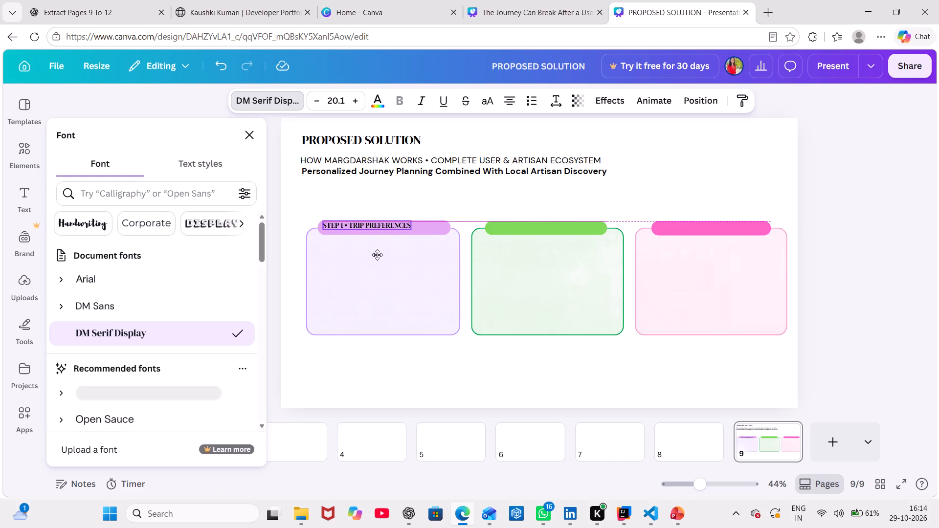
drag(377, 255, 377, 257)
click(840, 196)
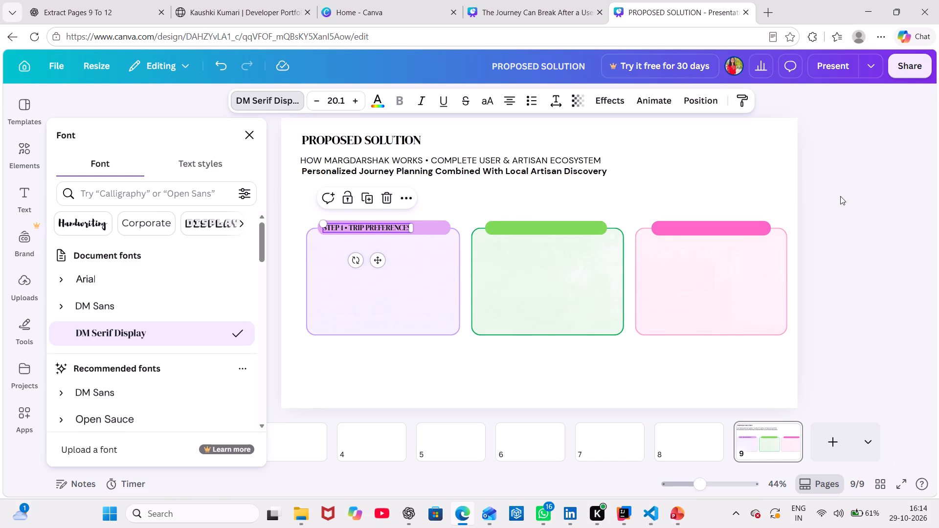
Shorten the purple title bar from its right end to about 385 wide so it fits the "STEP 1 • TRIP PREFERENCES" label.
click(381, 224)
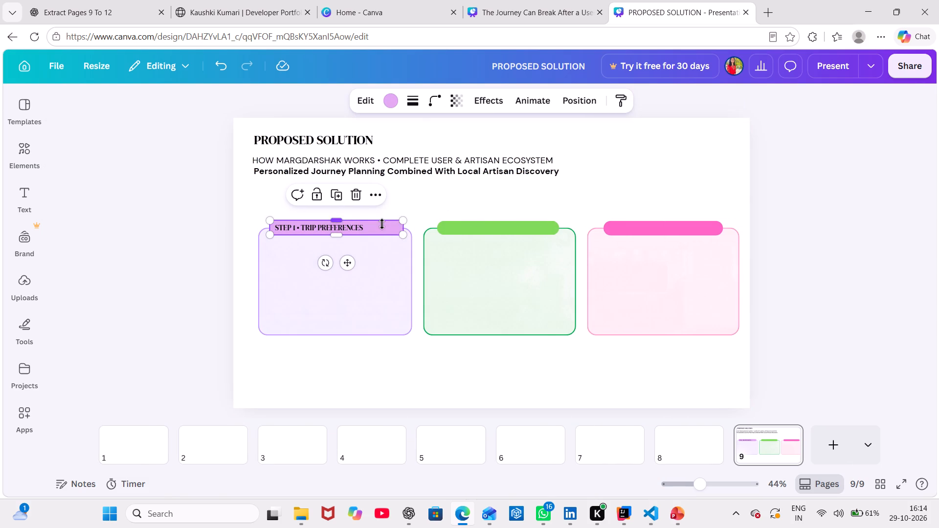
drag(404, 233, 384, 232)
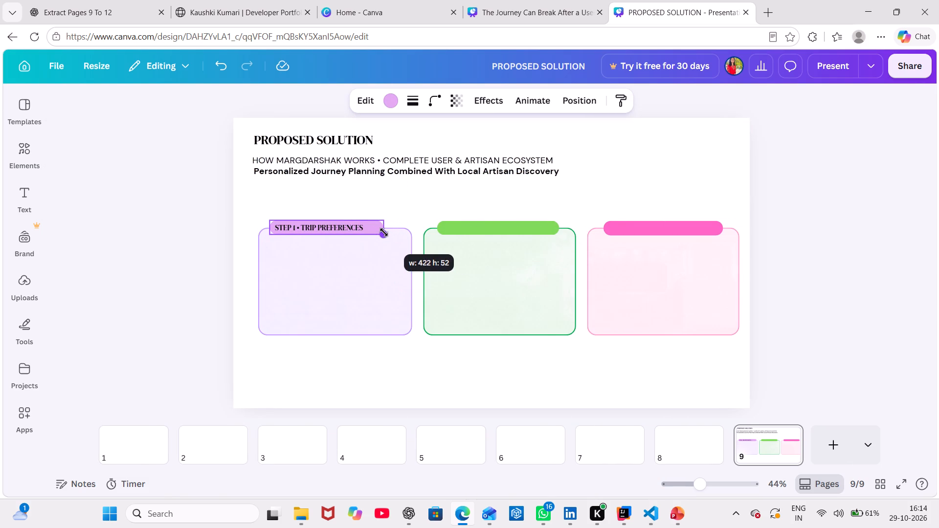
drag(384, 232, 377, 233)
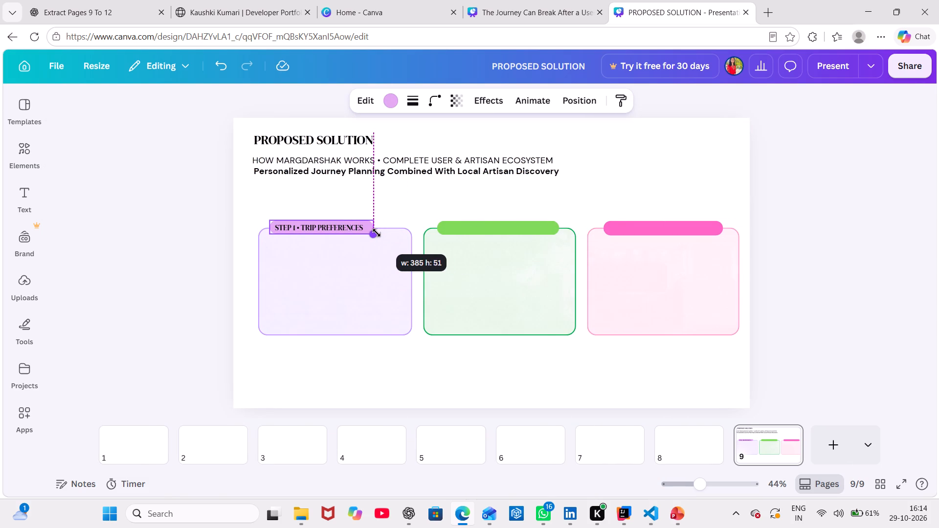
drag(377, 233, 372, 233)
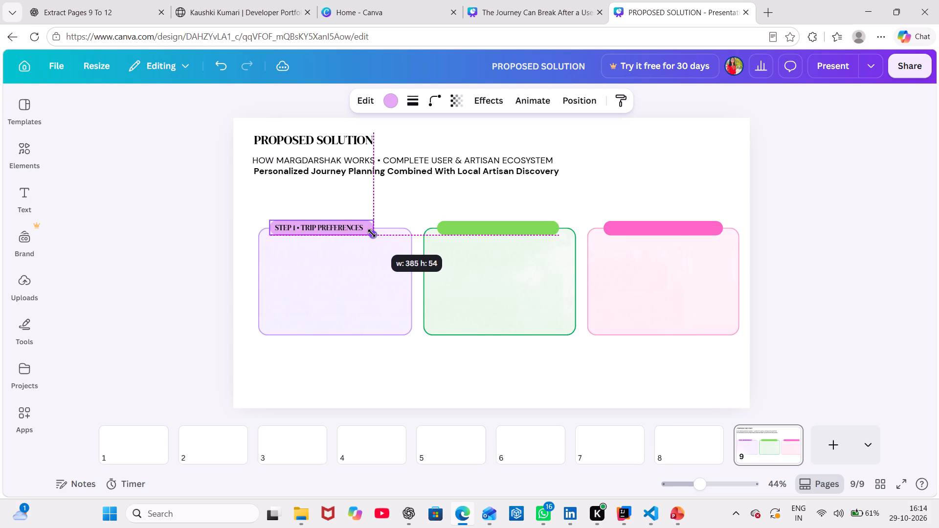
drag(372, 233, 372, 233)
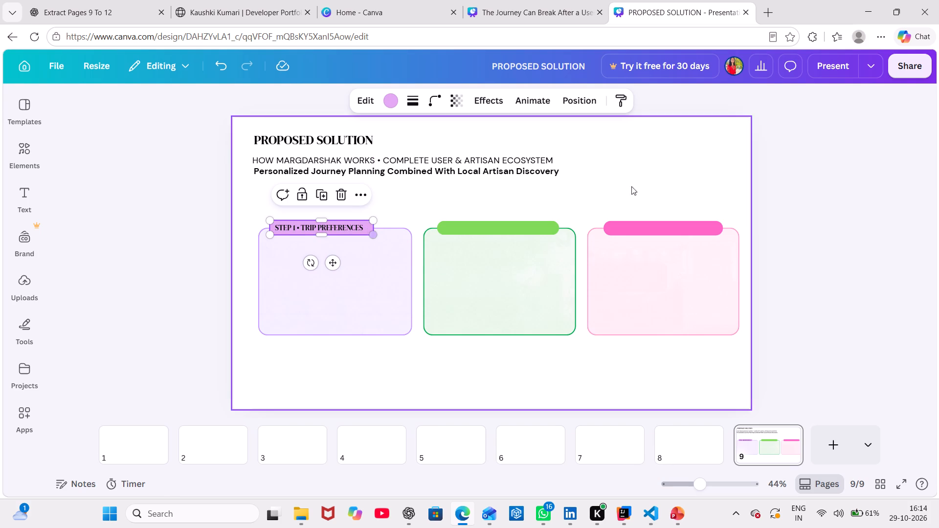
click(794, 168)
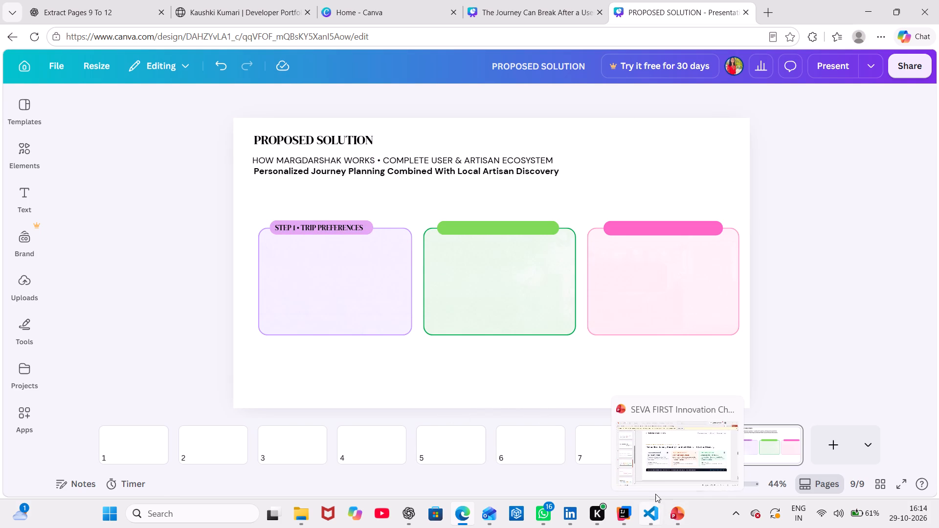
Copy the "STEP 2 • COMPLETE ROADMAP" label from slide 9 in PowerPoint into the Canva slide.
click(666, 433)
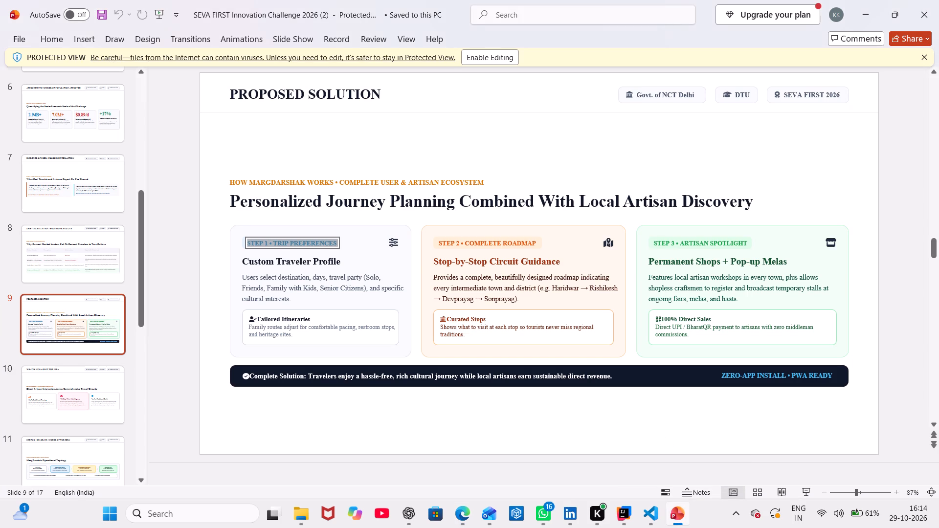
triple_click(489, 242)
key(ctrl+c)
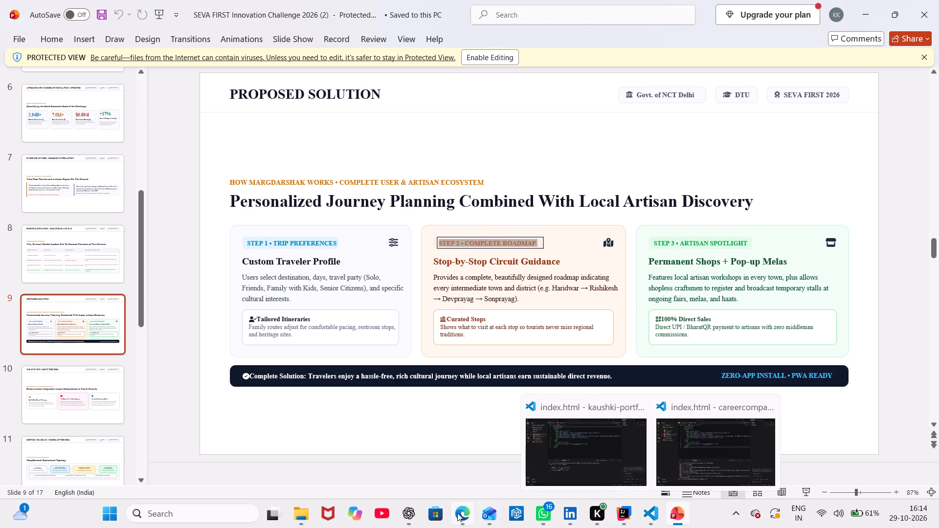
click(467, 471)
key(ctrl+v)
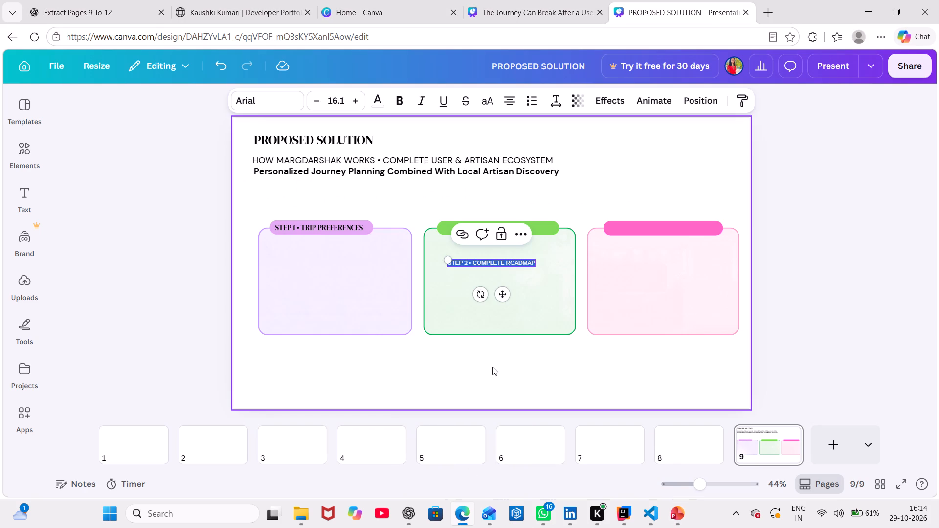
Set the "STEP 2 • COMPLETE ROADMAP" label to DM Serif Display at size 20.1, matching STEP 1, and place it on the green title bar.
triple_click(505, 263)
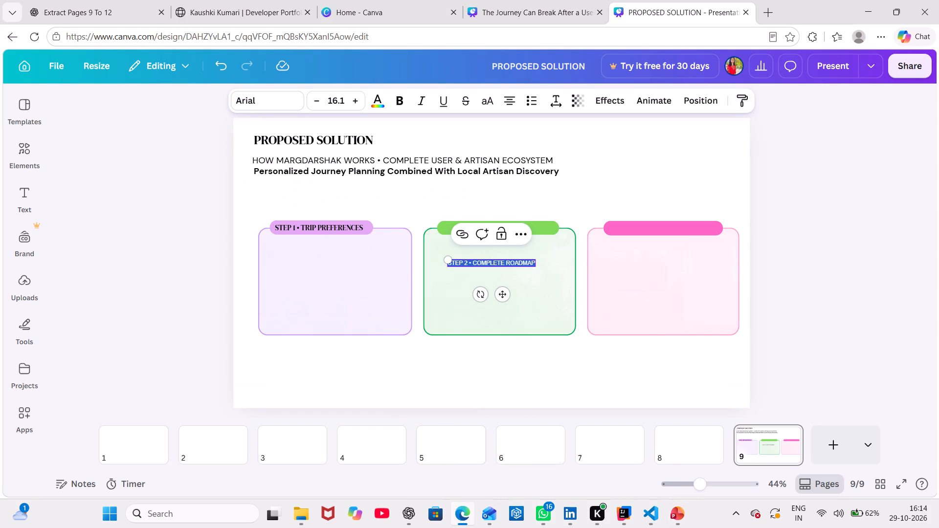
click(277, 97)
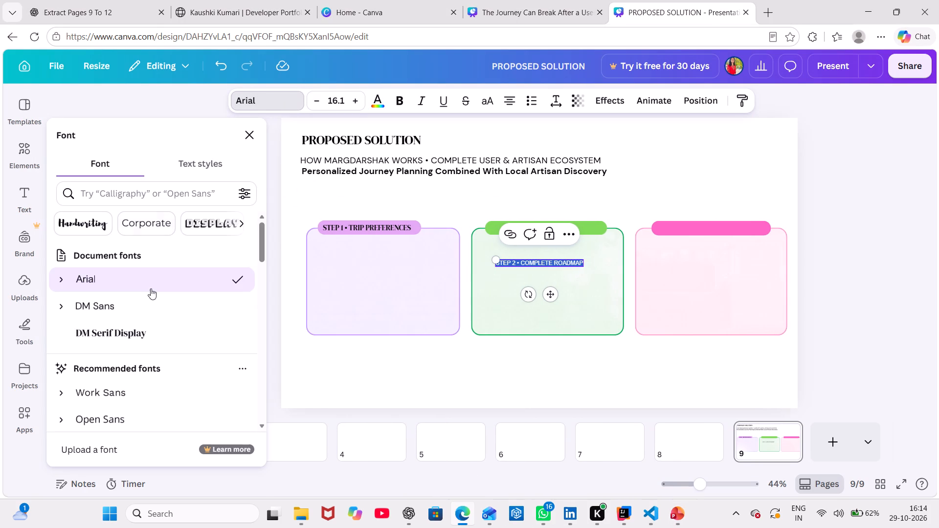
click(152, 330)
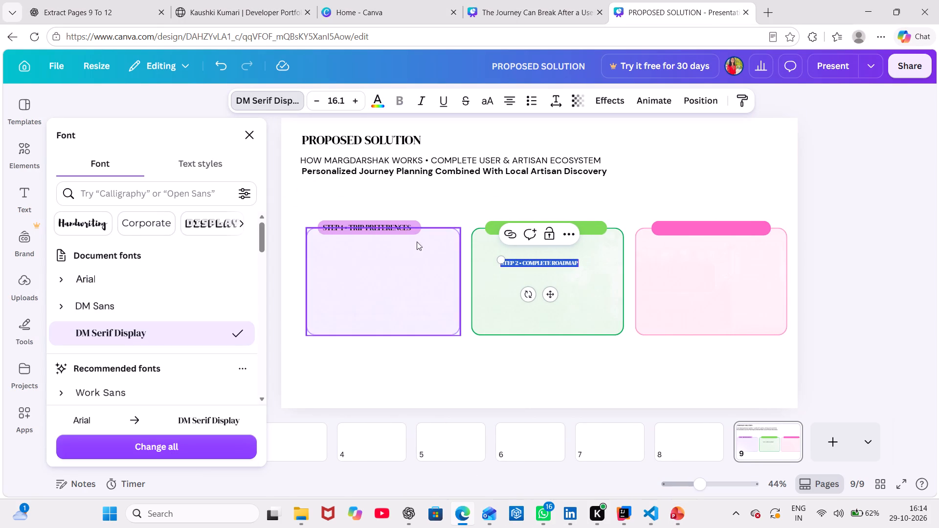
click(397, 221)
click(331, 223)
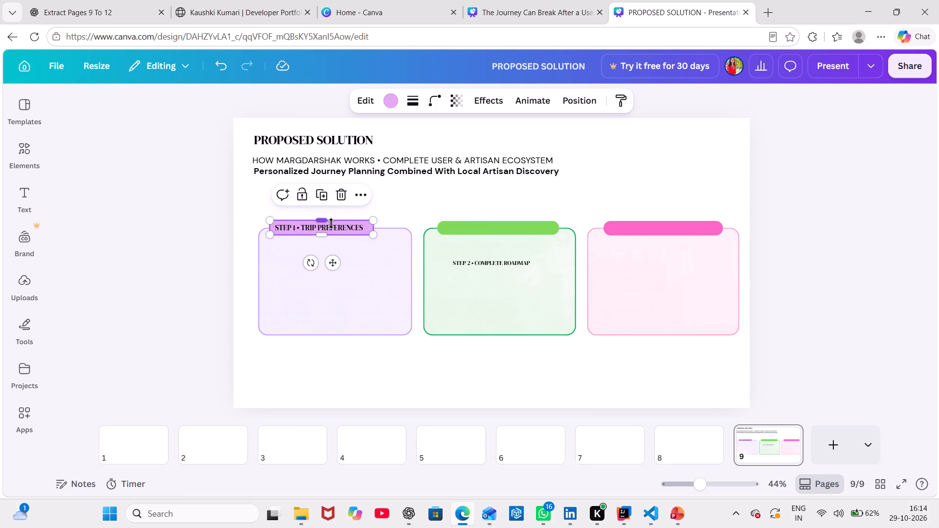
click(331, 230)
click(332, 228)
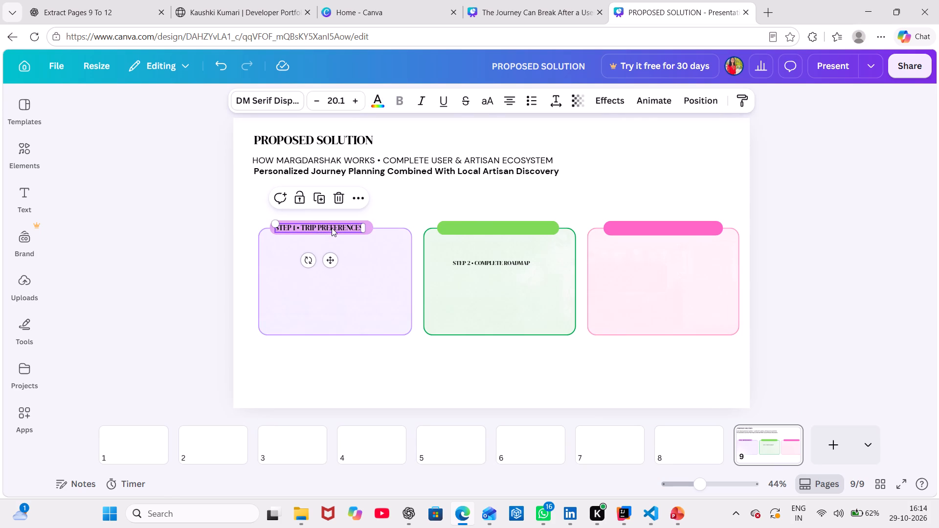
drag(501, 259, 490, 237)
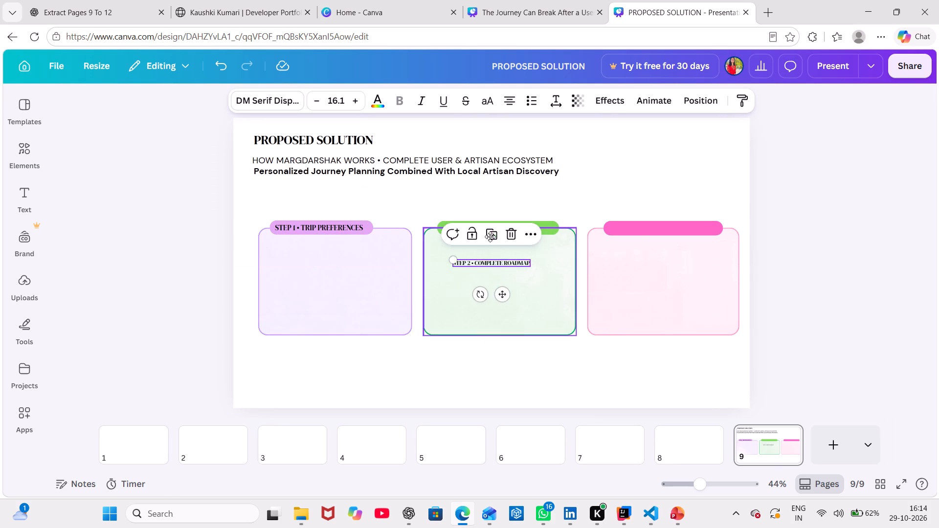
drag(490, 237, 489, 225)
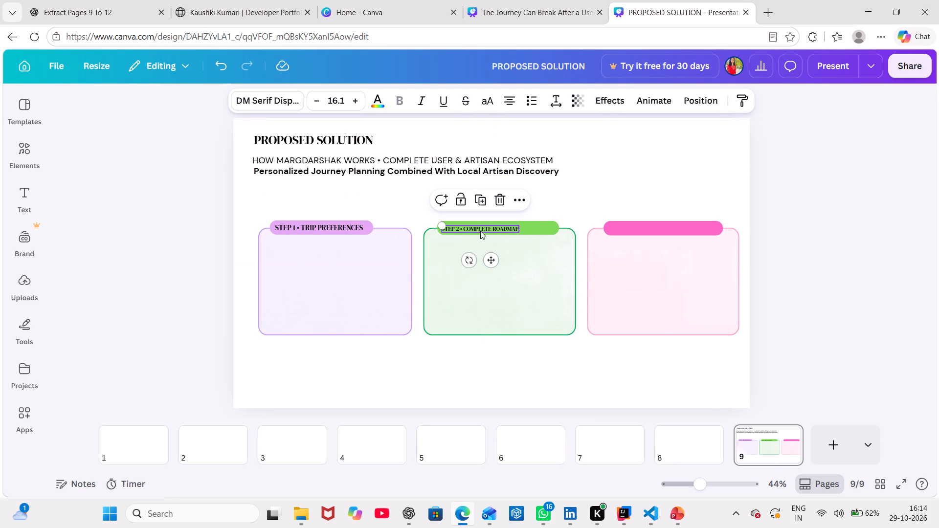
triple_click(477, 227)
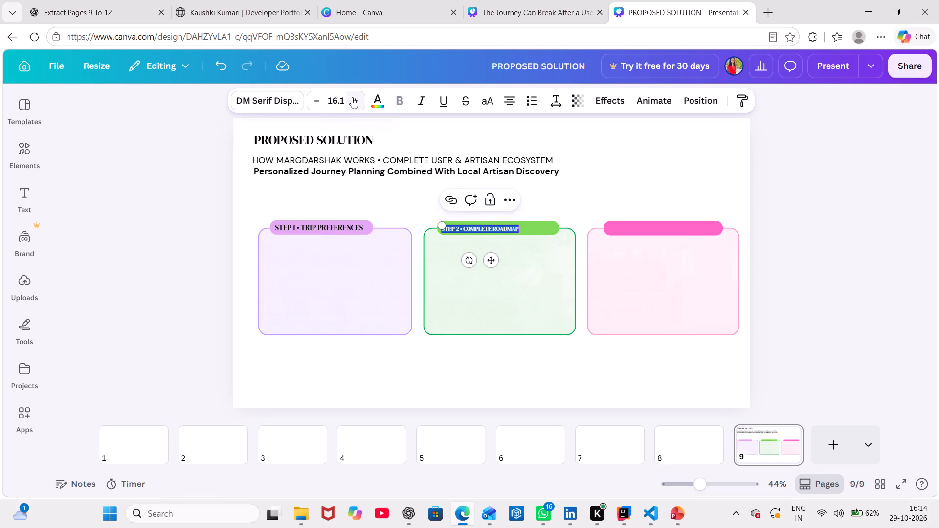
triple_click(352, 97)
click(352, 97)
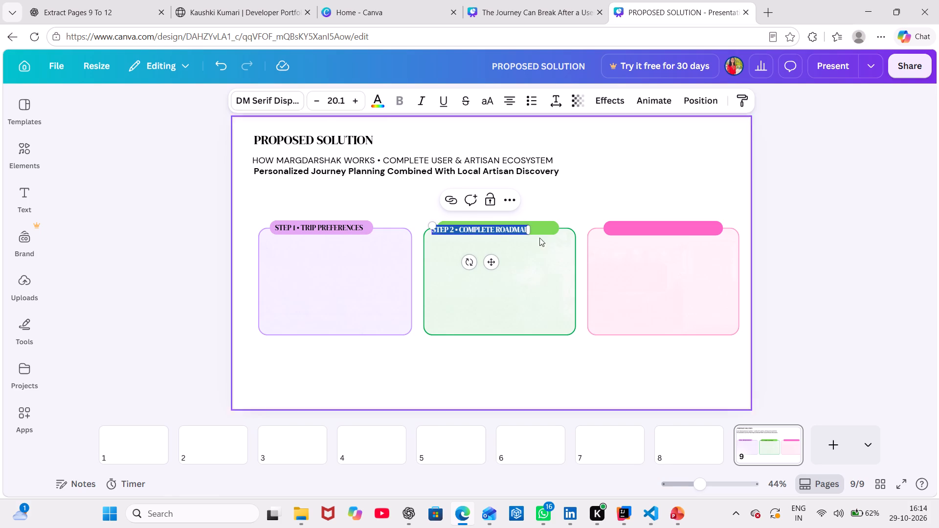
Align the "STEP 2 • COMPLETE ROADMAP" label to the left end of the green title bar, vertically centred on it.
drag(494, 259, 505, 255)
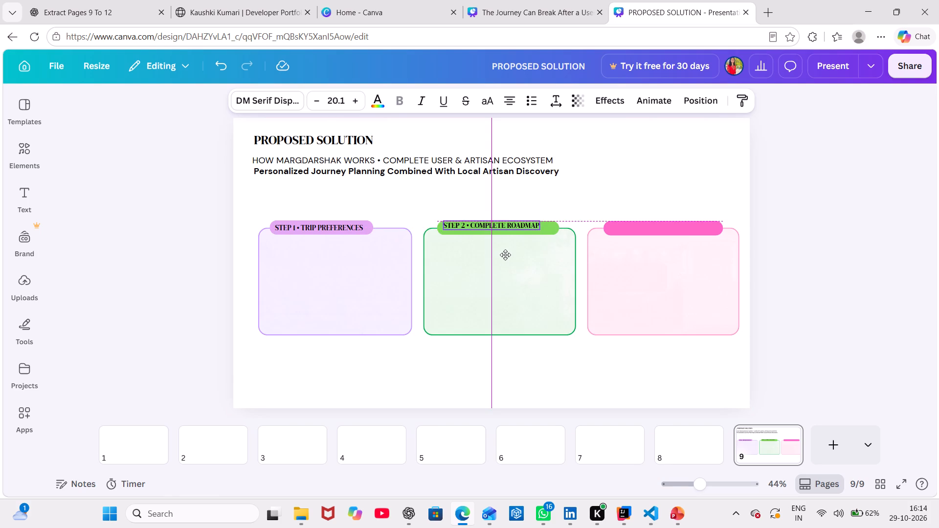
drag(505, 255, 503, 258)
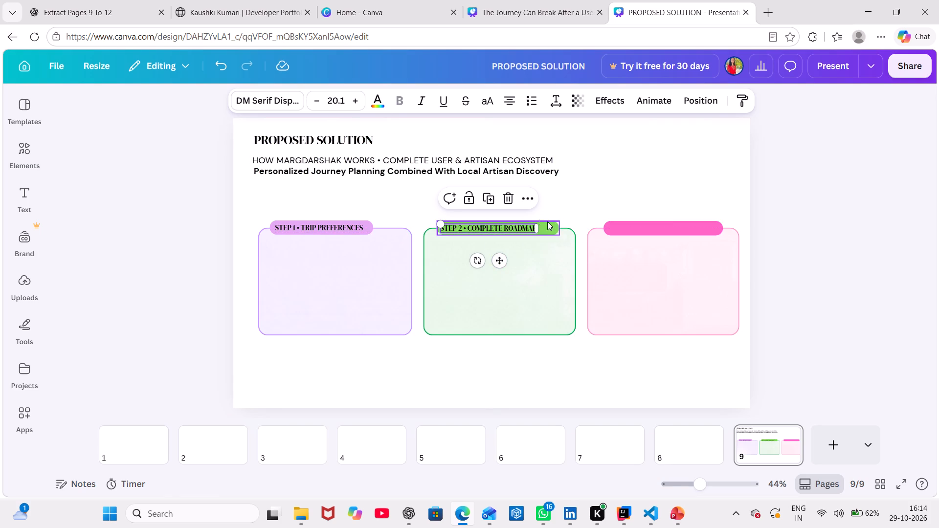
Shorten the green title bar from its right end to about 386 wide so it fits the "STEP 2 • COMPLETE ROADMAP" label.
click(551, 224)
drag(559, 233, 558, 233)
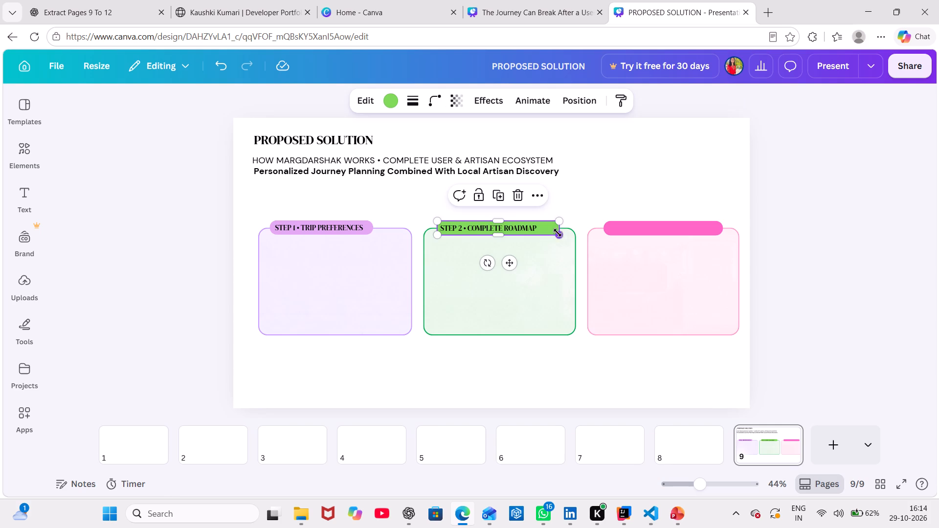
drag(558, 233, 543, 233)
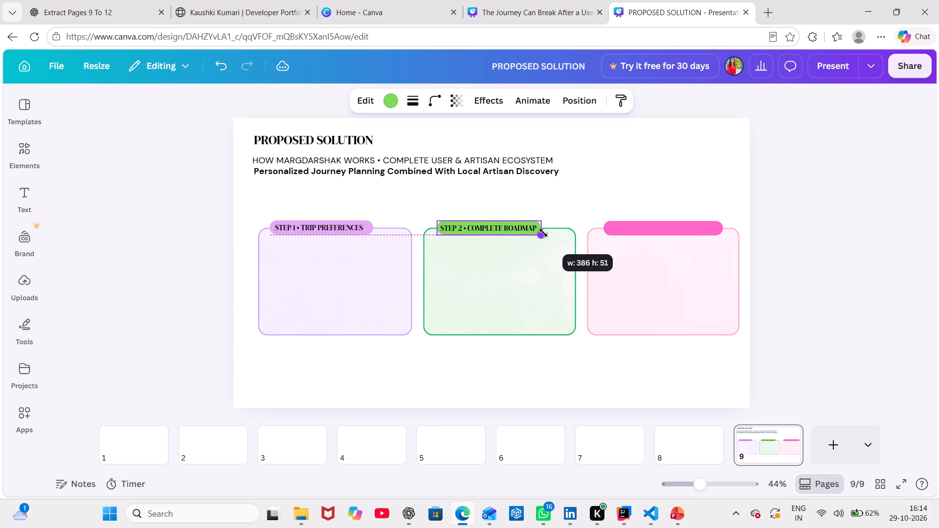
drag(543, 233, 543, 232)
click(820, 258)
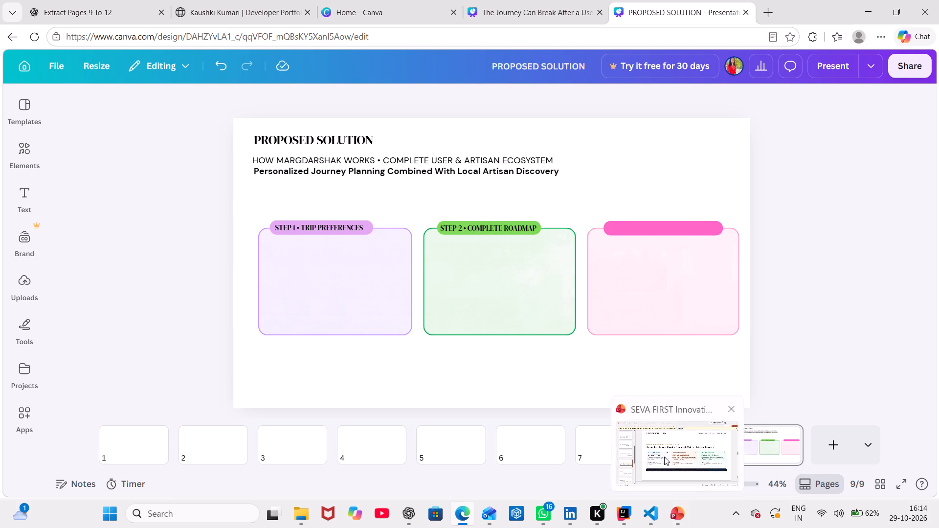
Copy the "STEP 3 • ARTISAN SPOTLIGHT" label from slide 9 in PowerPoint onto the pink title bar in Canva.
click(664, 457)
triple_click(691, 245)
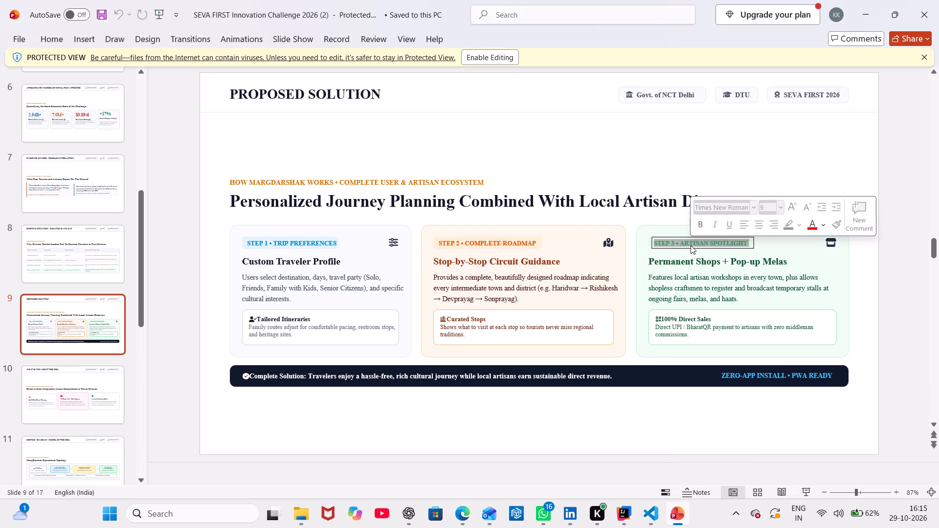
key(ctrl+c)
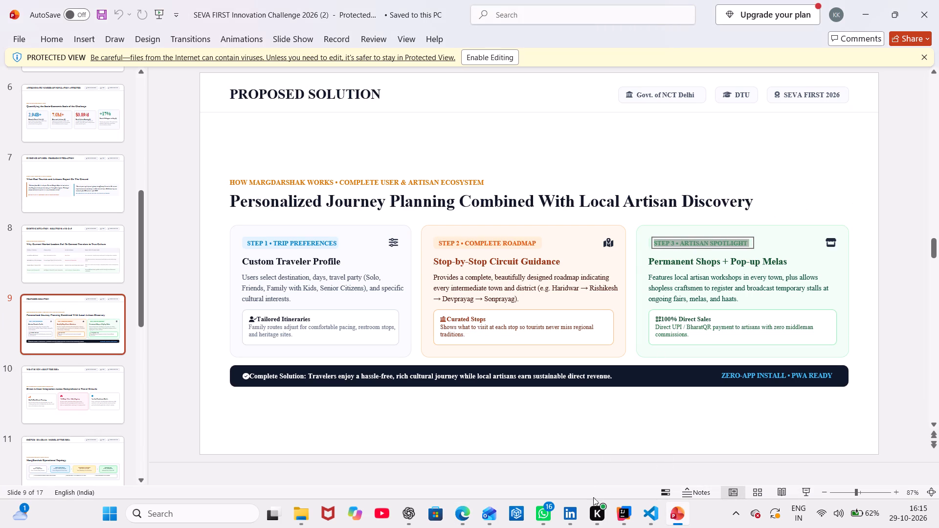
key(alt+Tab)
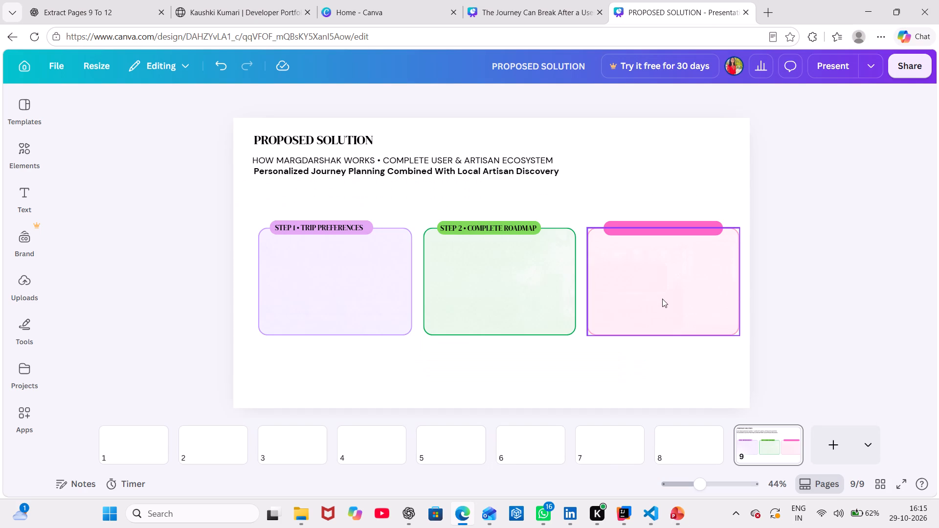
key(ctrl+v)
triple_click(508, 267)
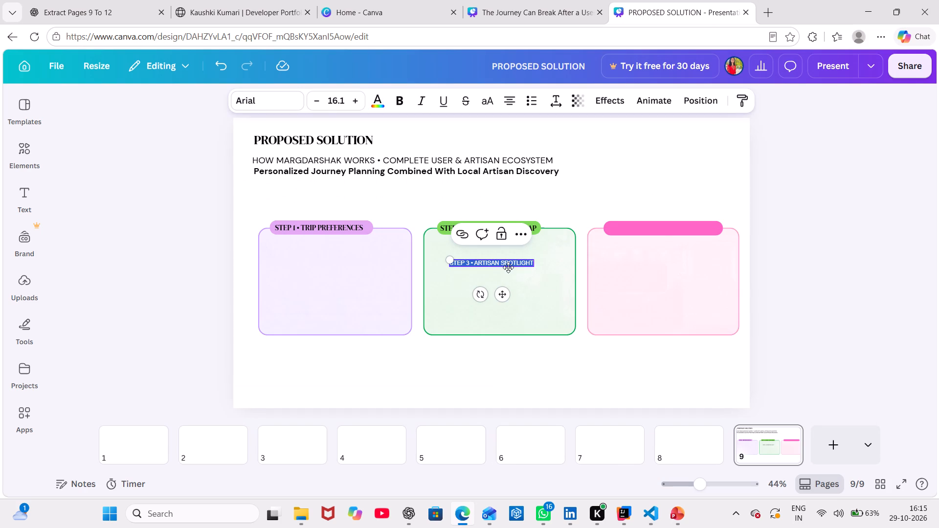
click(508, 267)
click(919, 277)
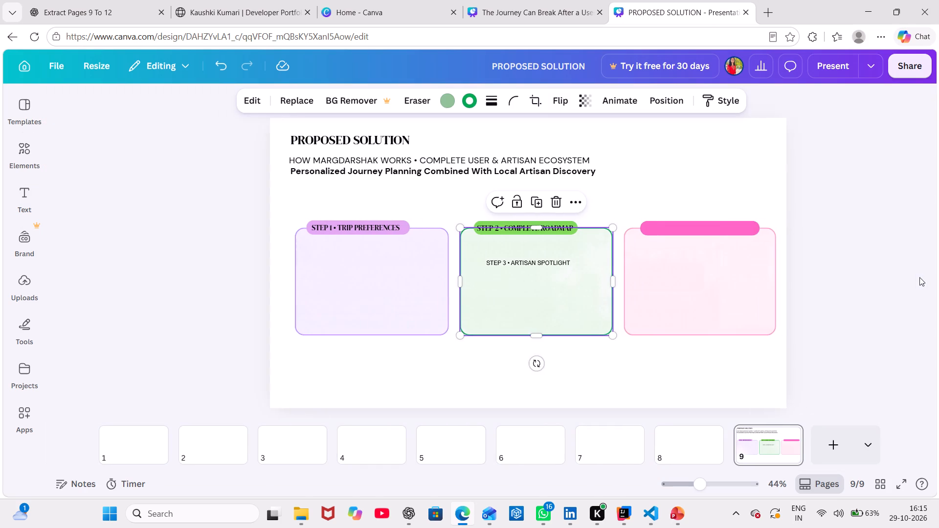
drag(499, 264, 615, 252)
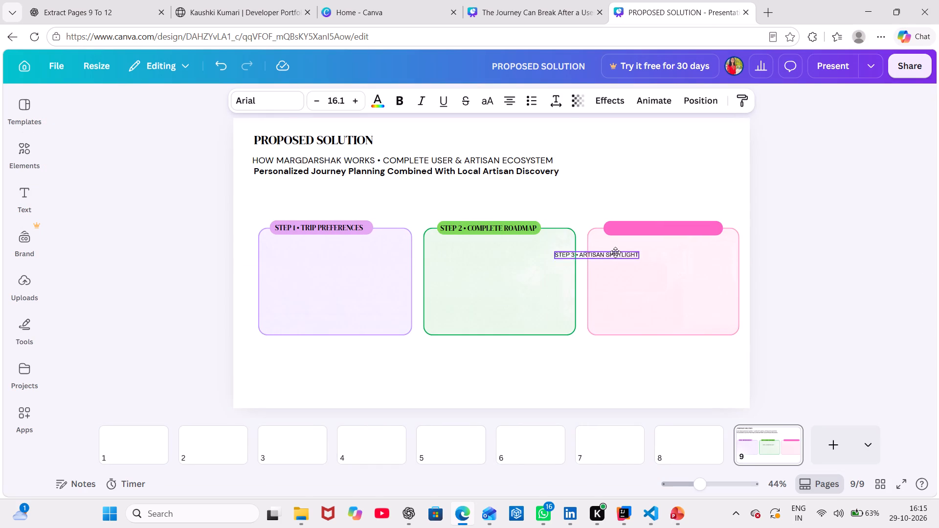
drag(615, 252, 667, 229)
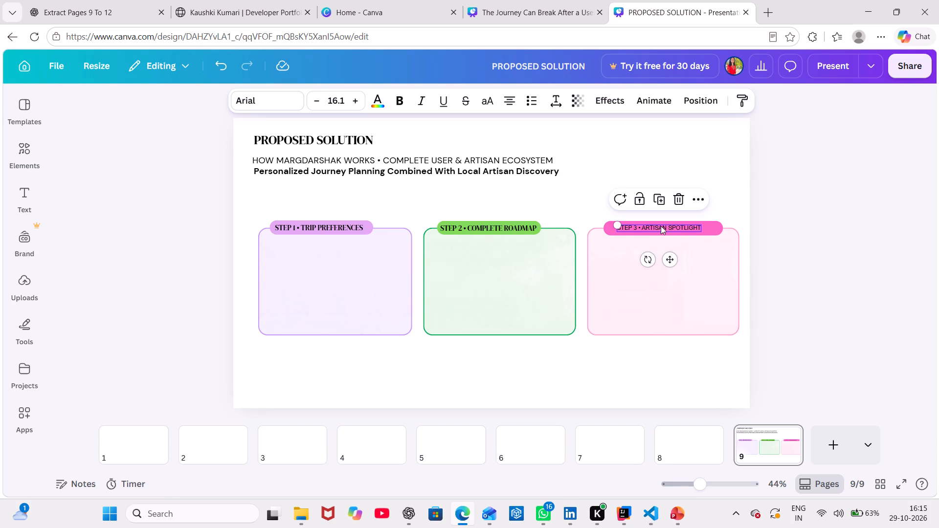
Set the "STEP 3 • ARTISAN SPOTLIGHT" label to DM Serif Display at size 20.1.
triple_click(661, 226)
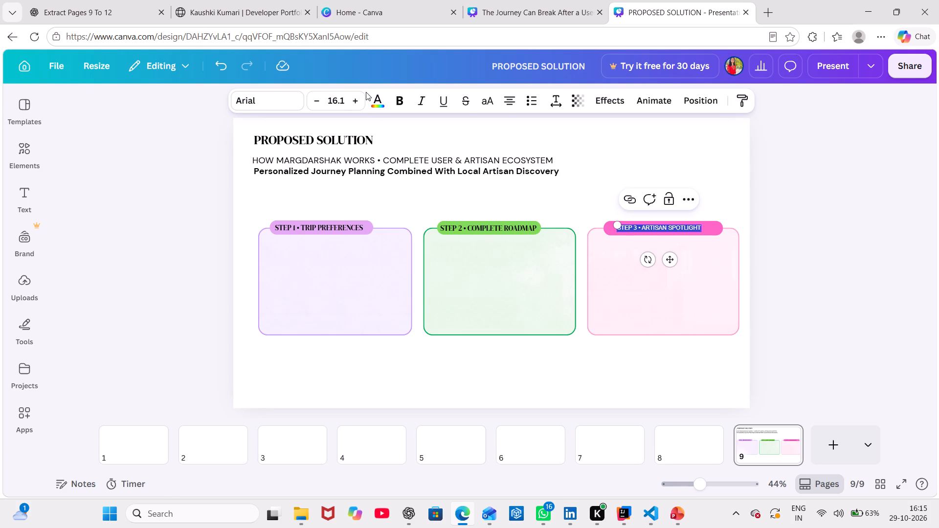
double_click(359, 97)
click(359, 97)
click(359, 97)
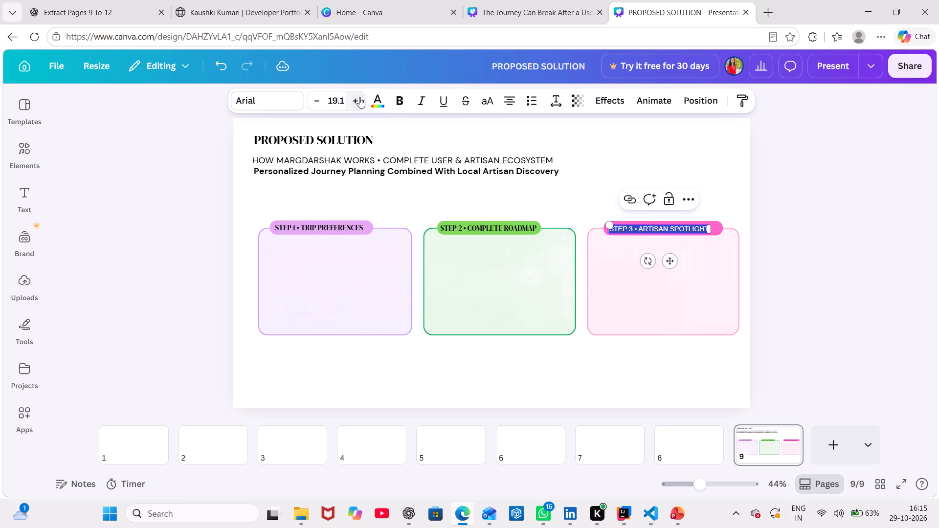
click(276, 95)
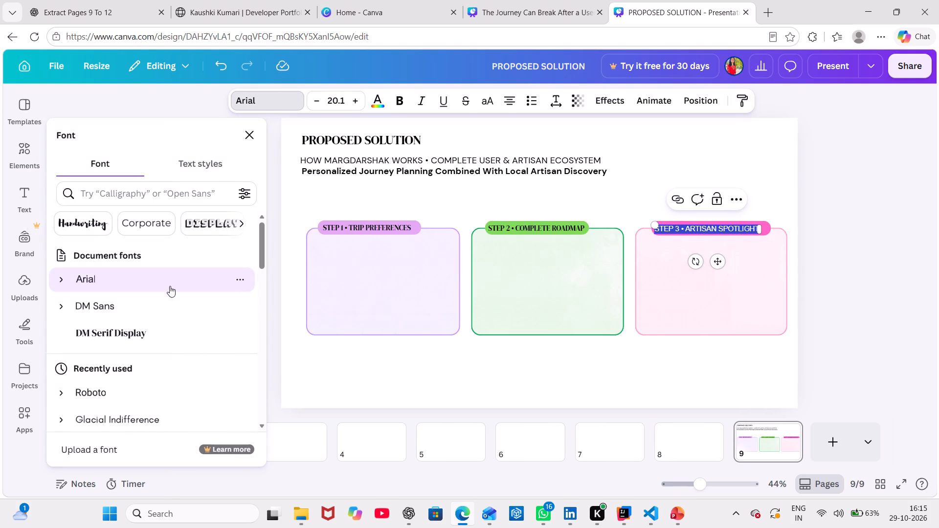
click(163, 336)
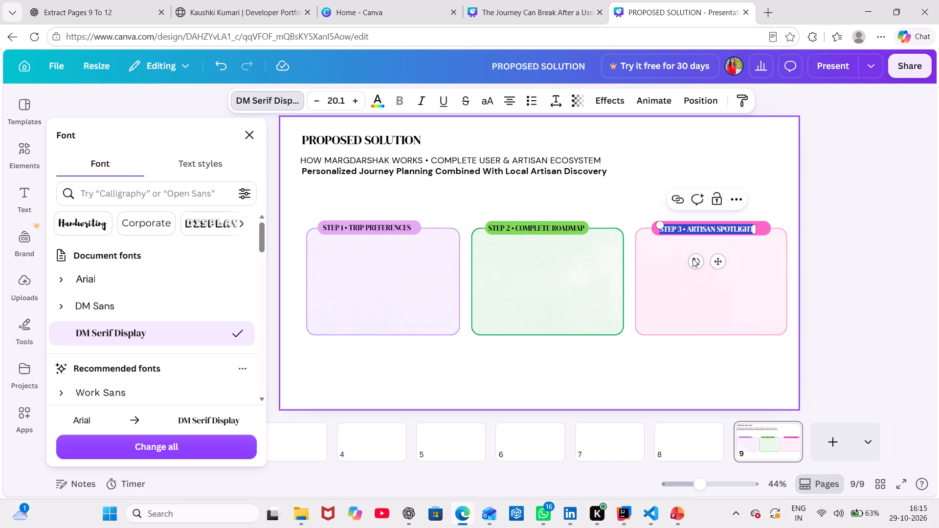
Align the "STEP 3 • ARTISAN SPOTLIGHT" label on the pink title bar, level with the other two step labels.
click(716, 259)
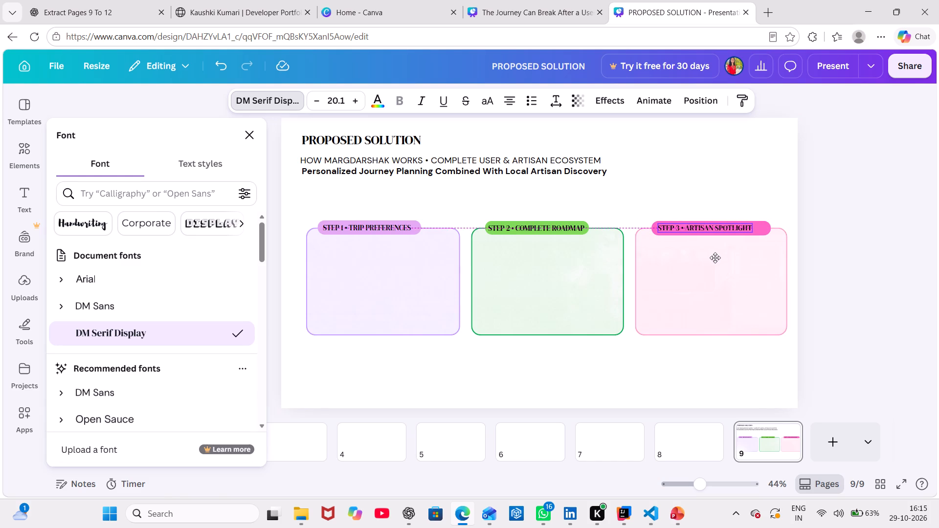
Shorten the pink title bar from its right end so it fits the "STEP 3 • ARTISAN SPOTLIGHT" label.
click(764, 229)
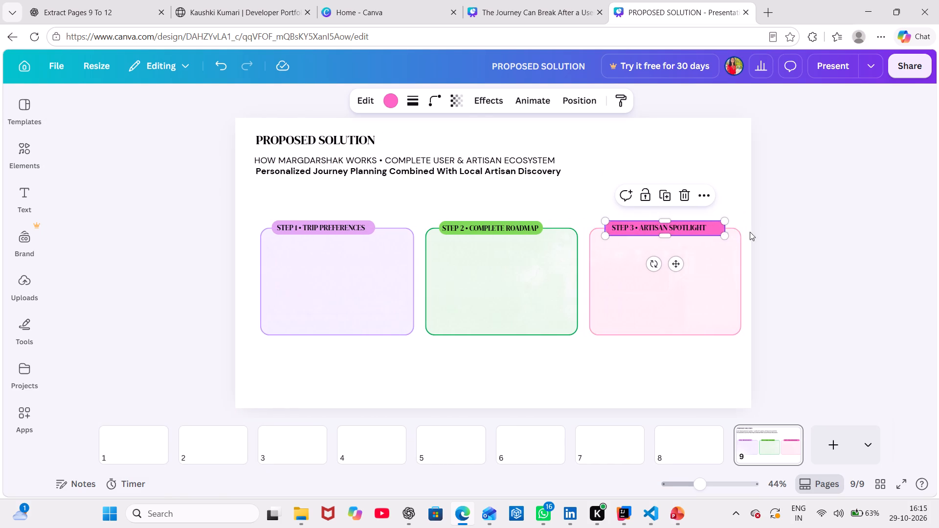
drag(721, 231, 712, 230)
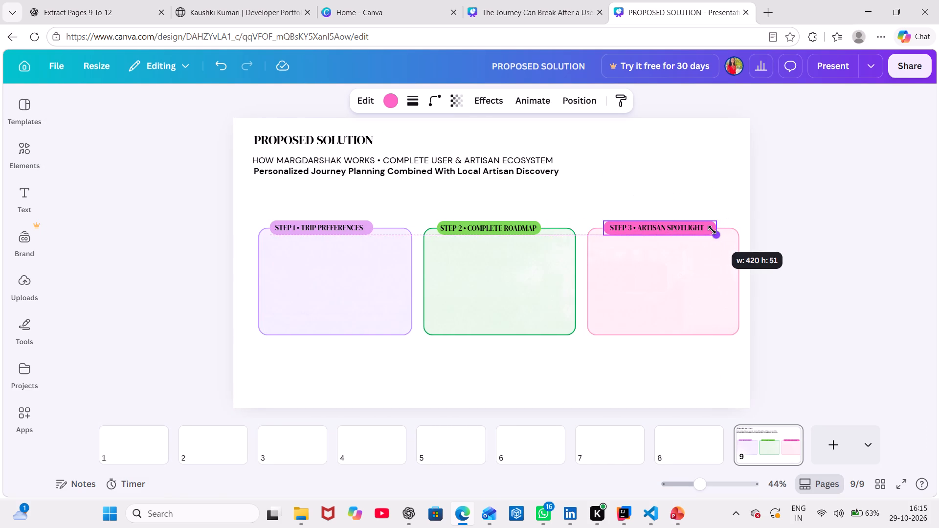
drag(712, 230, 707, 230)
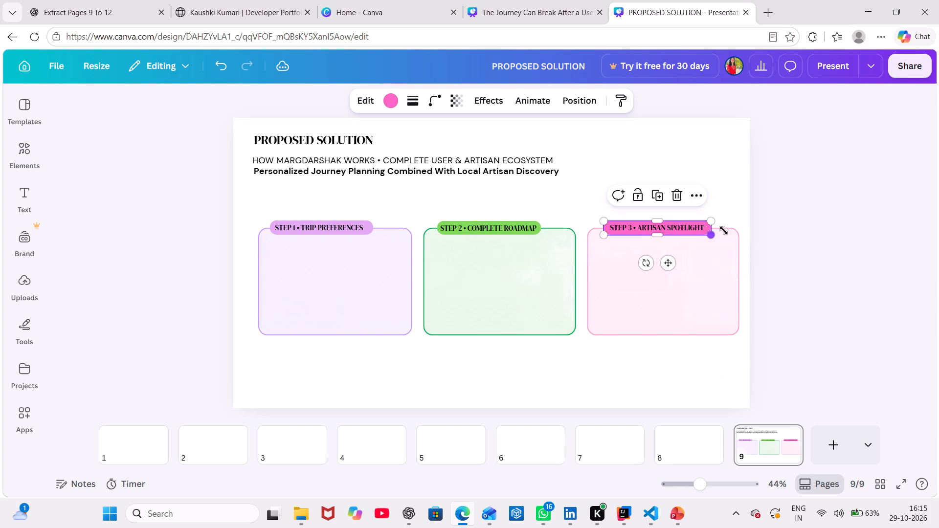
click(828, 237)
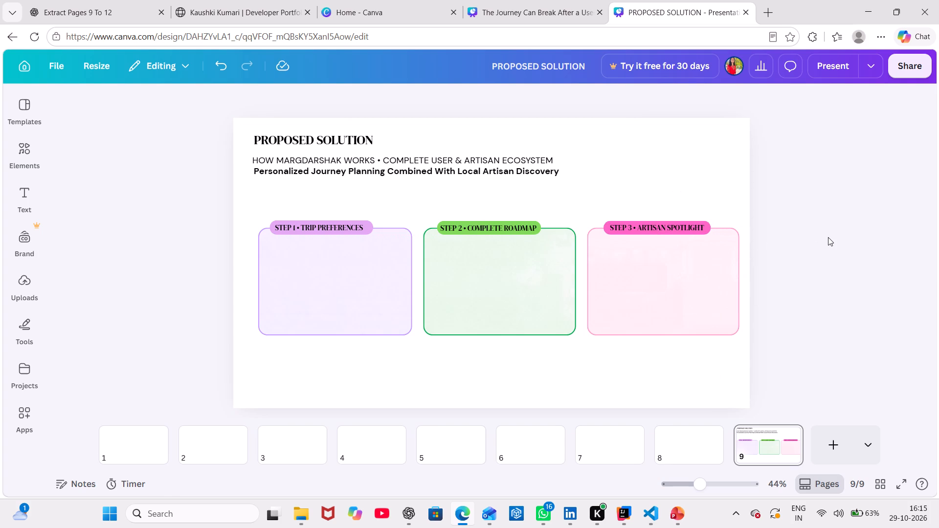
Nudge the pink title bar and its "STEP 3 • ARTISAN SPOTLIGHT" label slightly left, centring the label on the bar.
click(709, 225)
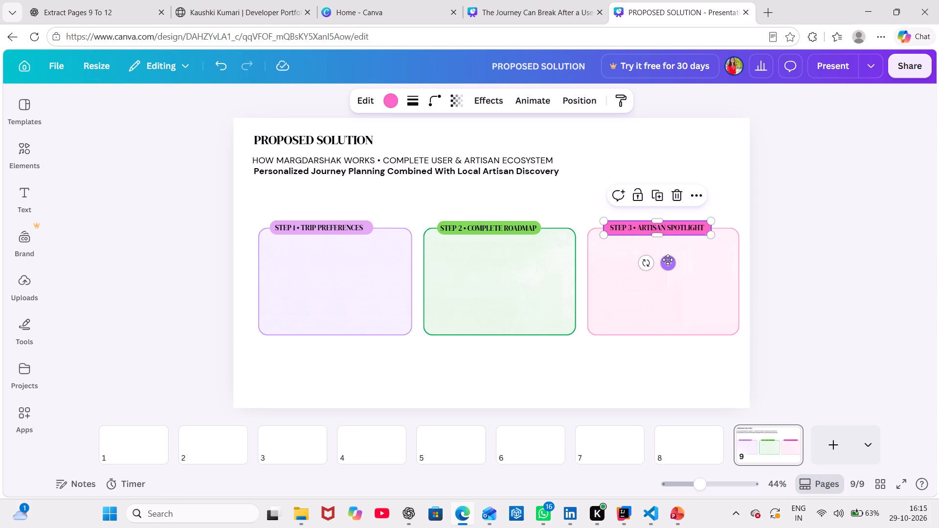
click(668, 260)
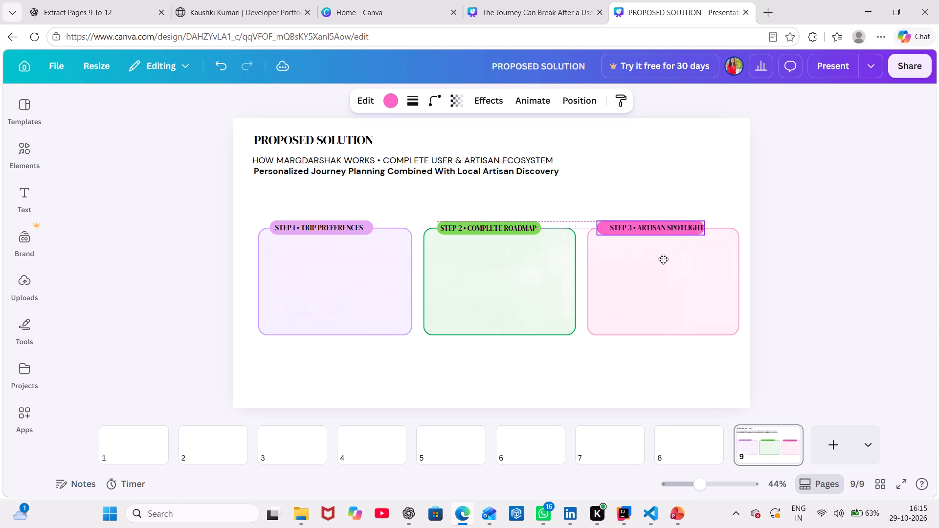
click(815, 211)
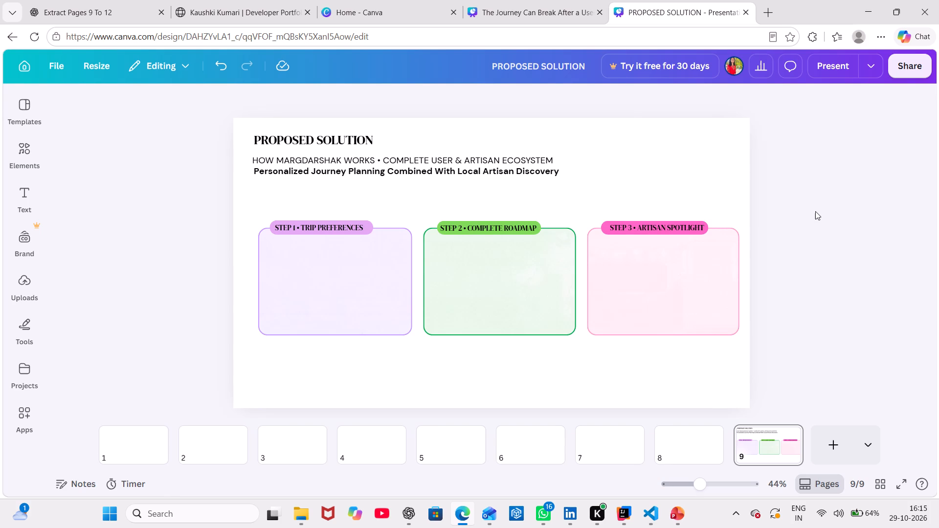
click(685, 227)
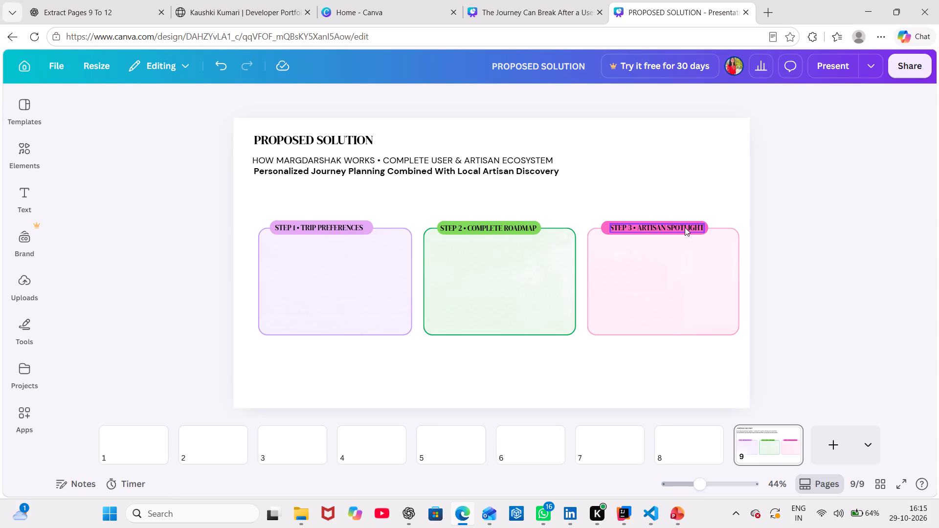
click(667, 265)
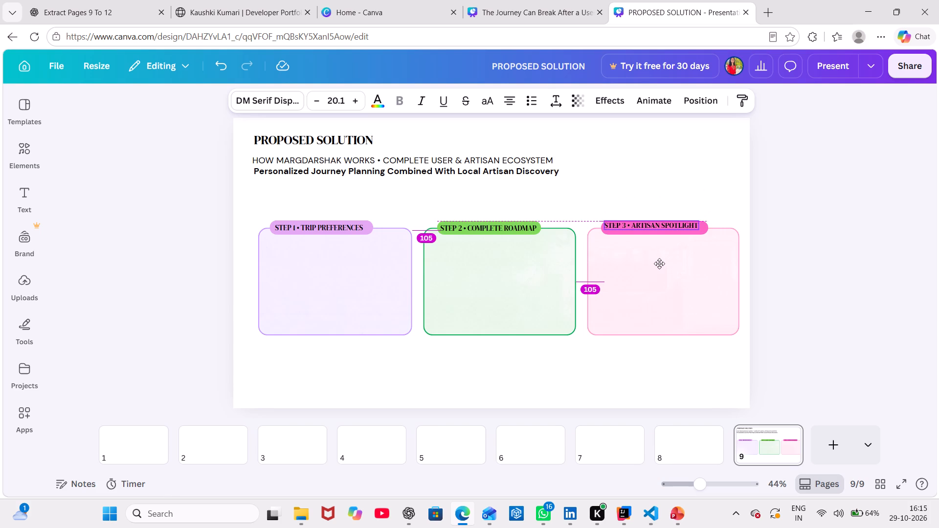
click(859, 216)
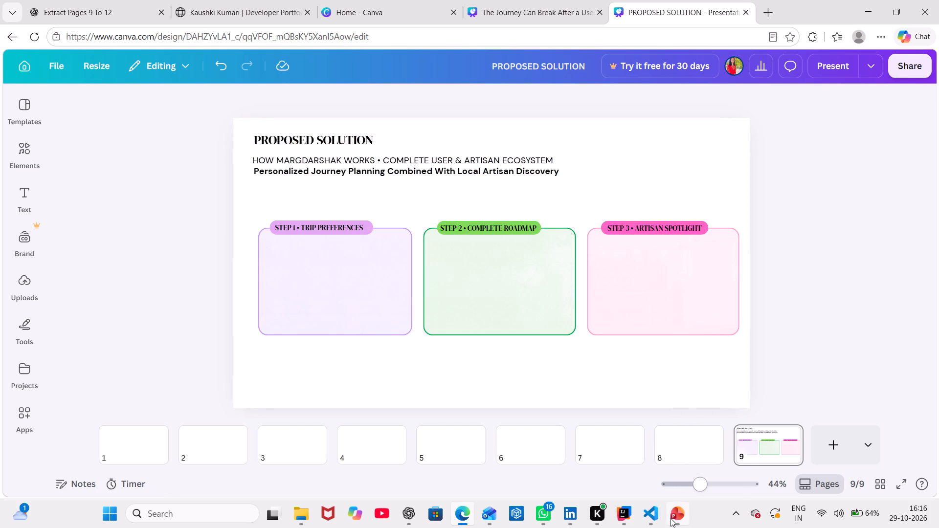
Copy the "Custom Traveler Profile" heading from slide 9 in PowerPoint into the purple card in Canva, just below its title bar.
click(672, 423)
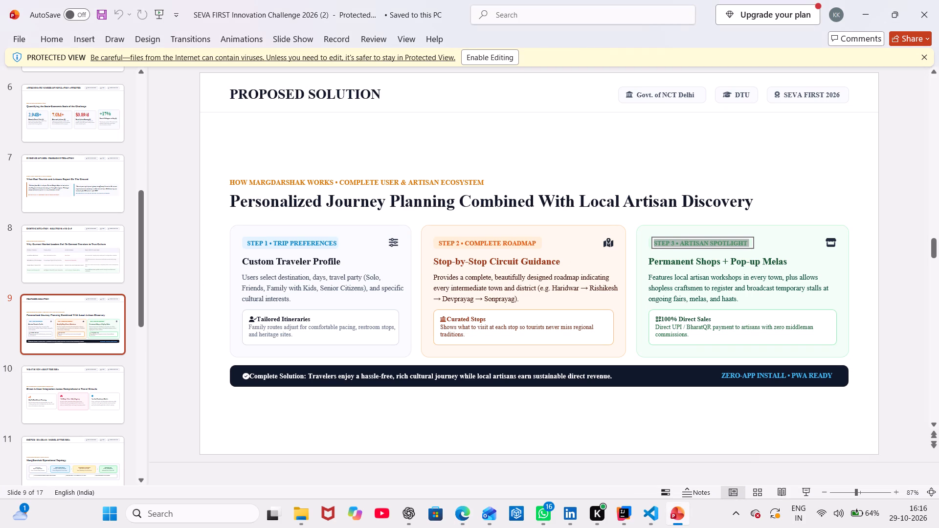
drag(242, 262, 315, 292)
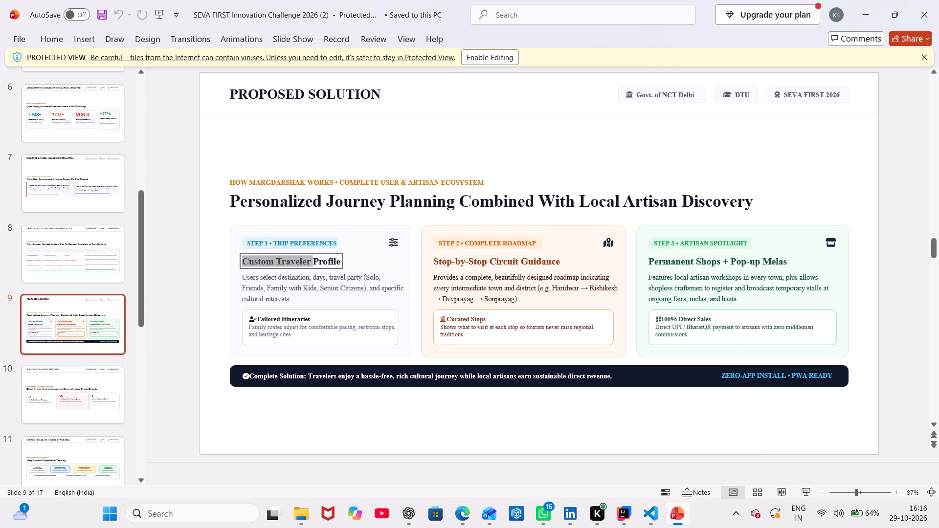
drag(315, 292, 342, 286)
key(ctrl+c)
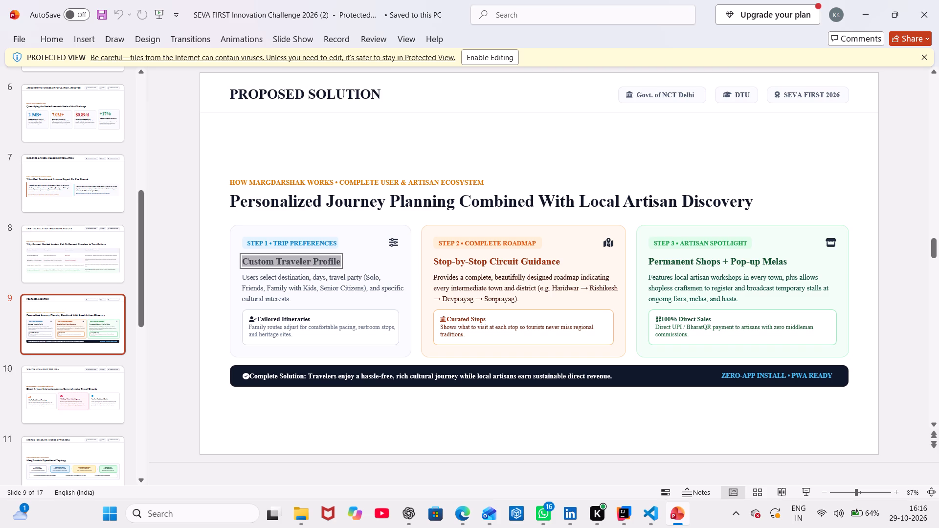
key(alt+Tab)
key(ctrl+v)
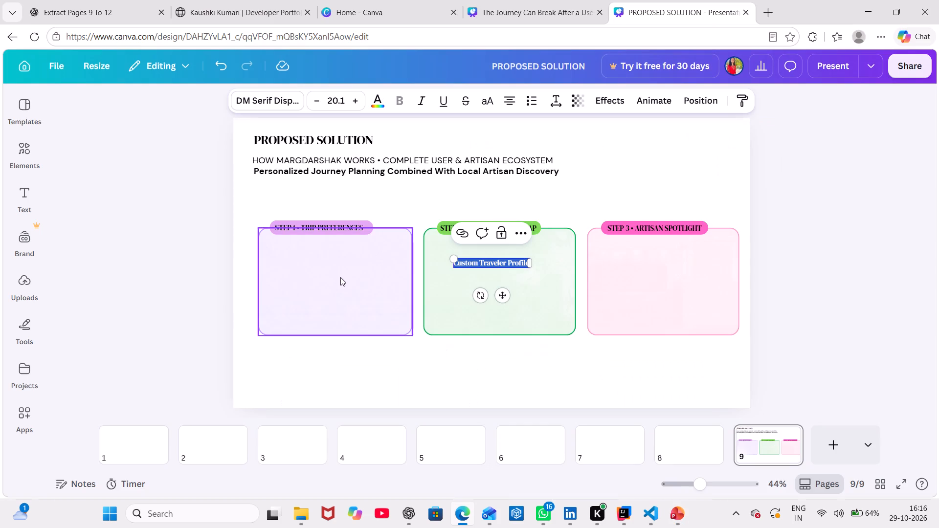
drag(505, 291, 406, 285)
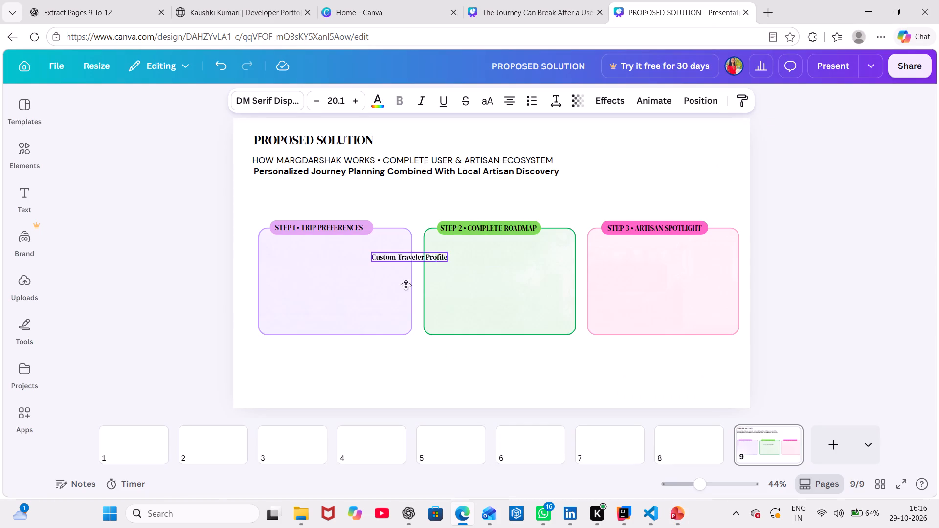
drag(406, 285, 325, 282)
Copy the "Stop-by-Stop Circuit Guidance" heading from slide 9 in PowerPoint into the green card in Canva, just below its title bar.
key(alt+Tab)
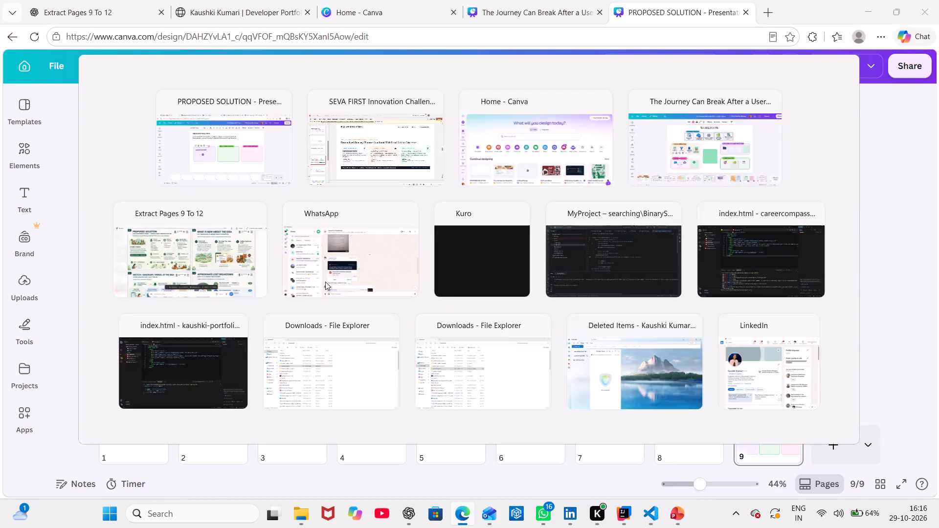
triple_click(464, 262)
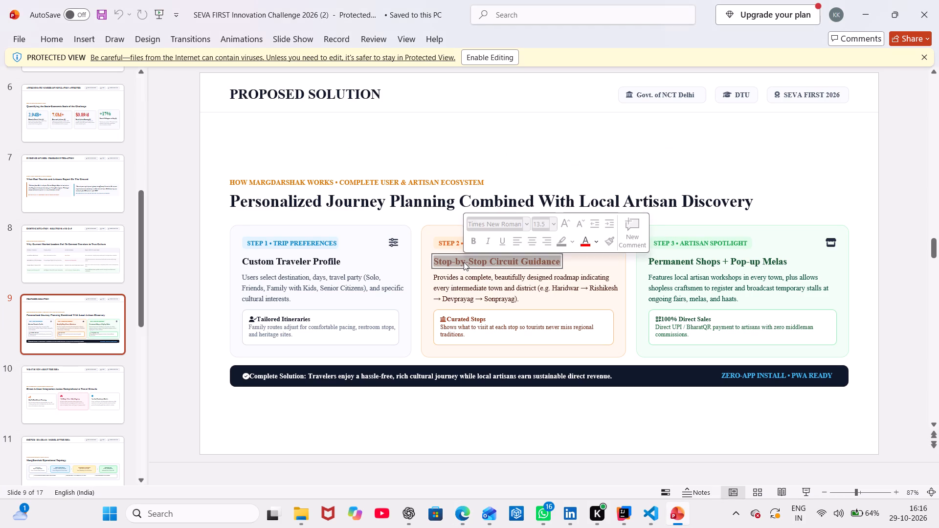
key(ctrl+c)
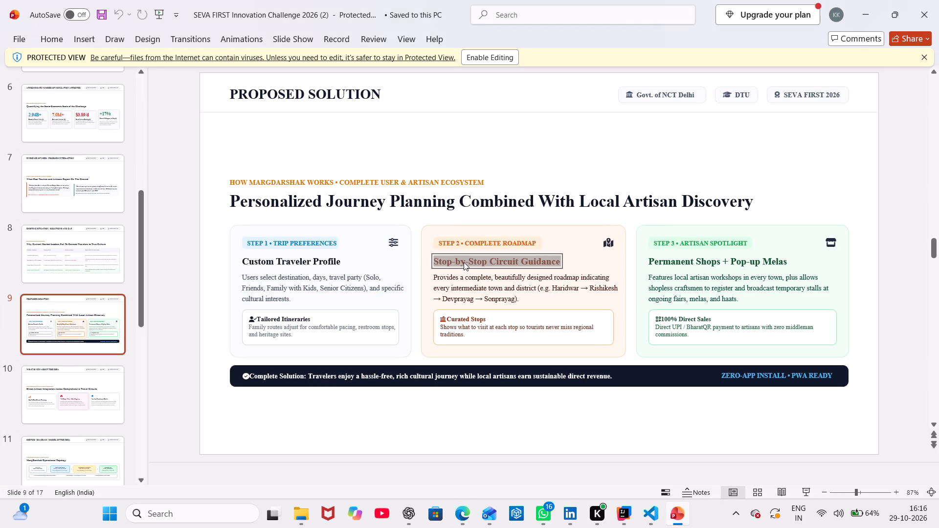
key(alt+Tab)
key(ctrl+v)
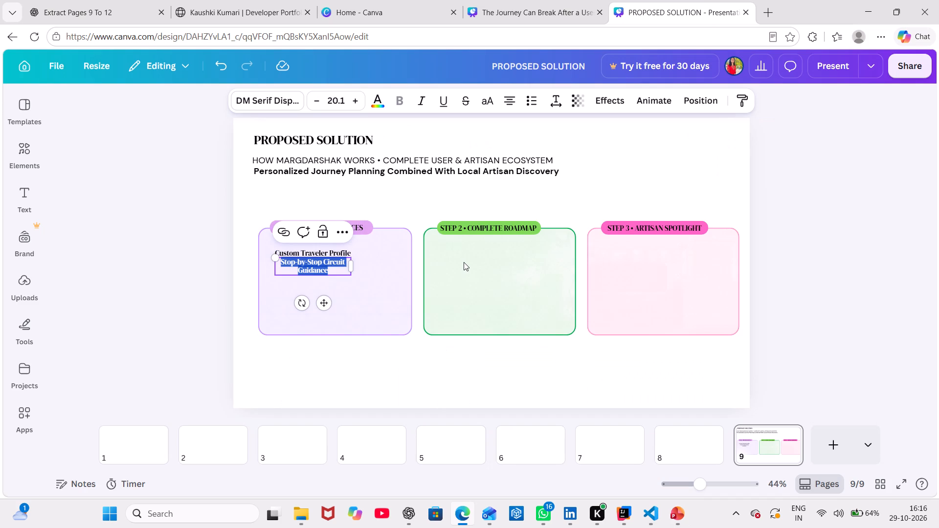
drag(323, 299, 465, 284)
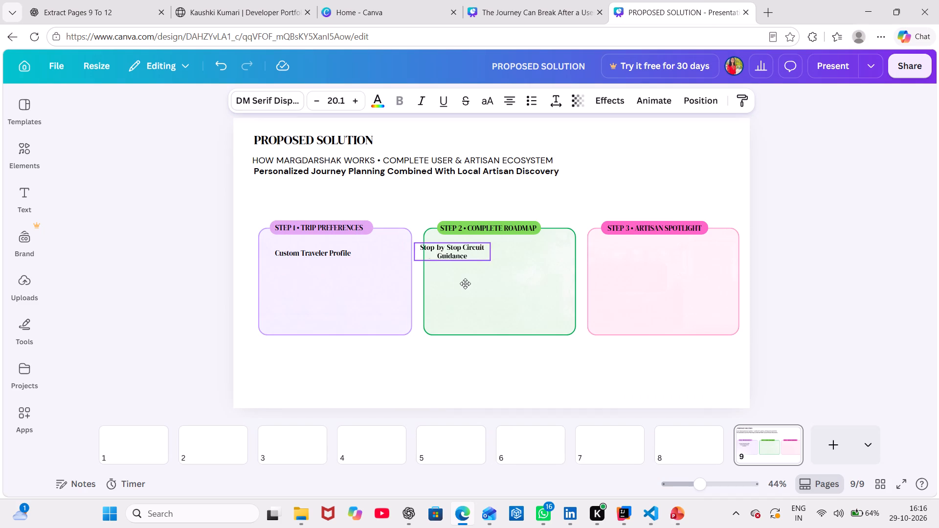
drag(465, 284, 482, 287)
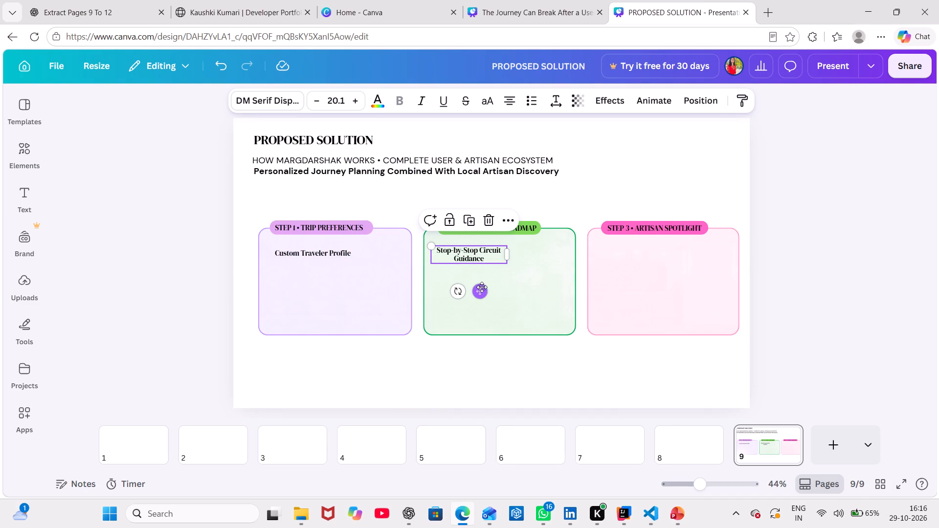
Copy the "Permanent Shops + Pop-up Melas" heading from slide 9 in PowerPoint onto the pink card in Canva.
key(alt+Tab)
triple_click(686, 263)
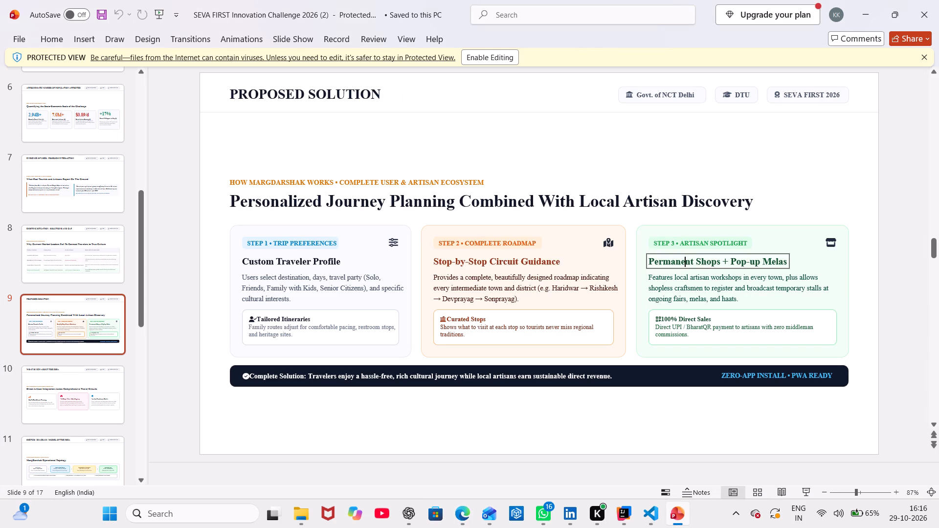
key(ctrl+c)
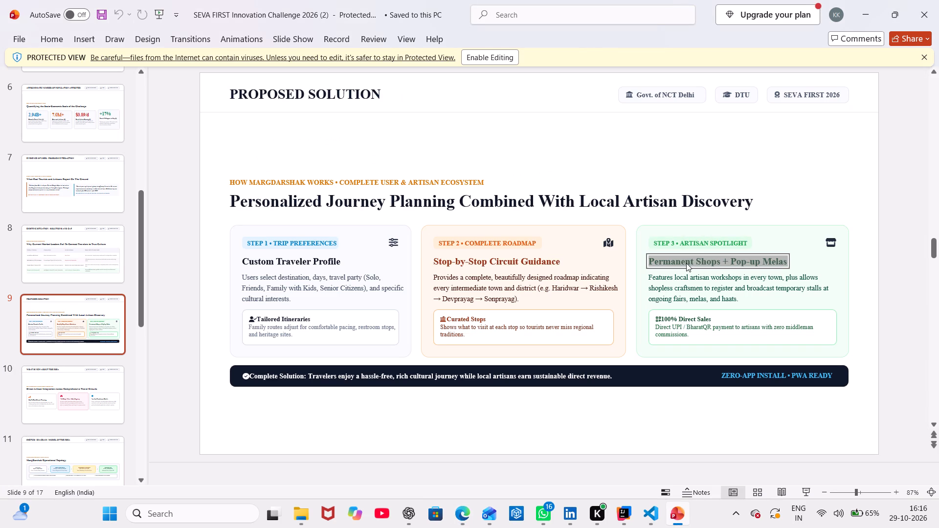
key(alt+Tab)
click(676, 277)
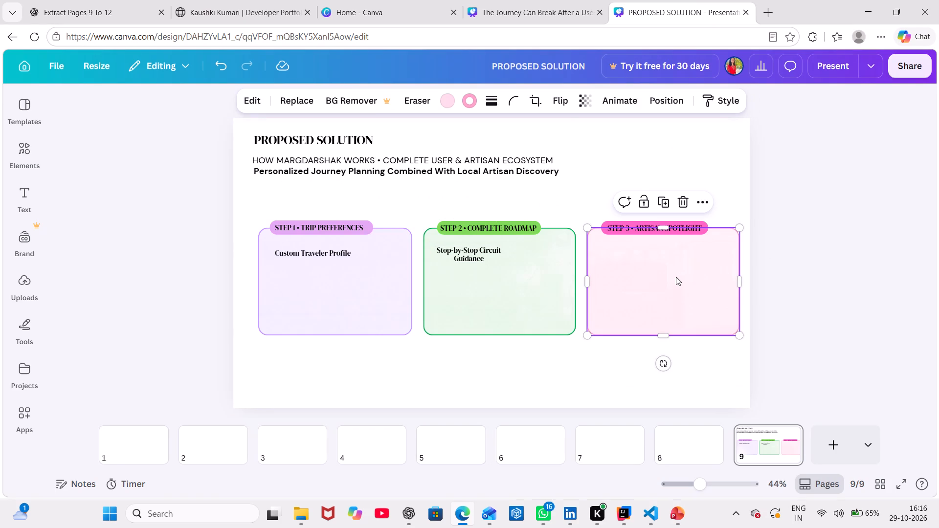
key(ctrl+v)
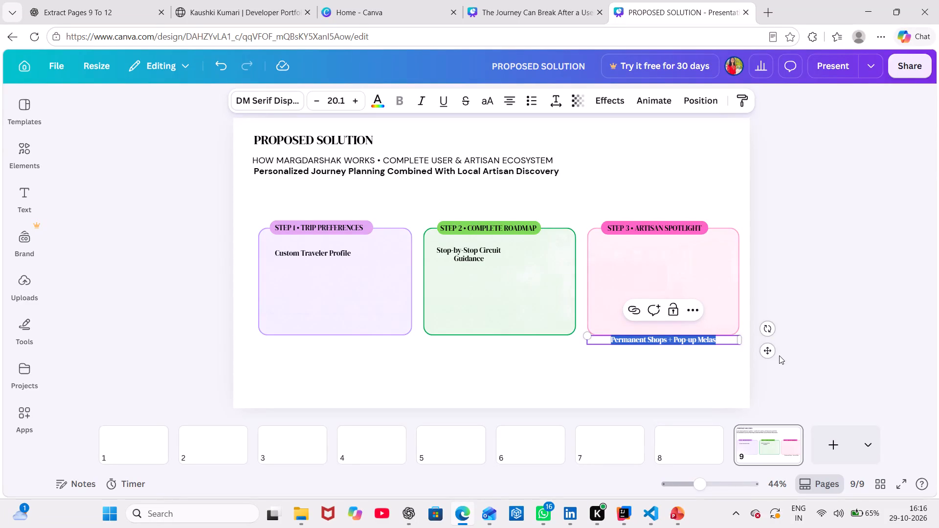
drag(772, 348, 762, 270)
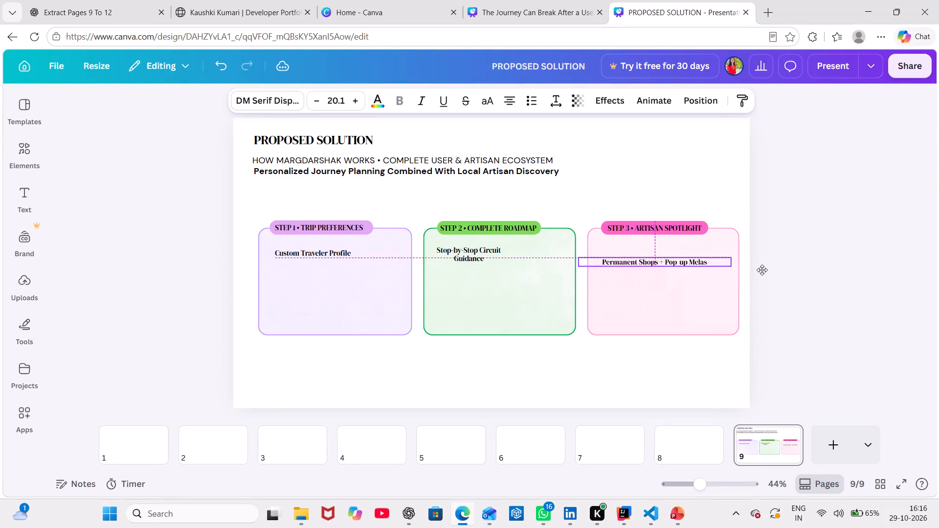
drag(762, 270, 762, 265)
Narrow the "Permanent Shops + Pop-up Melas" text box to its text and place it below the pink title bar, level with "Custom Traveler Profile".
drag(731, 256, 721, 256)
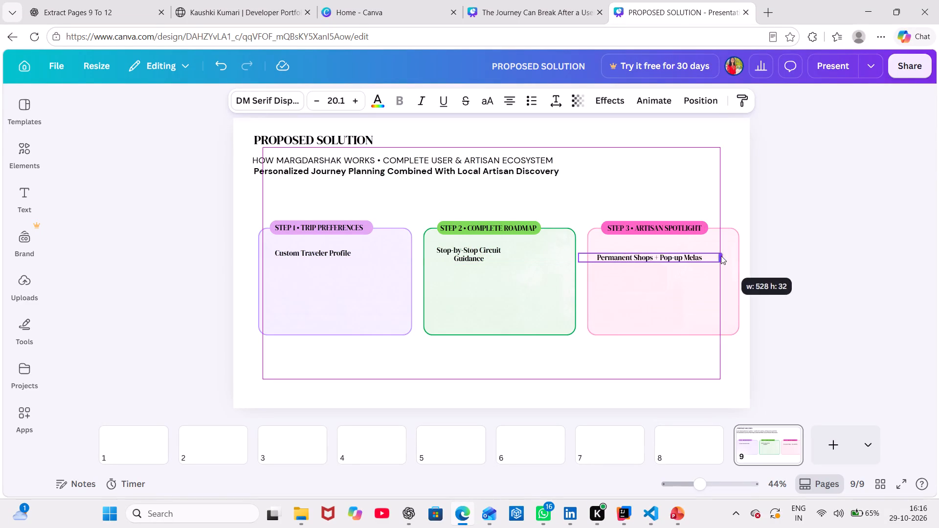
drag(721, 256, 689, 252)
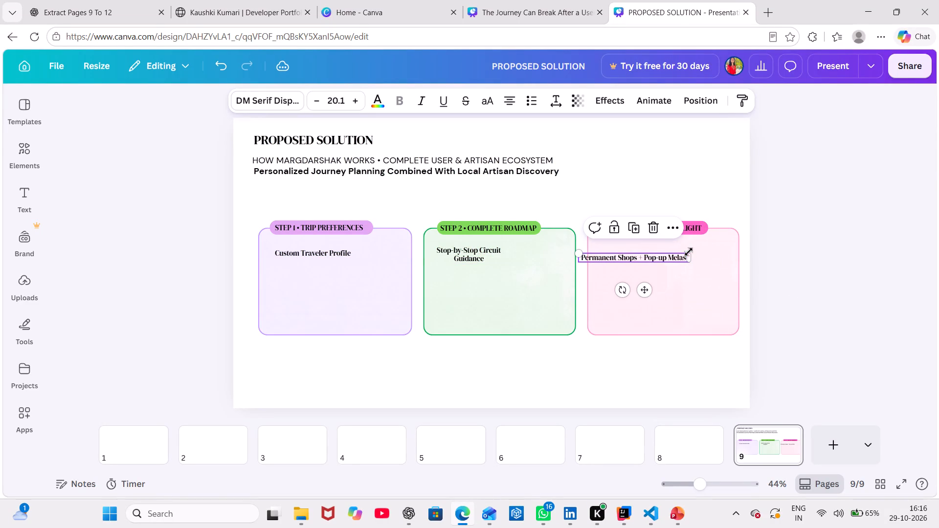
drag(650, 288, 672, 284)
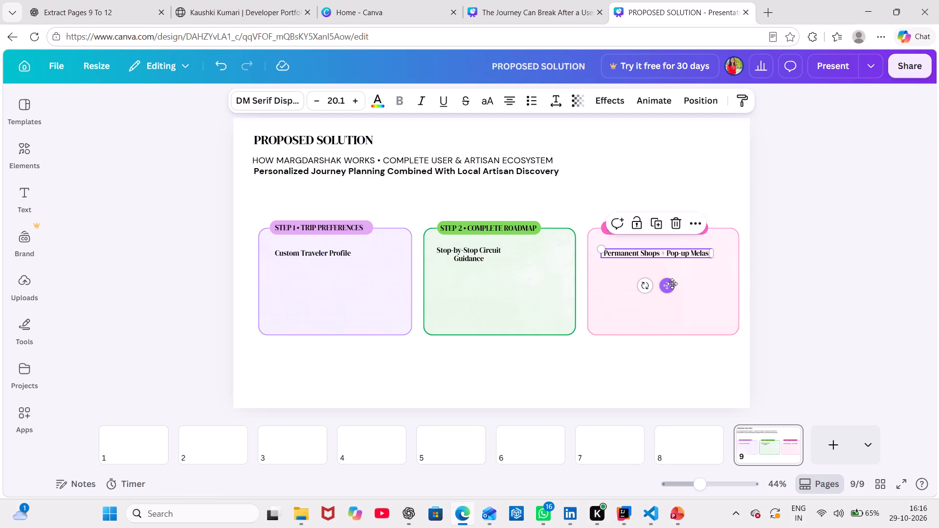
Copy the "Users select destination, days, travel party…" description from slide 9 in PowerPoint into Canva's purple card, below "Custom Traveler Profile".
key(alt+Tab)
click(356, 280)
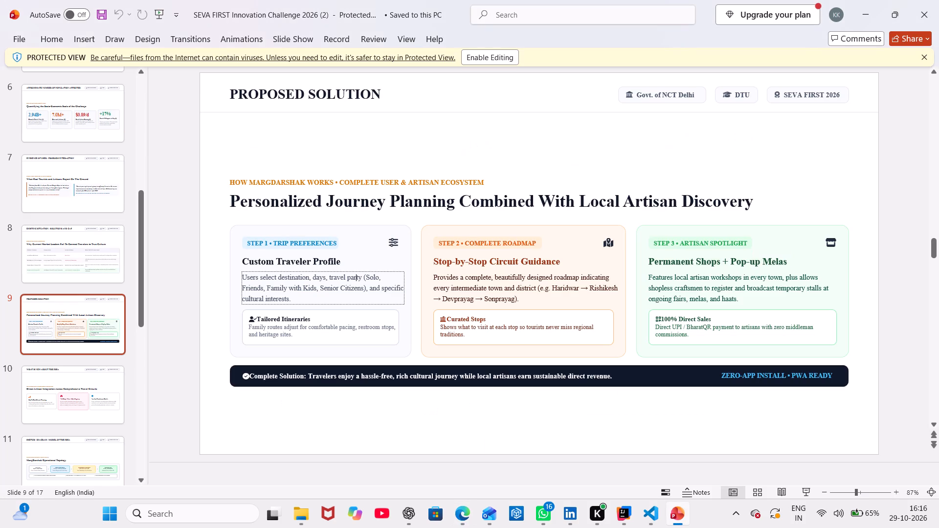
triple_click(243, 278)
triple_click(243, 278)
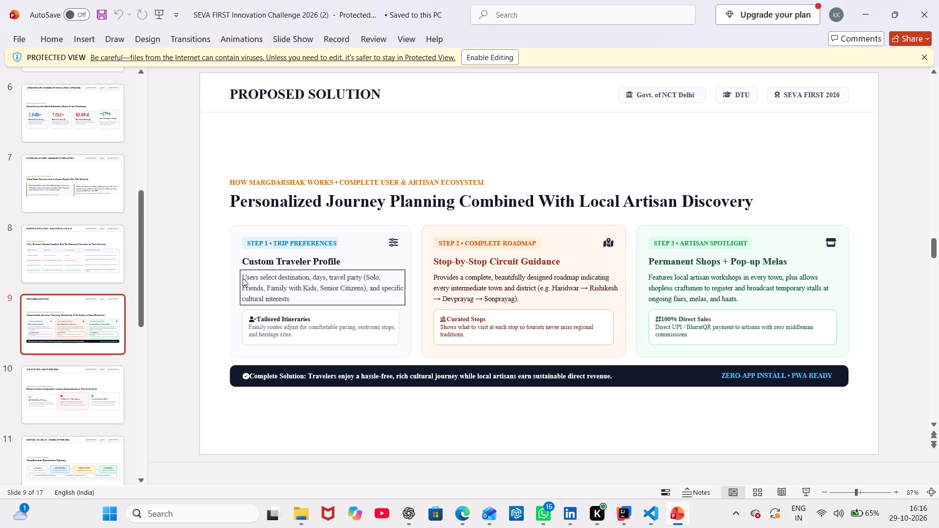
click(243, 278)
click(243, 274)
drag(243, 274, 249, 273)
click(249, 273)
drag(244, 274, 295, 297)
key(ctrl+c)
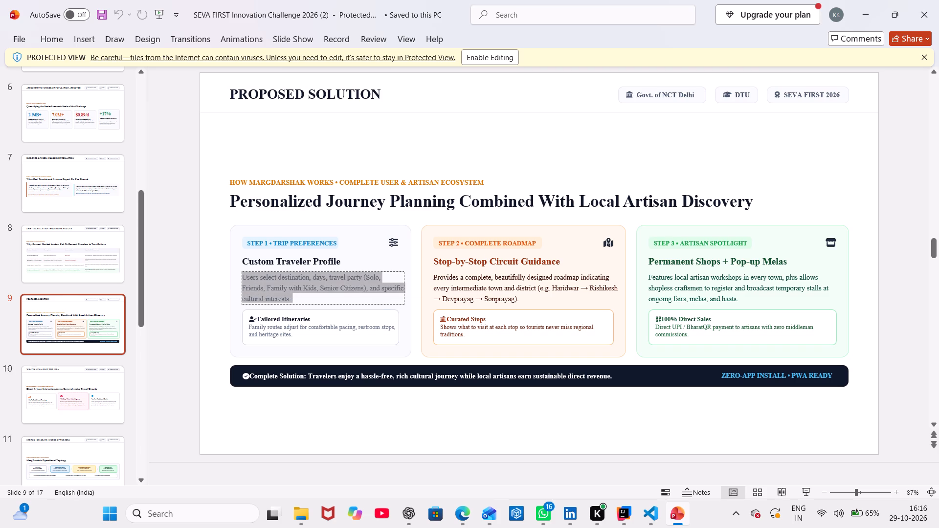
key(alt+Tab)
key(ctrl+v)
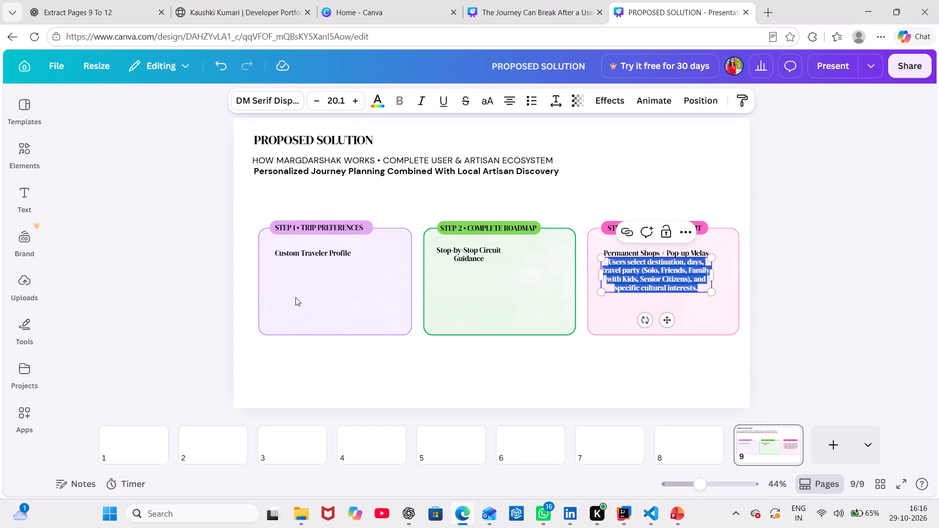
drag(668, 317, 424, 311)
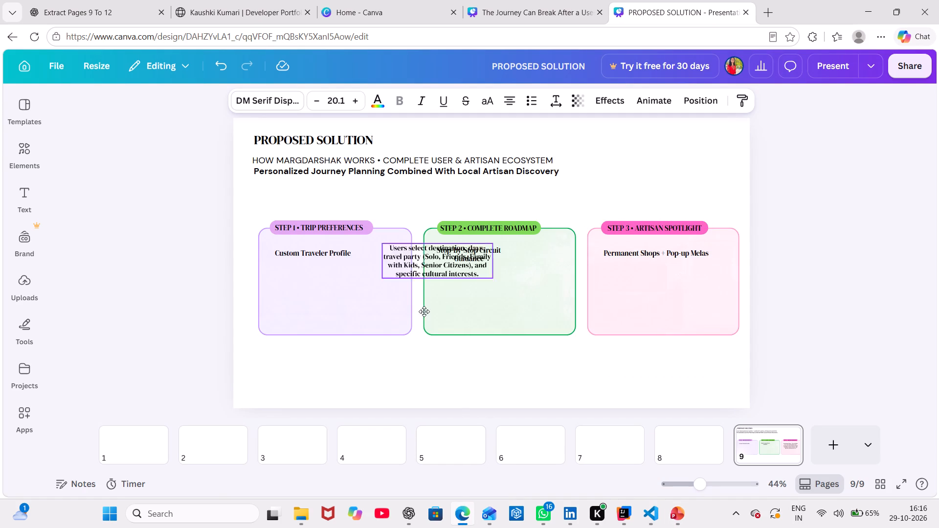
drag(424, 311, 349, 336)
Copy the "Provides a complete, beautifully designed roadmap…" description from slide 9 in PowerPoint into Canva's green card, below "Stop-by-Stop Circuit Guidance".
key(alt+Tab)
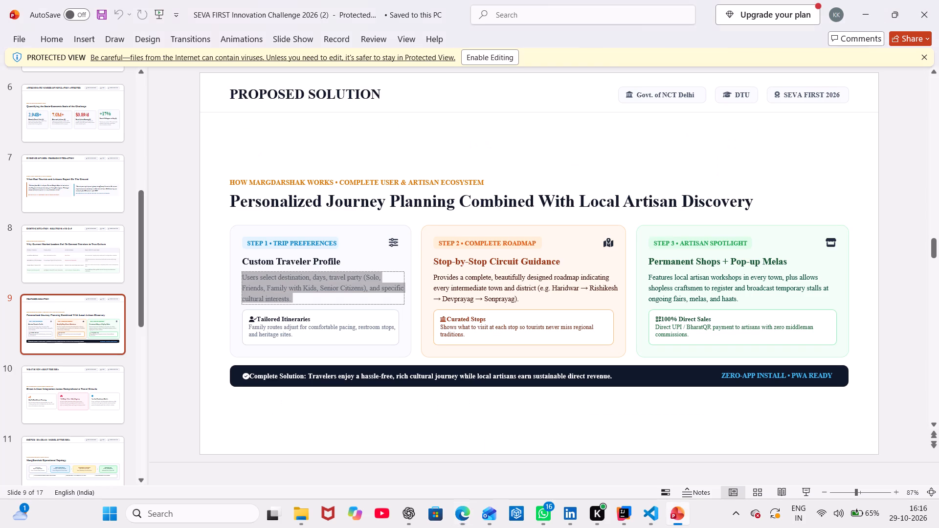
click(469, 279)
click(433, 277)
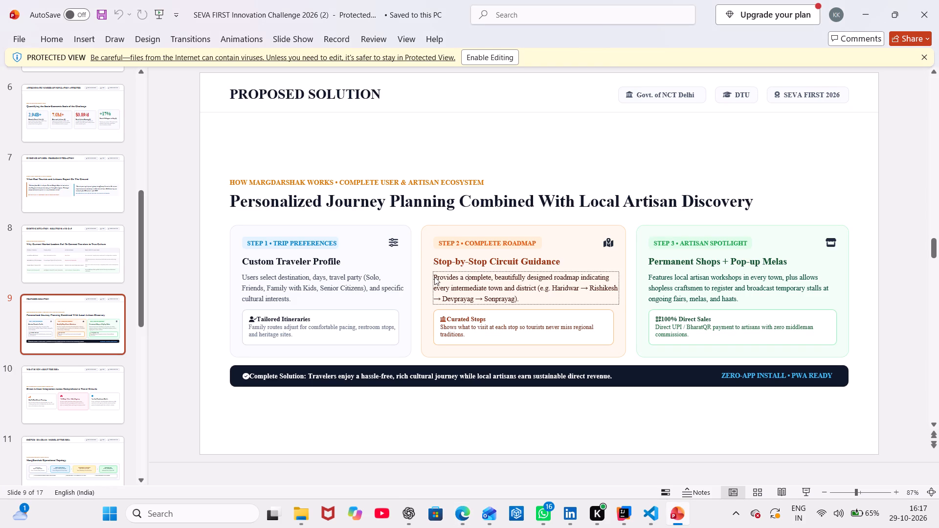
click(435, 277)
drag(435, 277, 489, 293)
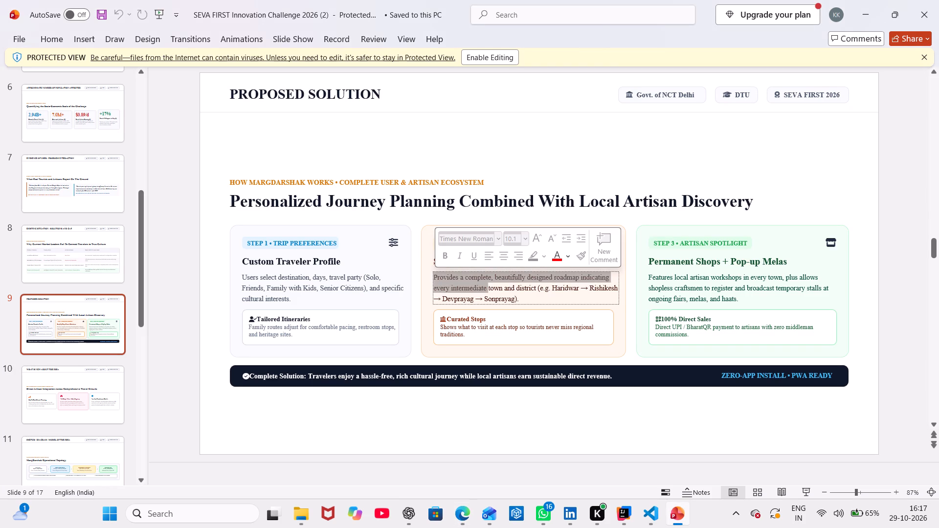
drag(489, 293, 518, 299)
key(ctrl+c)
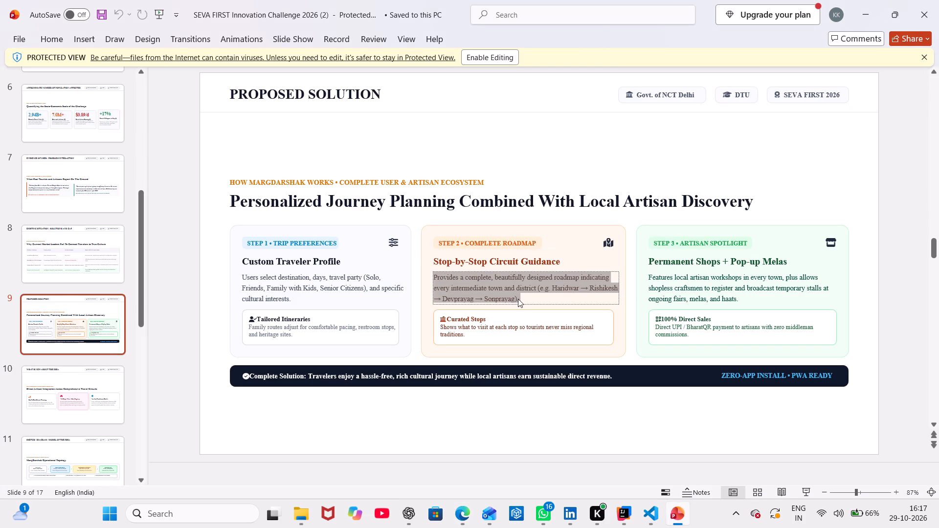
key(alt+Tab)
key(ctrl+v)
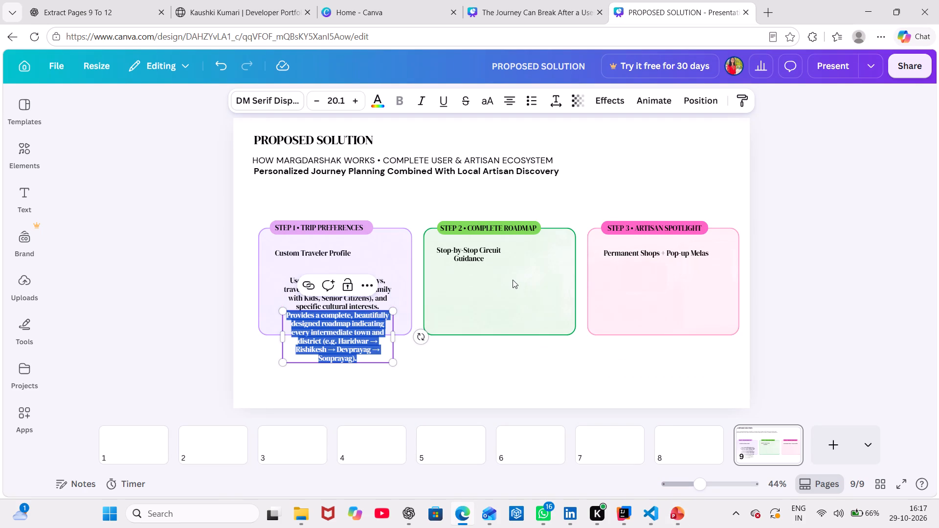
click(474, 366)
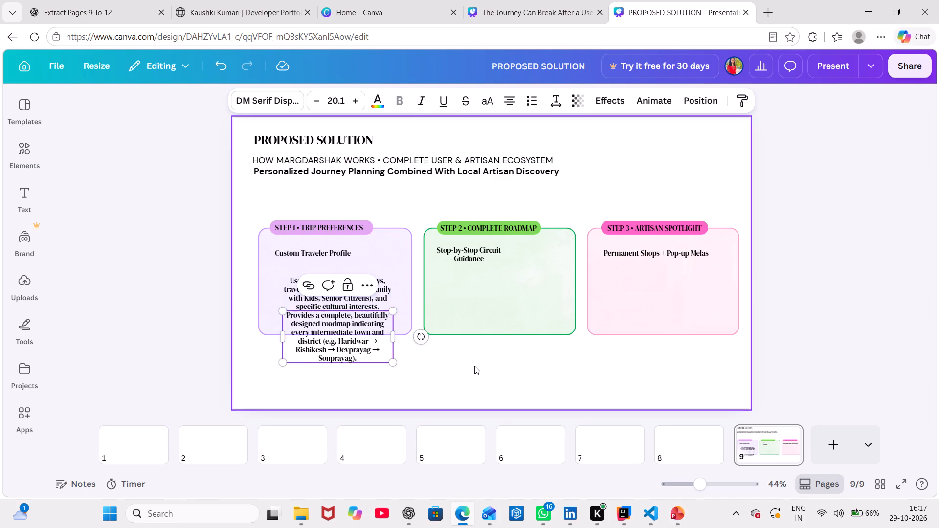
drag(374, 335, 524, 301)
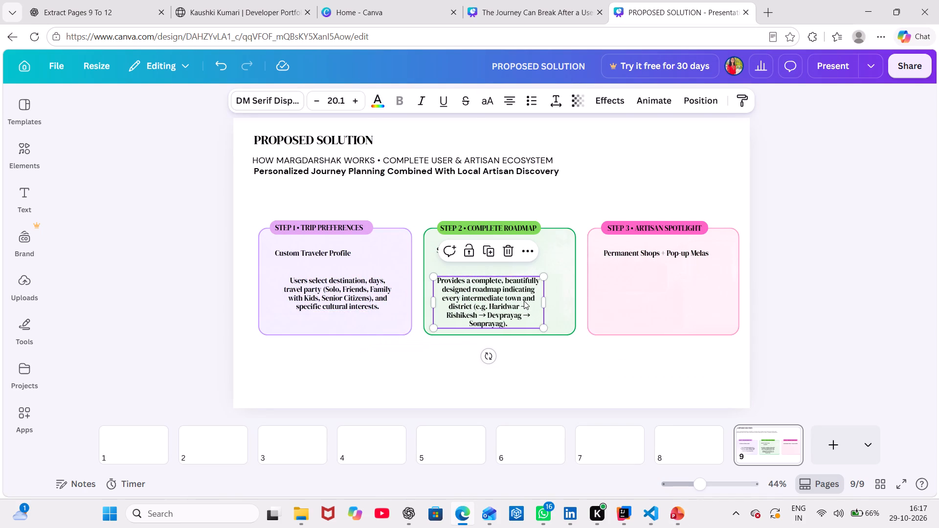
Copy the "Features local artisan workshops…" description from slide 9 in PowerPoint into Canva's pink card, directly below "Permanent Shops + Pop-up Melas".
key(alt+Tab)
click(679, 284)
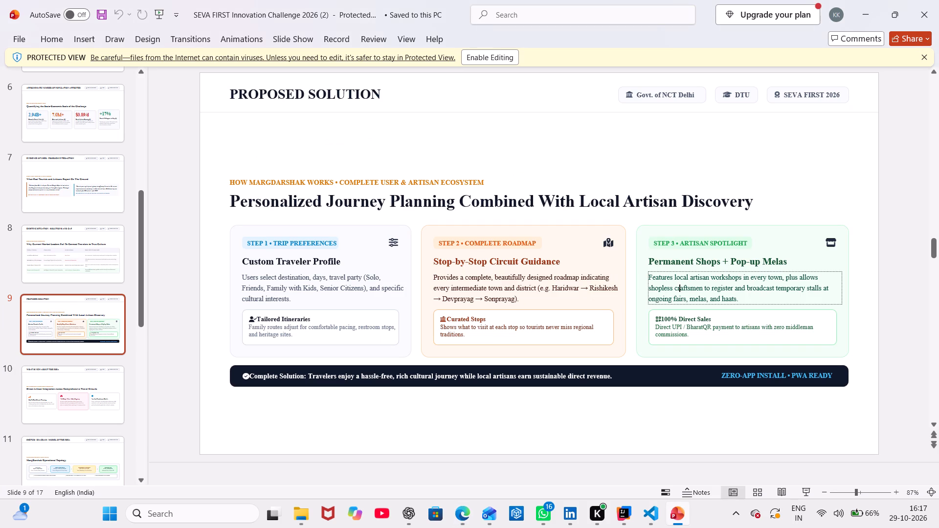
drag(648, 277, 715, 294)
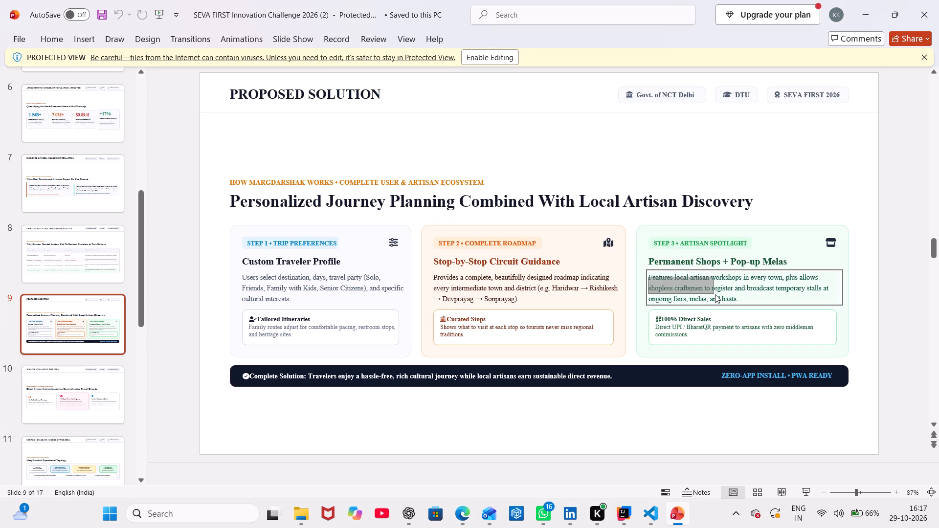
drag(715, 294, 716, 294)
click(650, 274)
drag(650, 274, 652, 274)
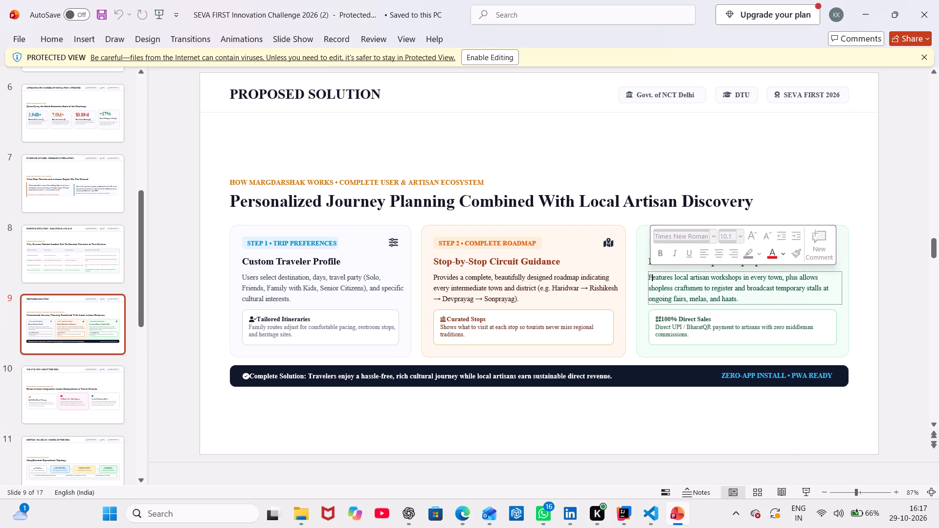
drag(652, 274, 744, 299)
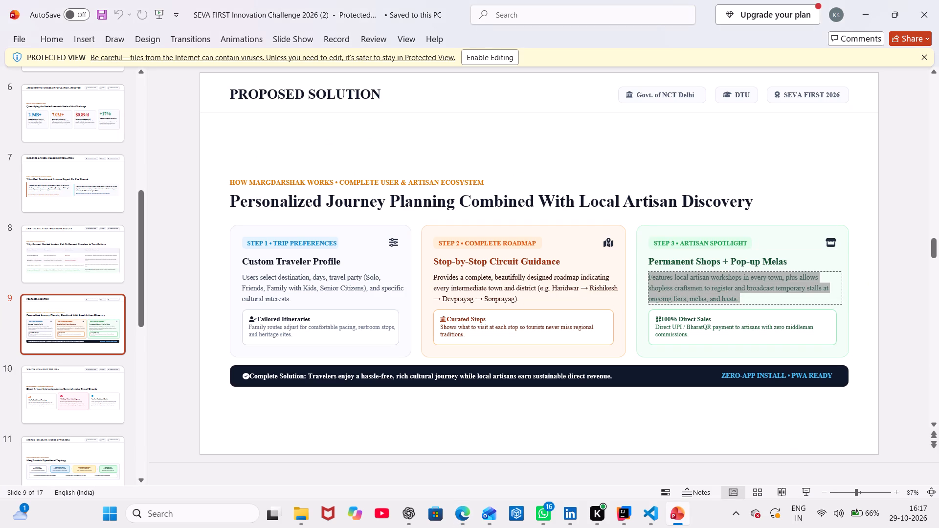
key(ctrl+c)
key(alt+Tab)
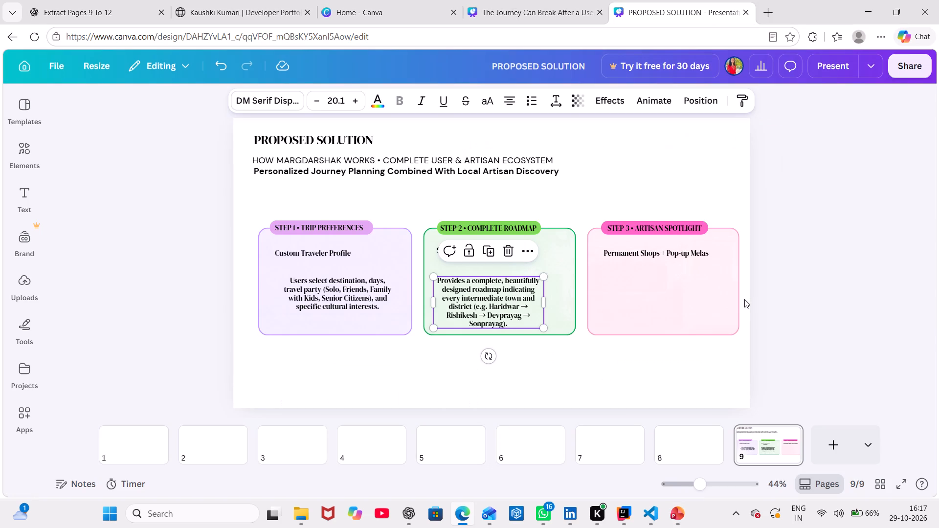
key(ctrl+v)
click(878, 297)
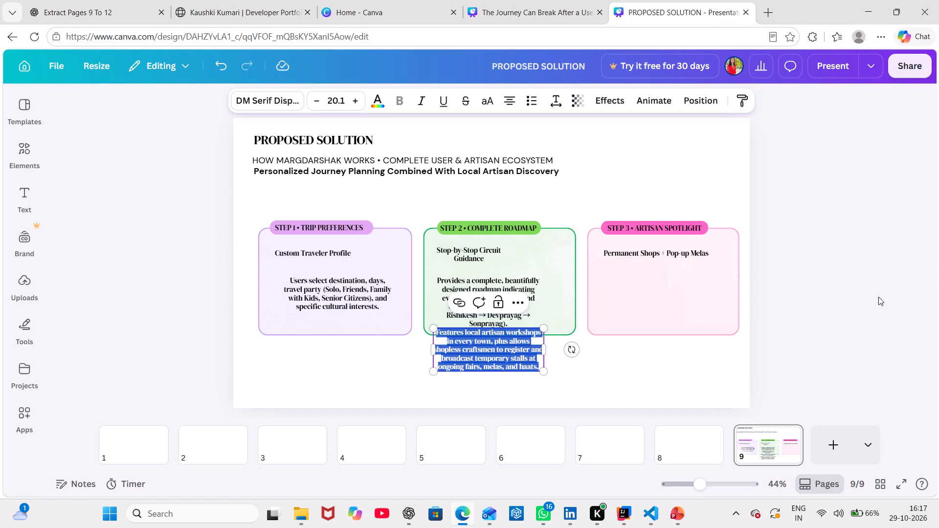
drag(513, 343, 678, 284)
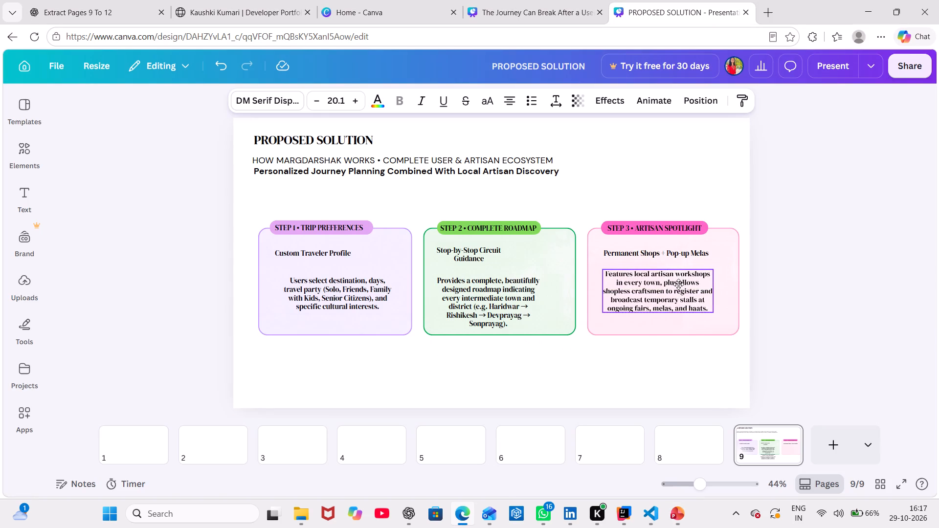
drag(678, 284, 684, 272)
click(777, 268)
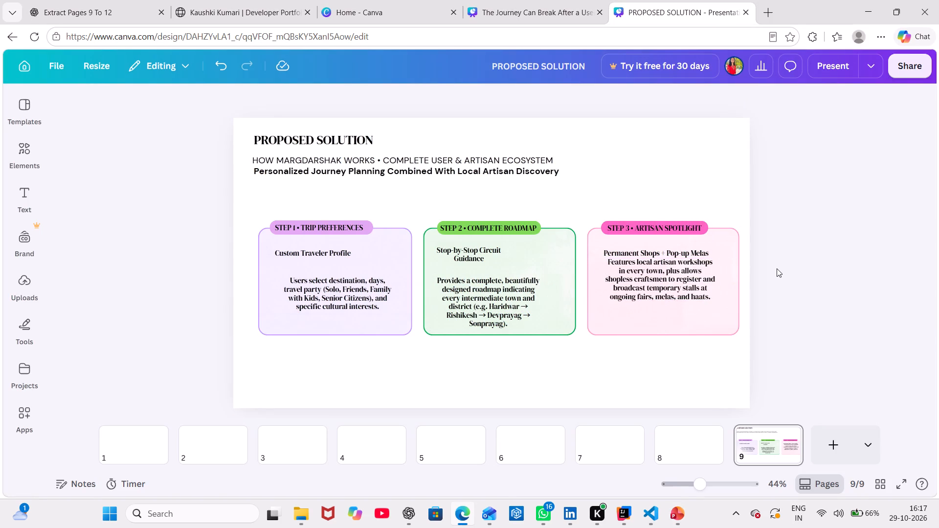
Copy the "Tailored Itineraries" subheading from slide 9 in PowerPoint into Canva's purple card, below its description near the card's bottom edge.
key(alt+Tab)
click(322, 347)
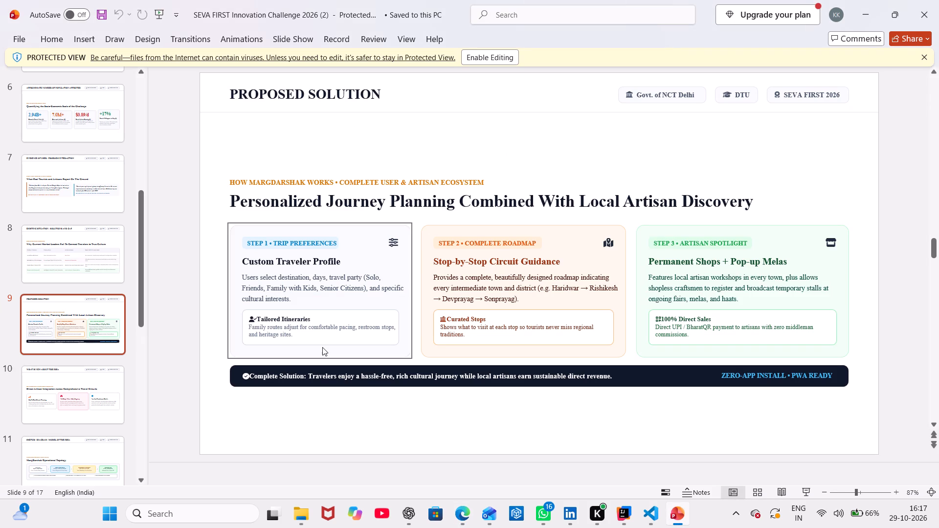
ctrl+scroll(322, 347, up, 2)
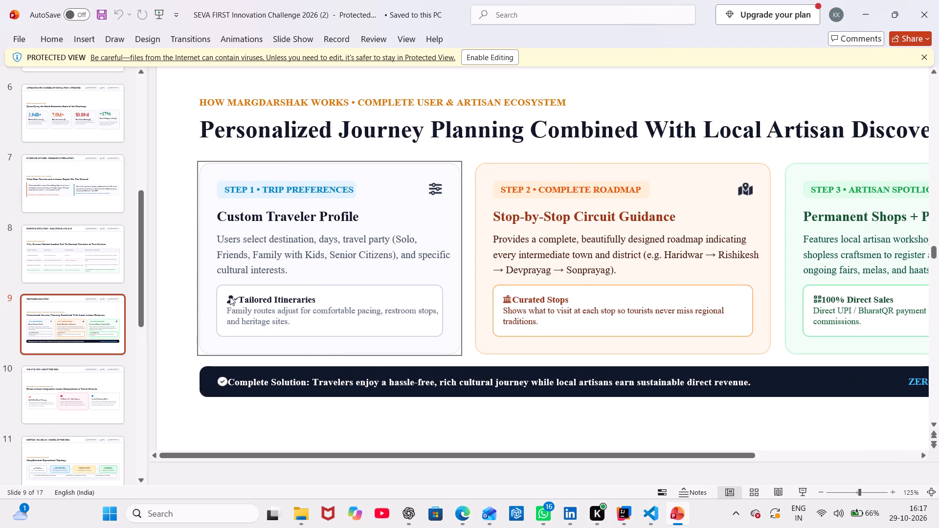
click(225, 291)
drag(225, 291, 240, 292)
triple_click(240, 292)
click(240, 292)
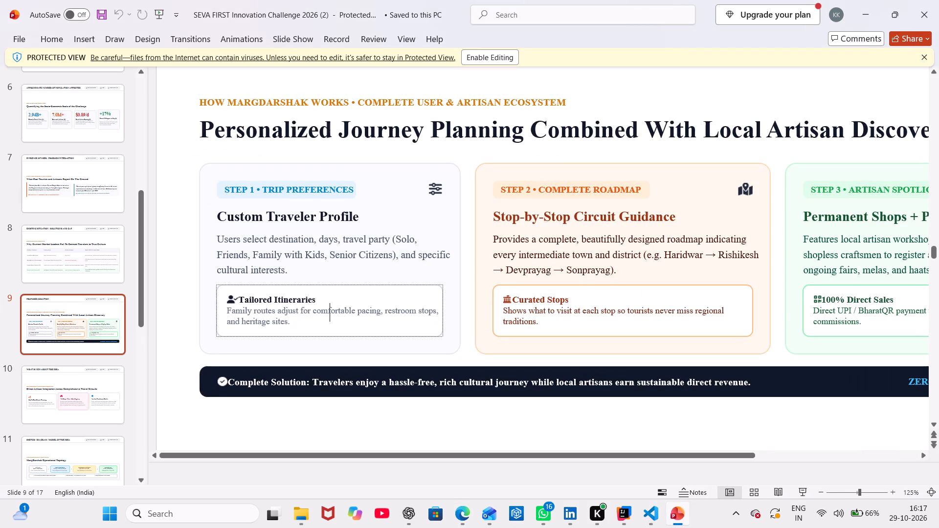
drag(231, 300, 250, 304)
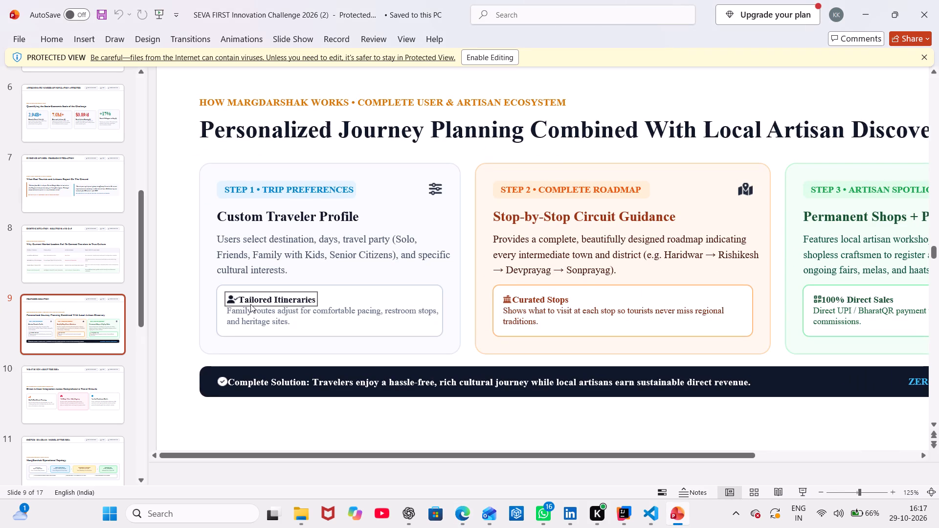
triple_click(250, 304)
click(275, 309)
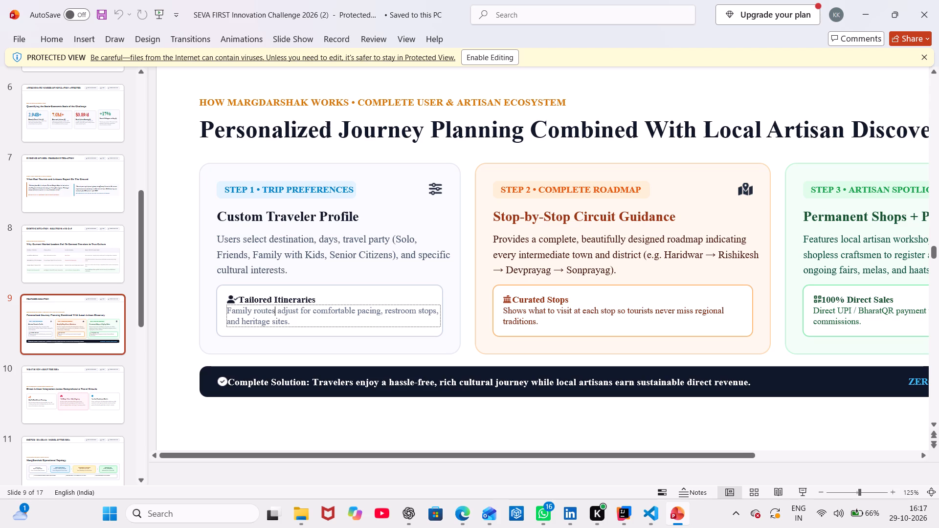
click(226, 297)
click(231, 297)
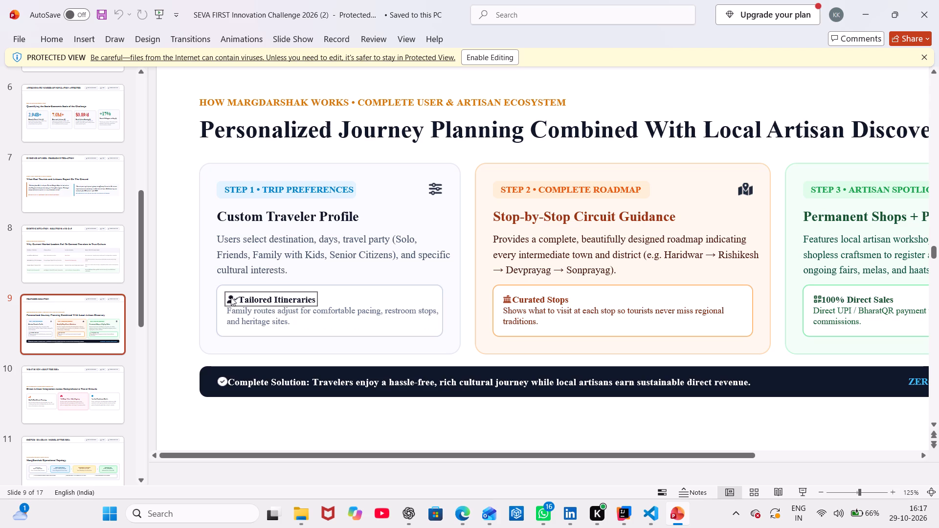
drag(231, 297, 249, 301)
triple_click(249, 301)
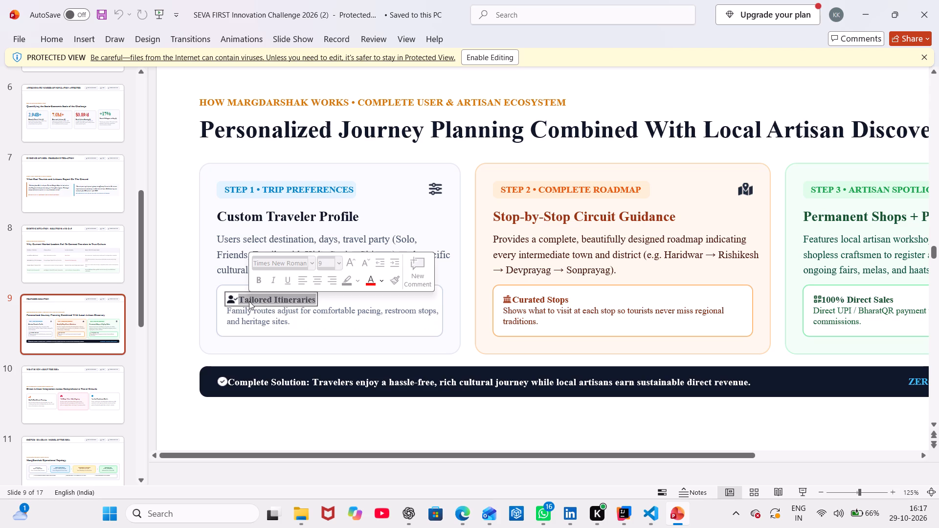
key(alt+Tab)
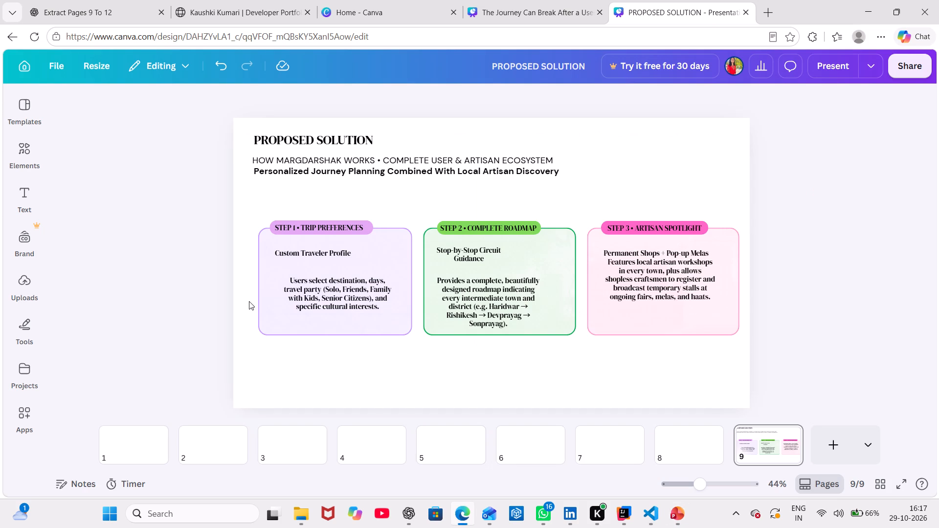
key(alt+Tab)
key(ctrl+c)
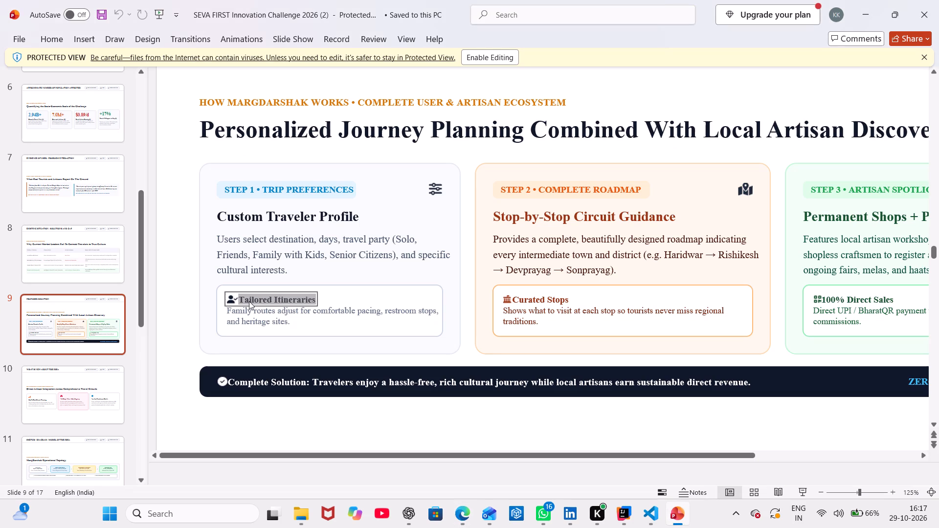
key(alt+Tab)
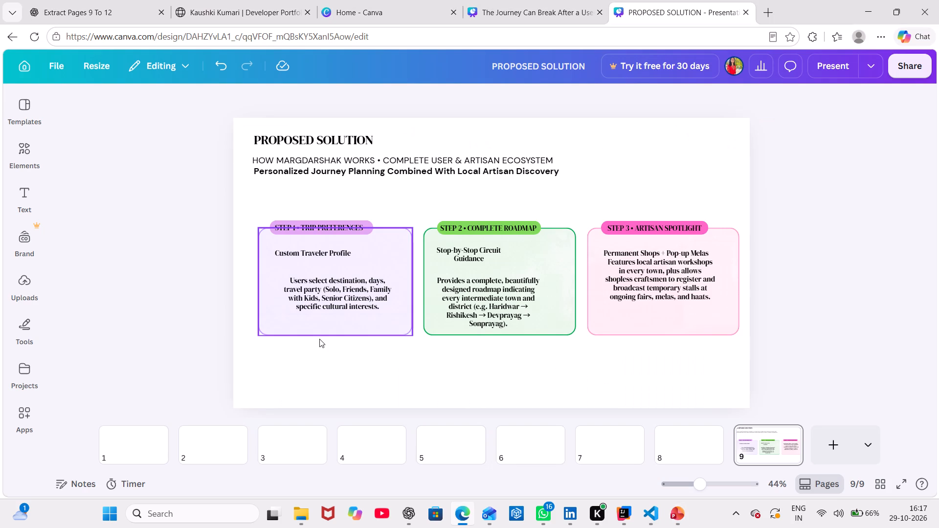
key(ctrl+v)
drag(503, 292, 330, 352)
Copy the "Curated Stops" subheading from slide 9 in PowerPoint into Canva and place it just below the green card.
key(alt+Tab)
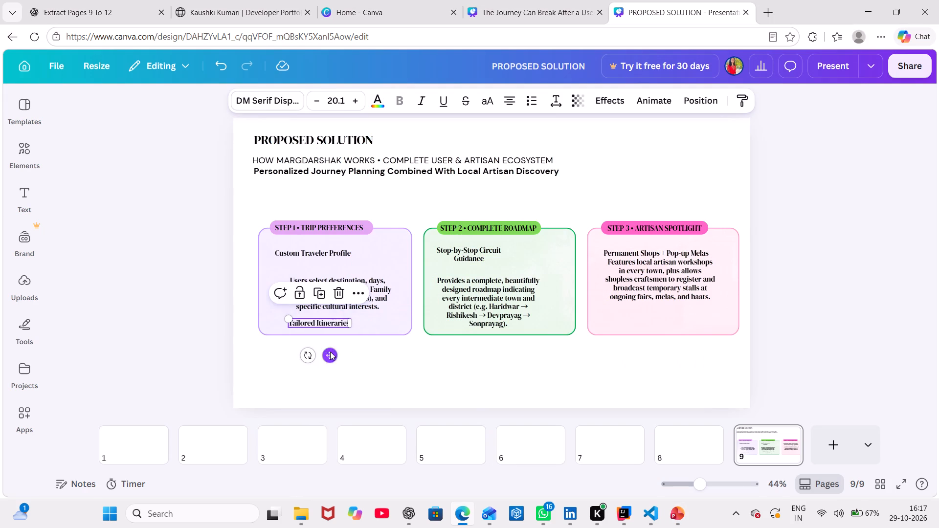
triple_click(545, 298)
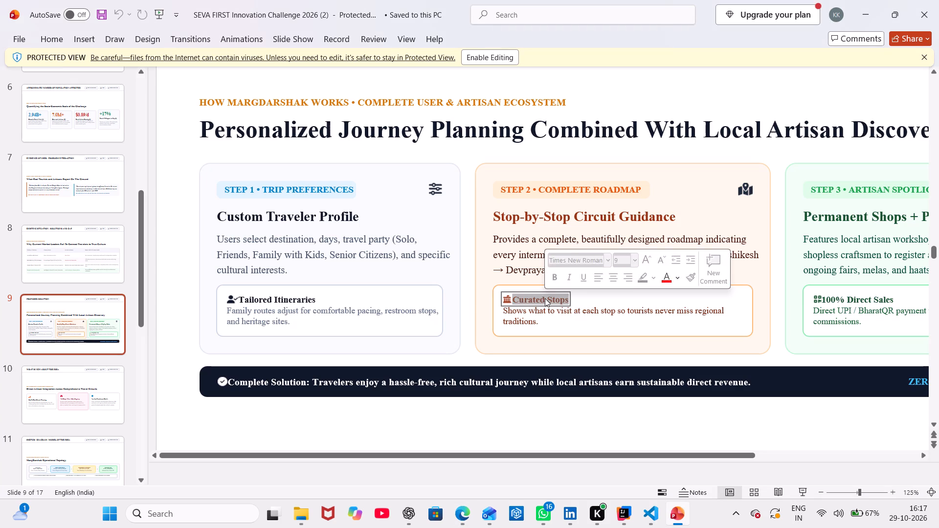
key(ctrl+c)
key(alt+Tab)
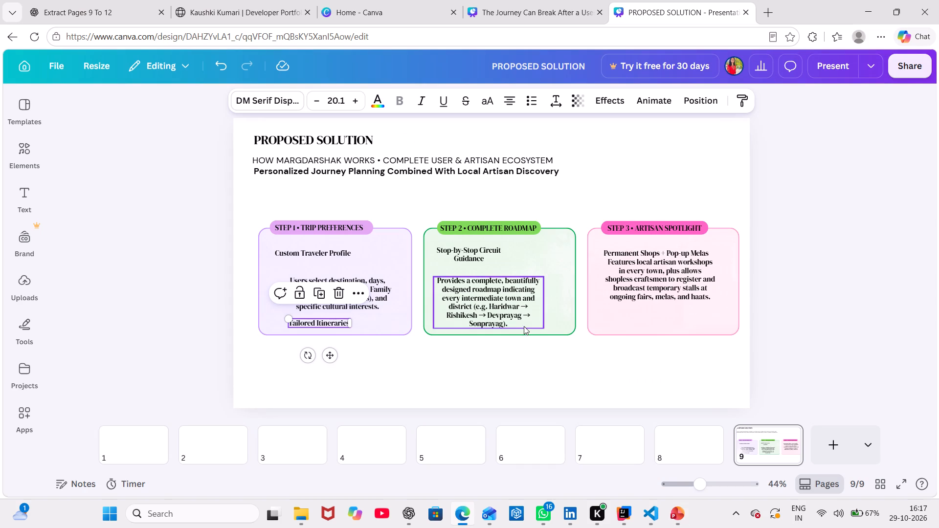
key(ctrl+v)
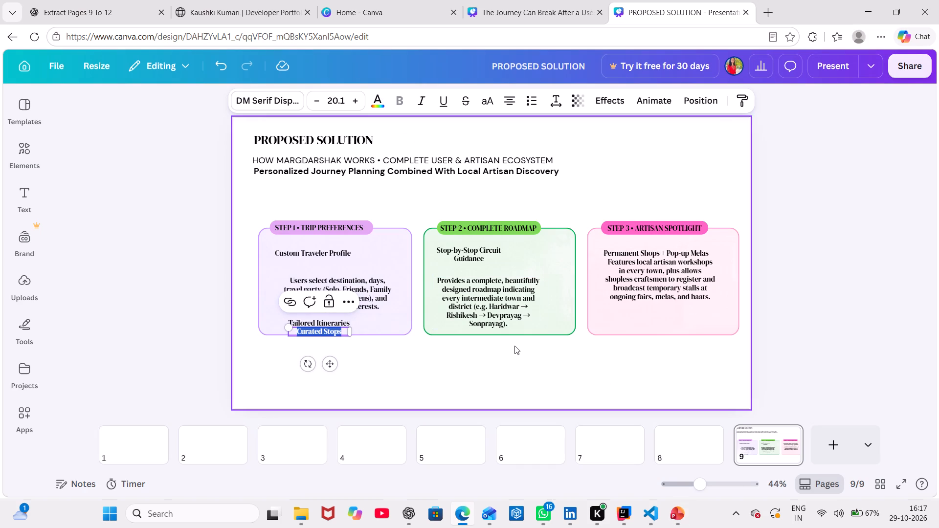
drag(330, 363, 516, 373)
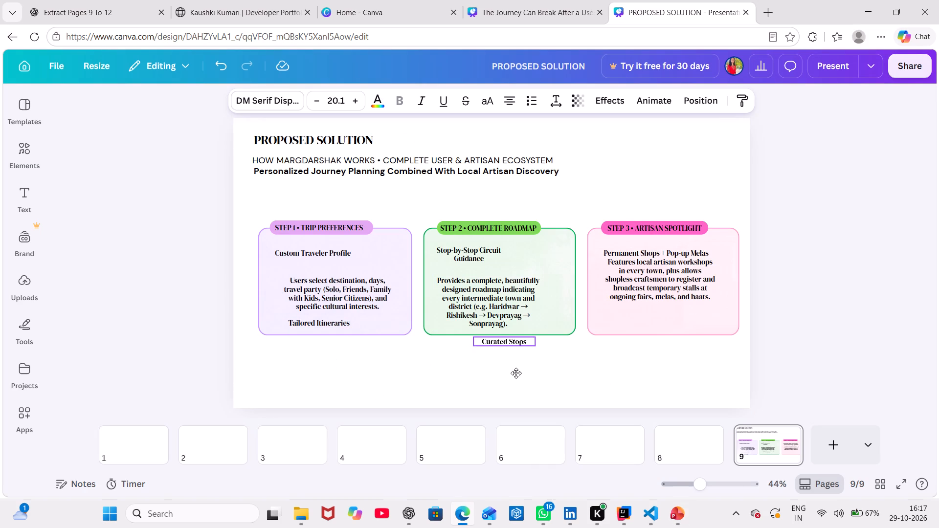
Shift the "Curated Stops" subheading slightly to the left, keeping it just below the green card.
drag(516, 373, 485, 372)
Copy the "100% Direct Sales" subheading from slide 9 in PowerPoint into Canva's pink card, below its description near the card's bottom edge.
key(alt+Tab)
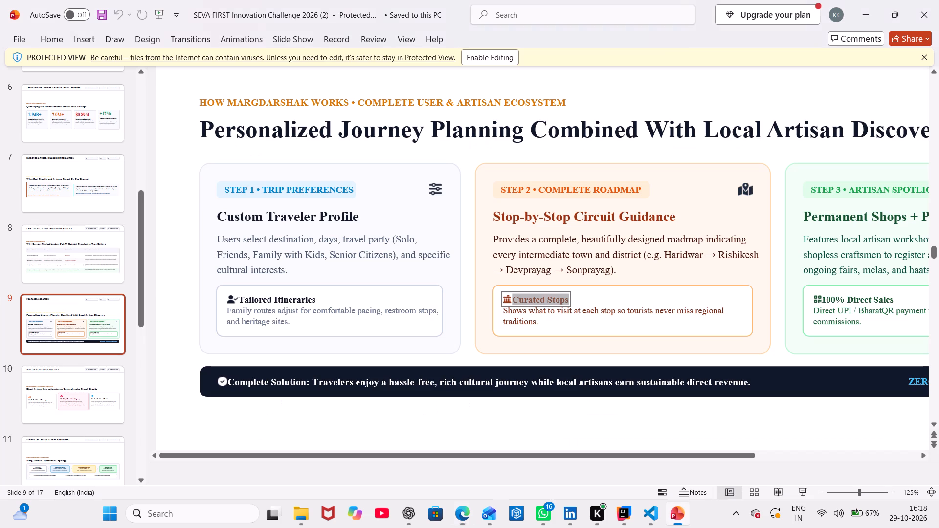
scroll(725, 297, left, 3)
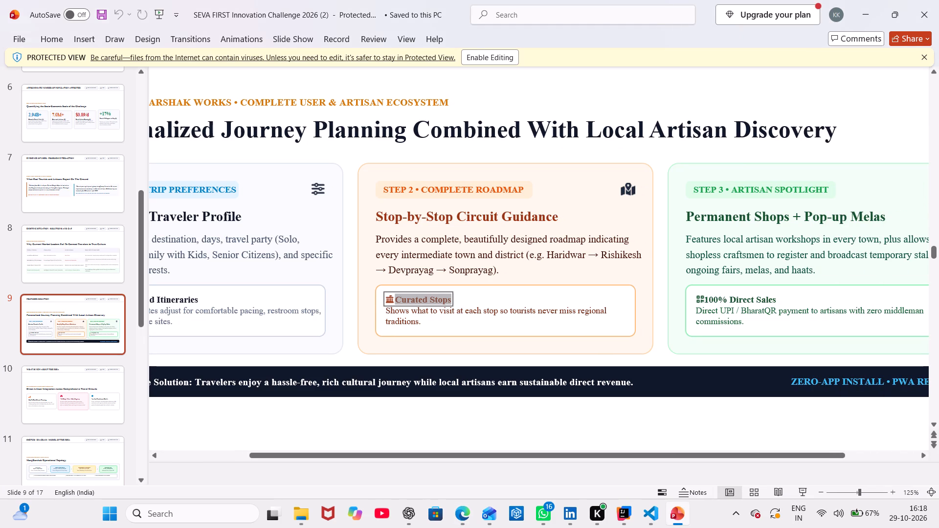
triple_click(738, 296)
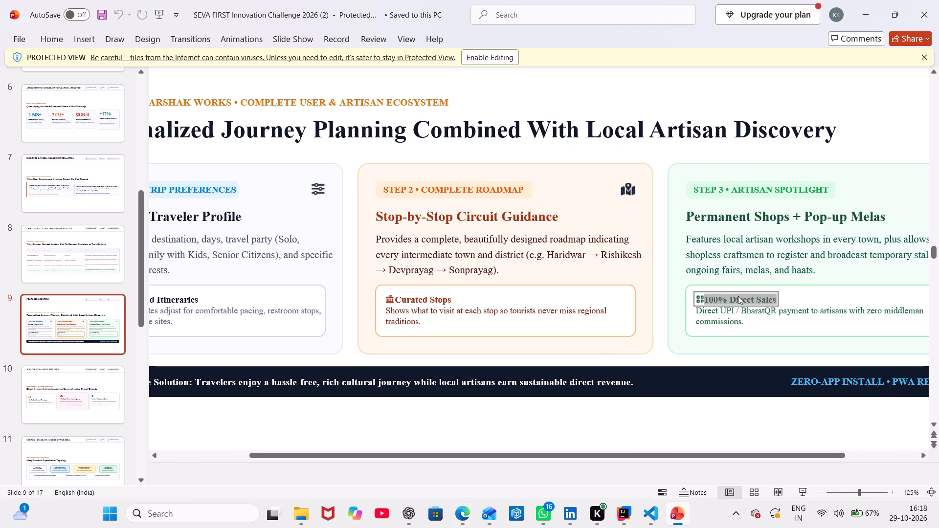
key(ctrl+c)
key(alt+Tab)
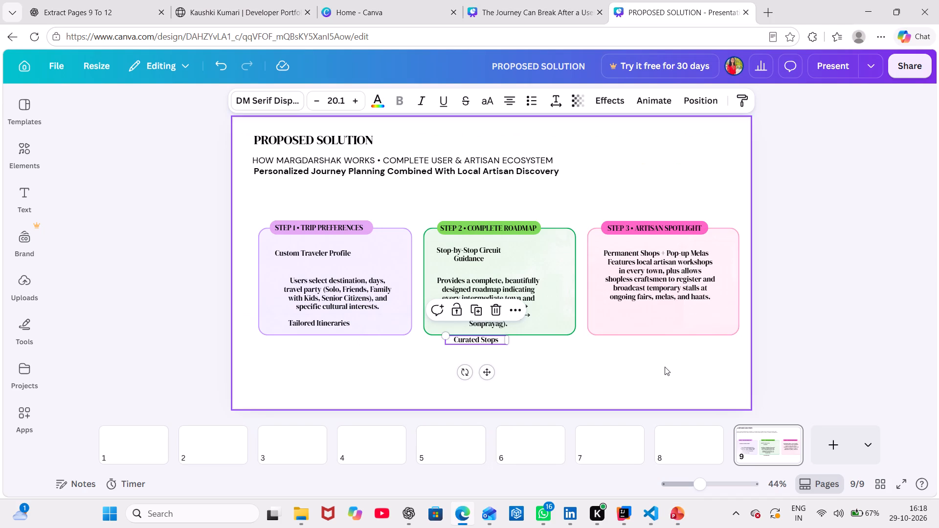
key(ctrl+v)
drag(484, 376, 566, 373)
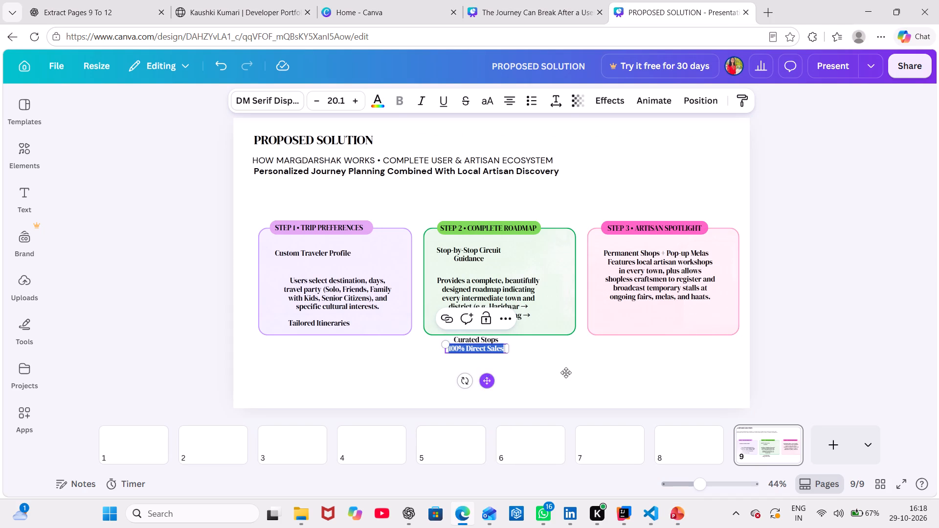
drag(566, 373, 657, 350)
Copy the "Family routes adjust for comfortable pacing…" text from slide 9 in PowerPoint into Canva and place it just below the purple card.
key(alt+Tab)
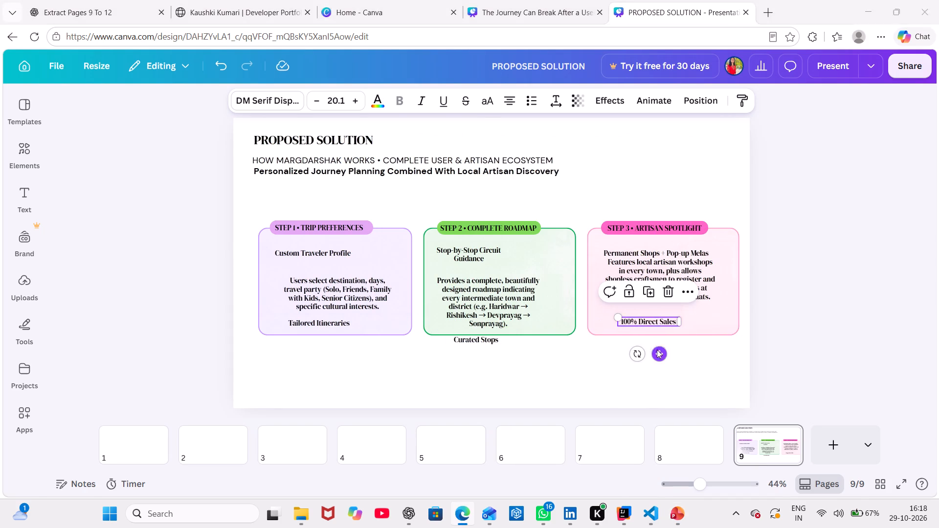
scroll(468, 332, right, 2)
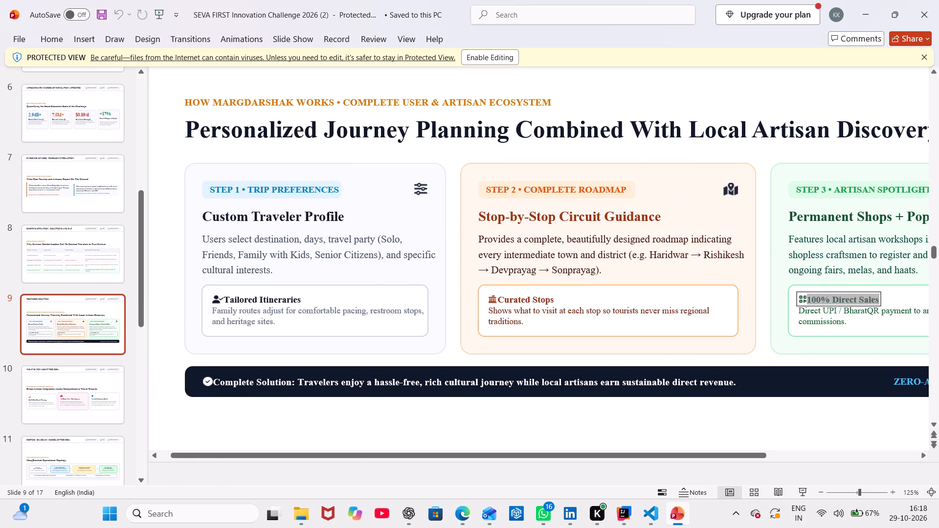
drag(213, 309, 288, 326)
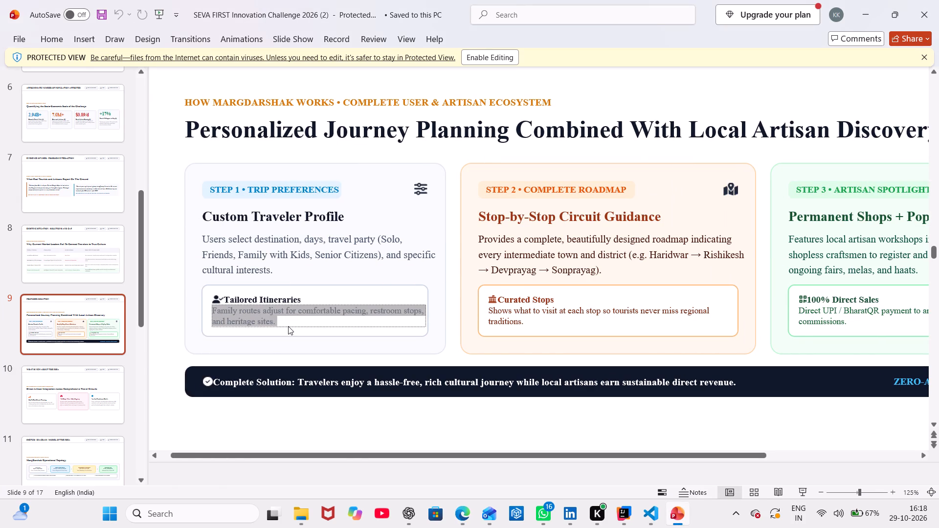
key(ctrl+c)
key(alt+Tab)
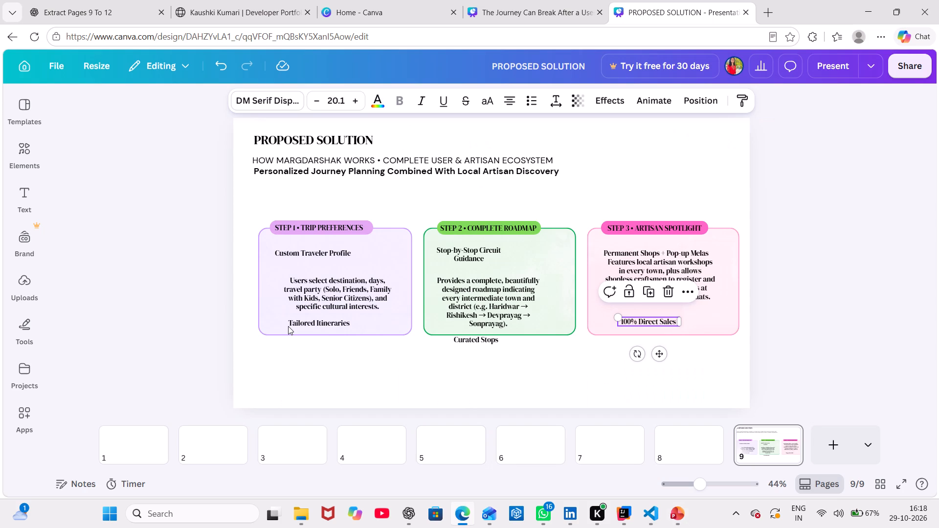
key(ctrl+v)
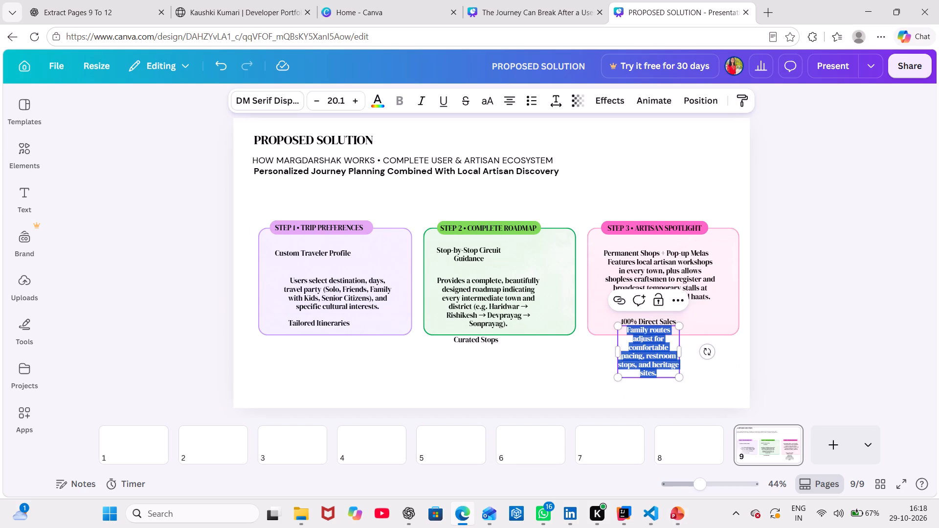
click(853, 338)
drag(664, 350, 430, 372)
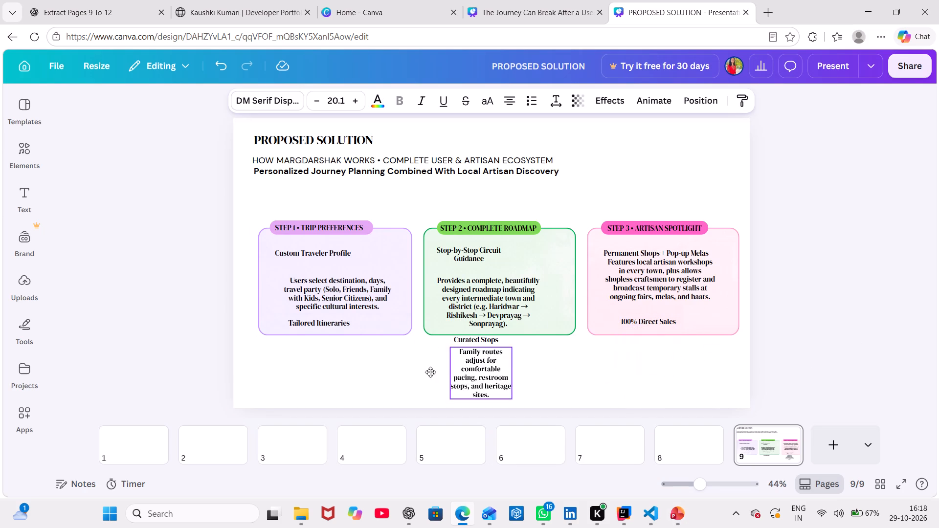
drag(430, 372, 322, 358)
Copy the "Shows what to visit at each stop…" text from slide 9 in PowerPoint into Canva, placing it below "Curated Stops".
key(alt+Tab)
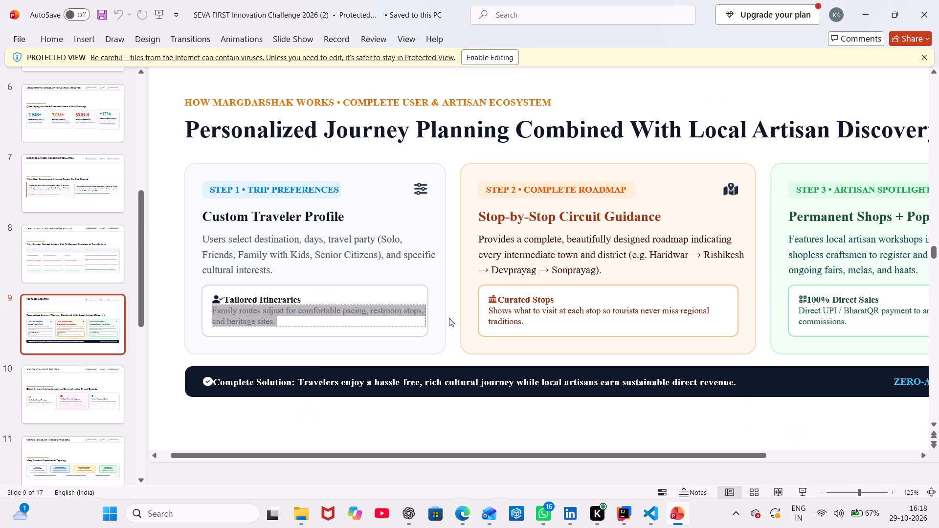
double_click(486, 312)
drag(486, 312, 489, 310)
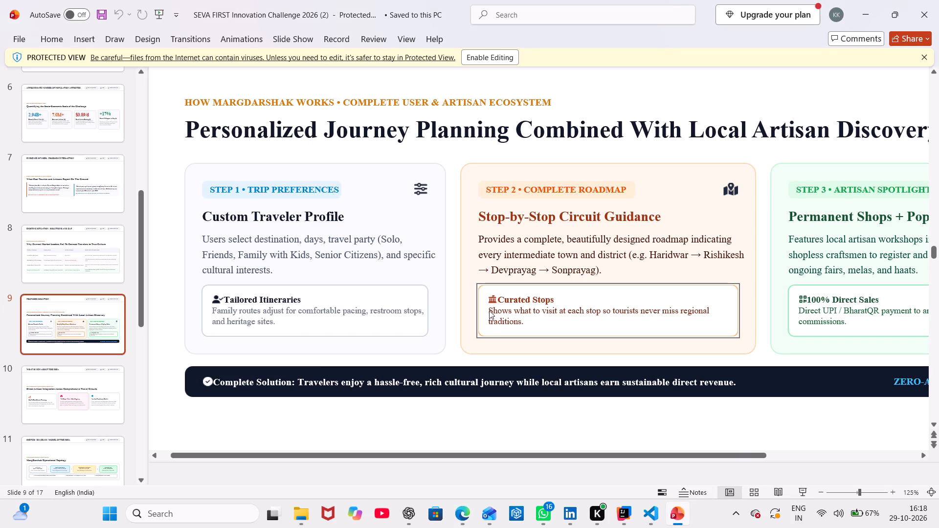
drag(489, 310, 493, 306)
click(493, 306)
drag(490, 306, 529, 323)
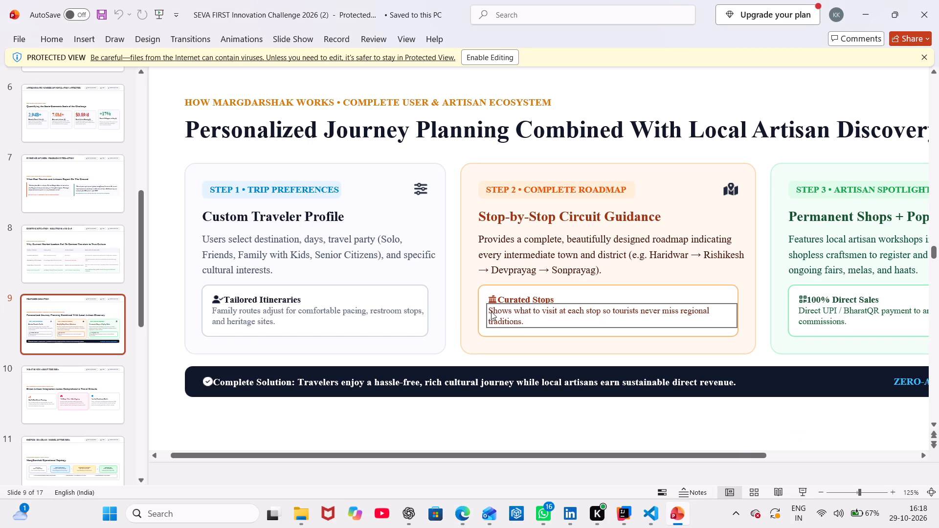
click(490, 310)
click(490, 310)
drag(490, 310, 533, 326)
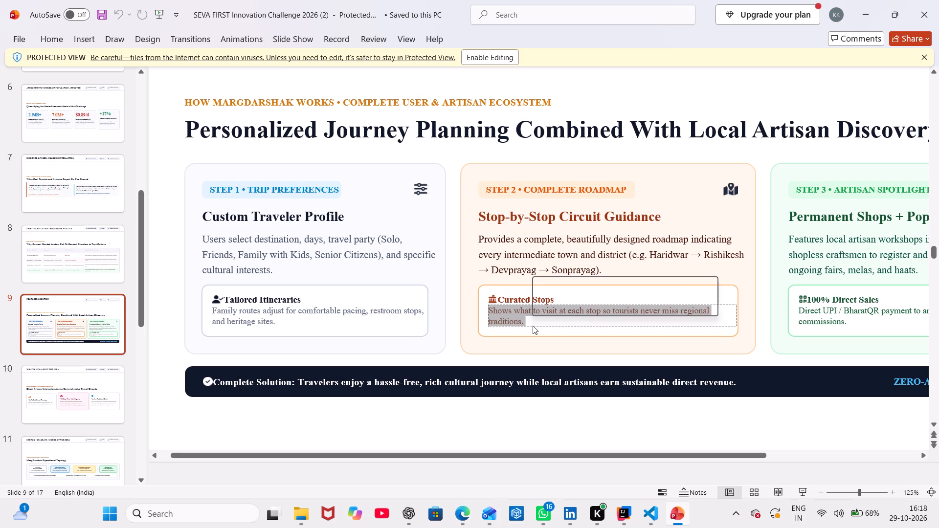
key(ctrl+c)
key(alt+Tab)
click(535, 365)
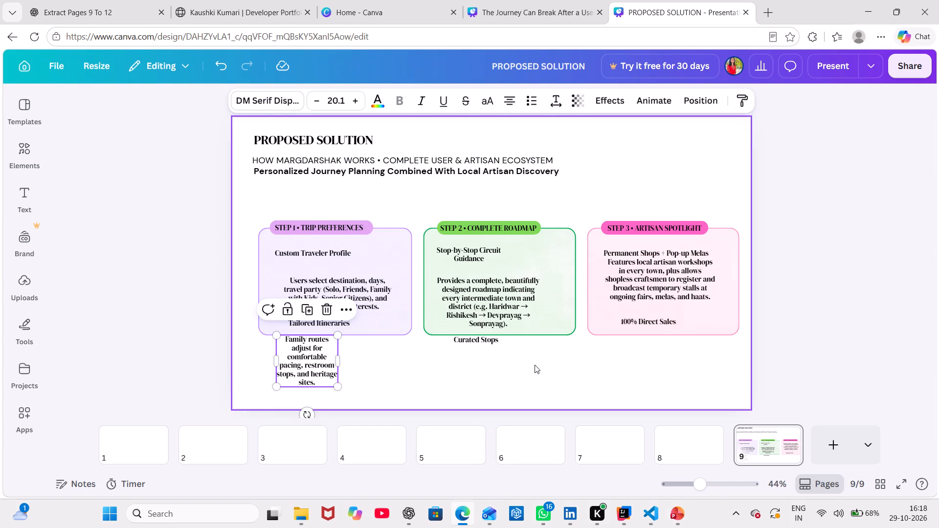
key(ctrl+v)
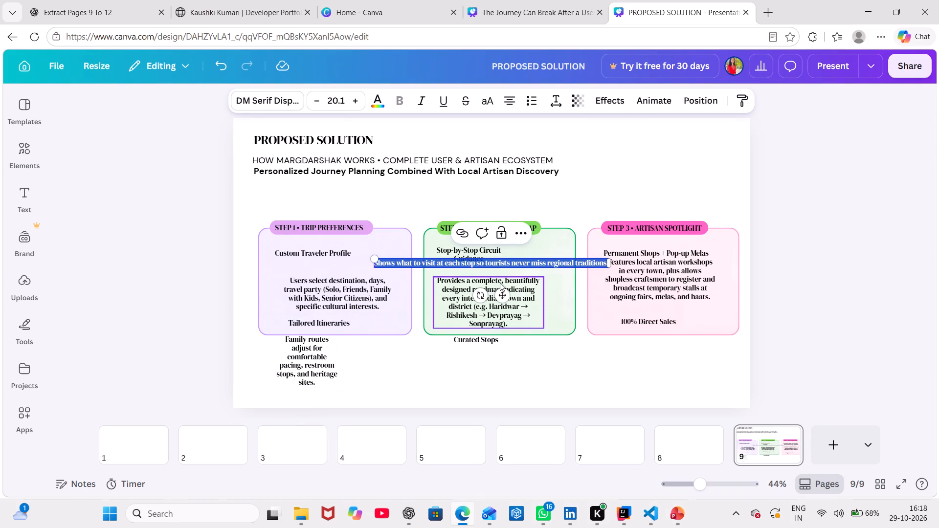
drag(503, 290, 509, 389)
Copy the "Direct UPI / BharatQR payment…" text from slide 9 in PowerPoint into Canva, placing it just below the pink card.
key(alt+Tab)
scroll(726, 316, left, 1)
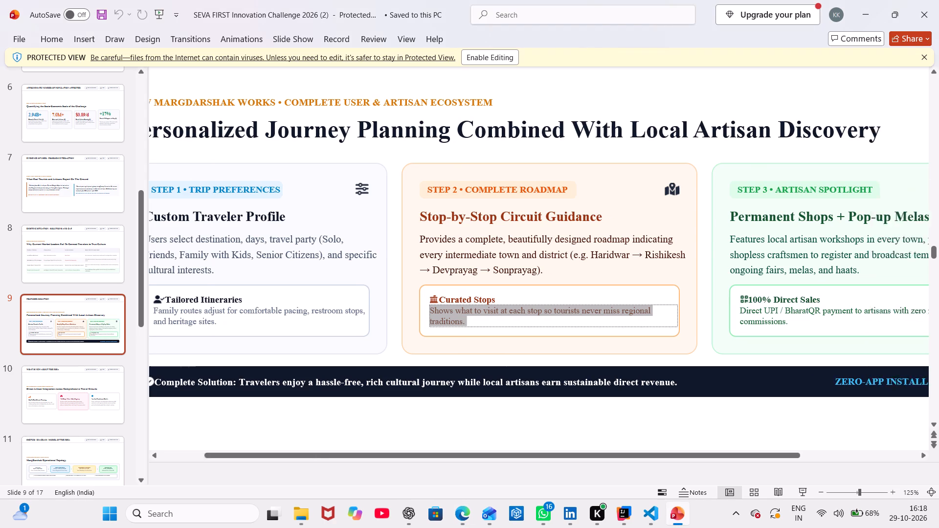
scroll(726, 316, left, 2)
click(726, 316)
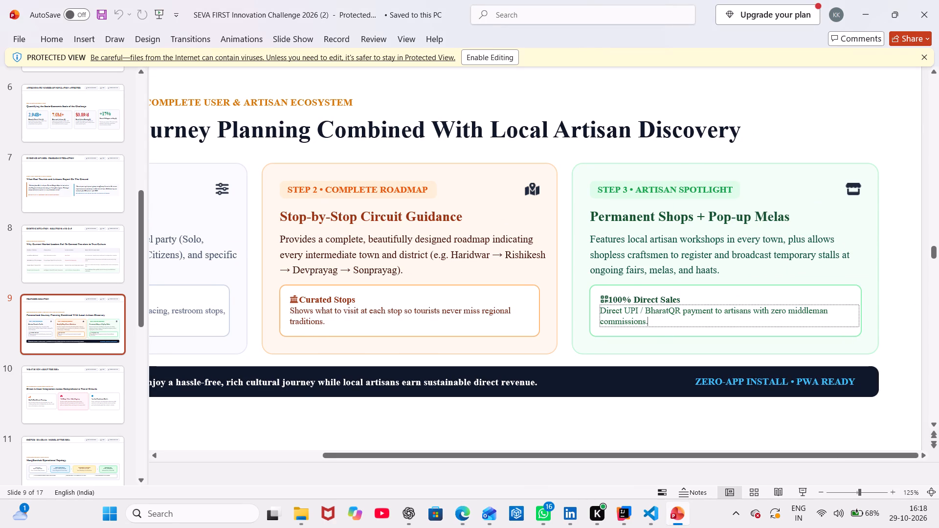
drag(604, 311, 652, 319)
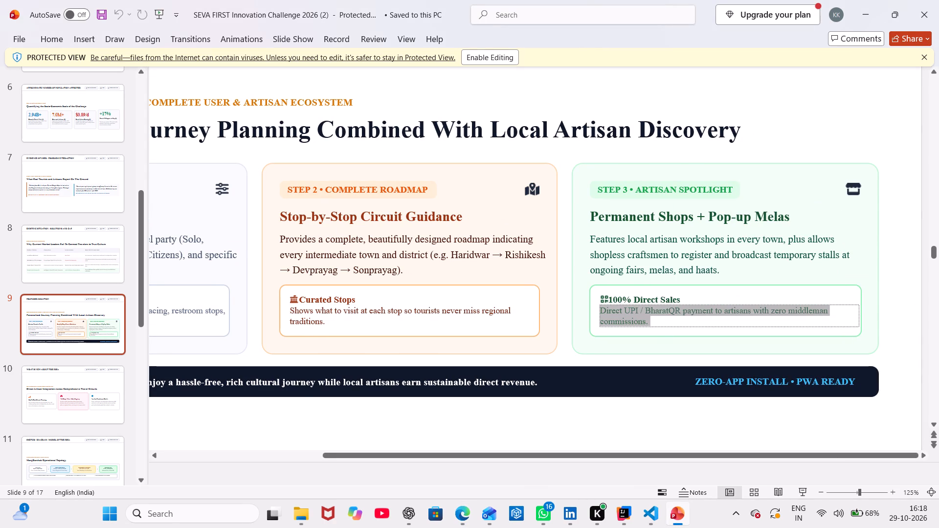
key(ctrl+c)
key(alt+Tab)
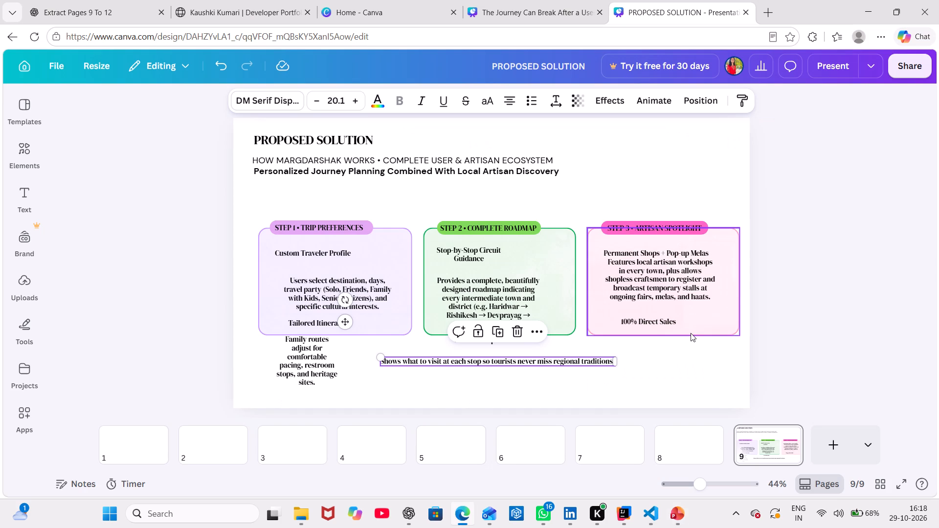
key(ctrl+v)
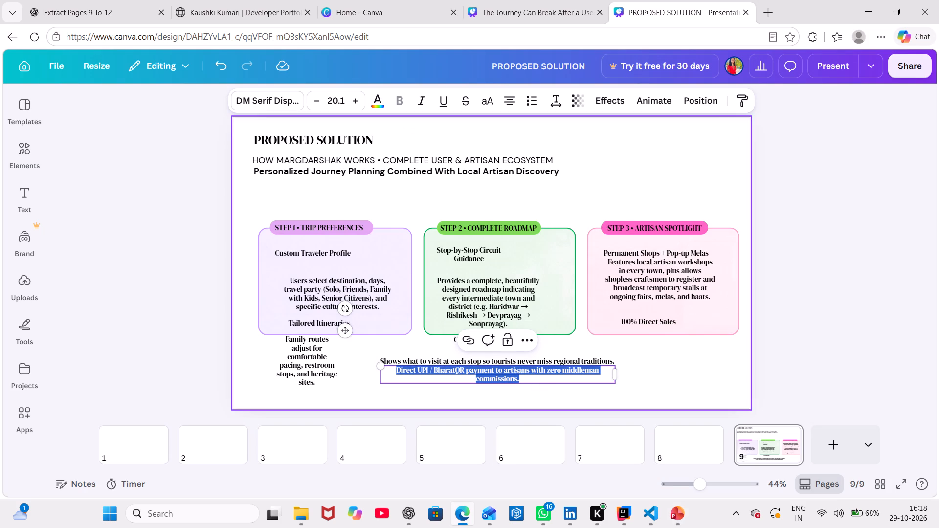
click(792, 338)
drag(577, 372, 672, 356)
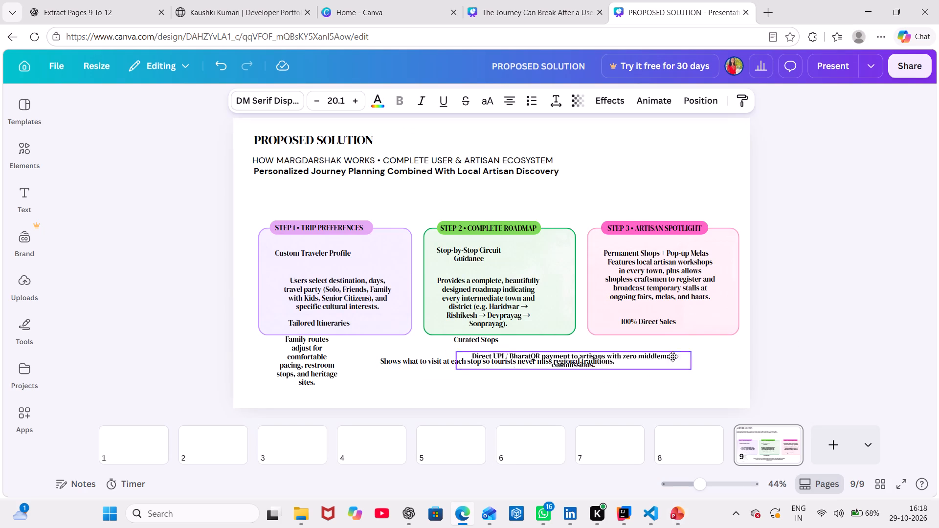
drag(672, 356, 822, 342)
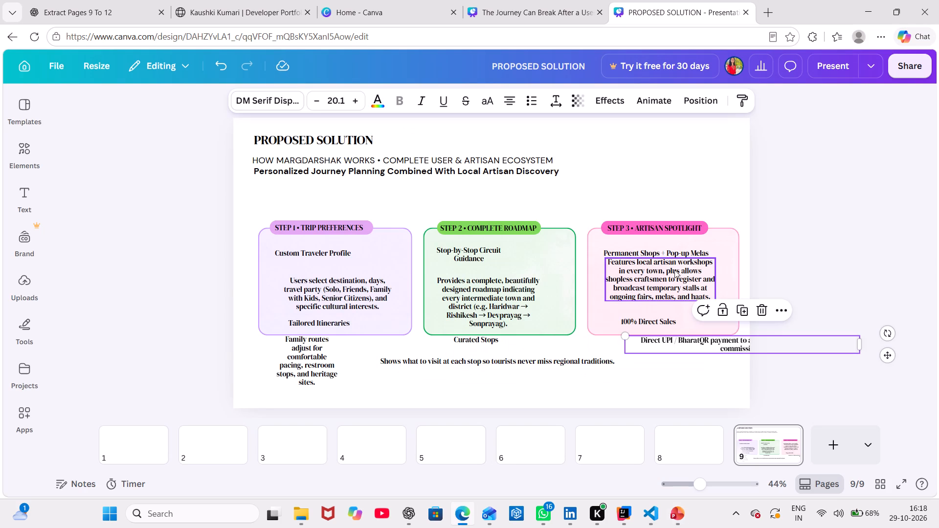
Move the "Permanent Shops + Pop-up Melas" heading up, closer to the "STEP 3 • ARTISAN SPOTLIGHT" label and clear of its description.
drag(696, 253, 693, 248)
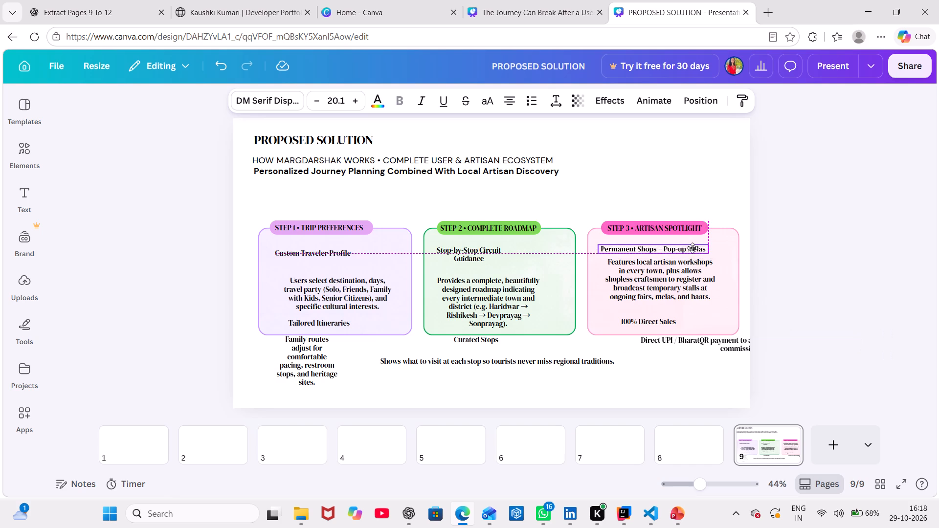
drag(693, 248, 695, 247)
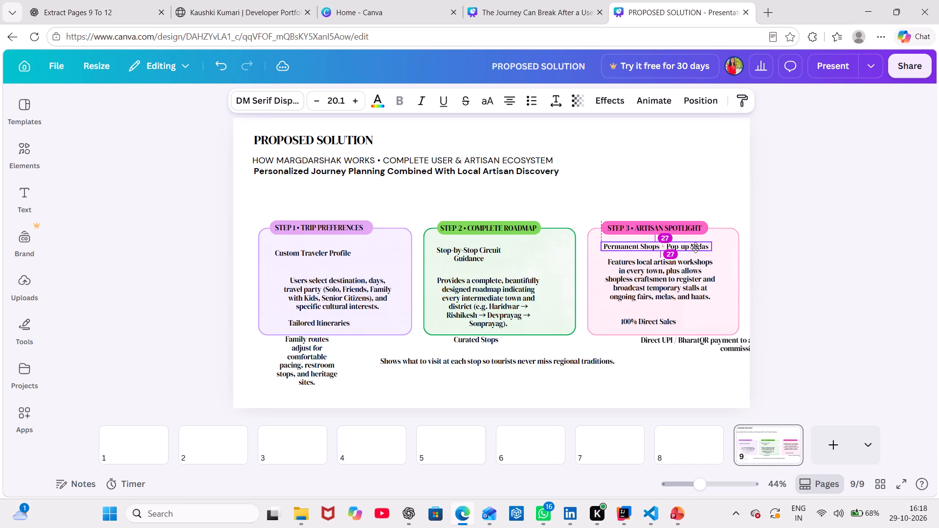
drag(695, 247, 695, 245)
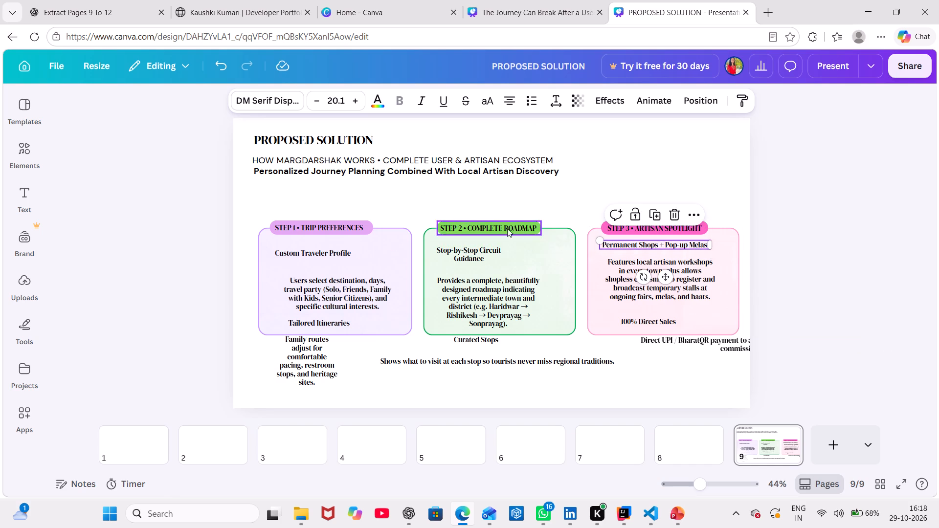
Move "Stop-by-Stop Circuit Guidance" up under the "STEP 2 • COMPLETE ROADMAP" label and widen its text box to fit on one line.
drag(482, 253, 496, 248)
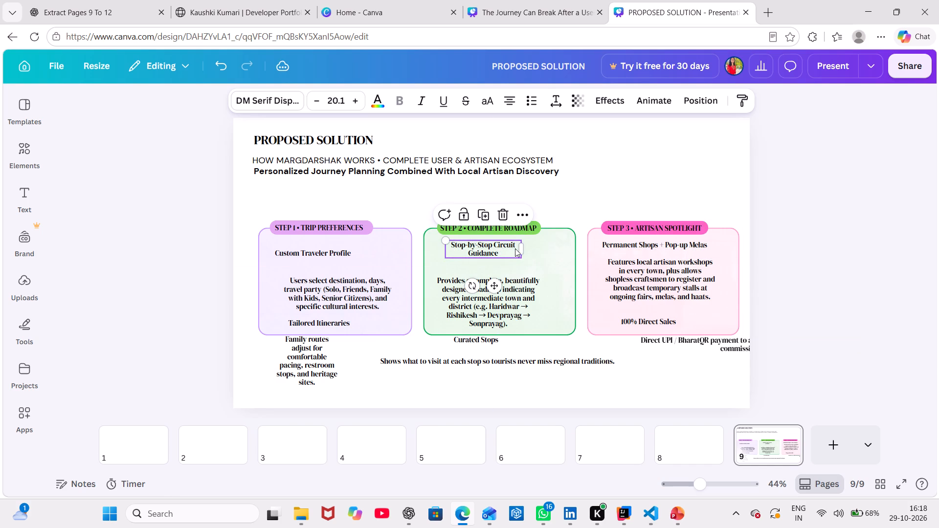
drag(525, 249, 551, 251)
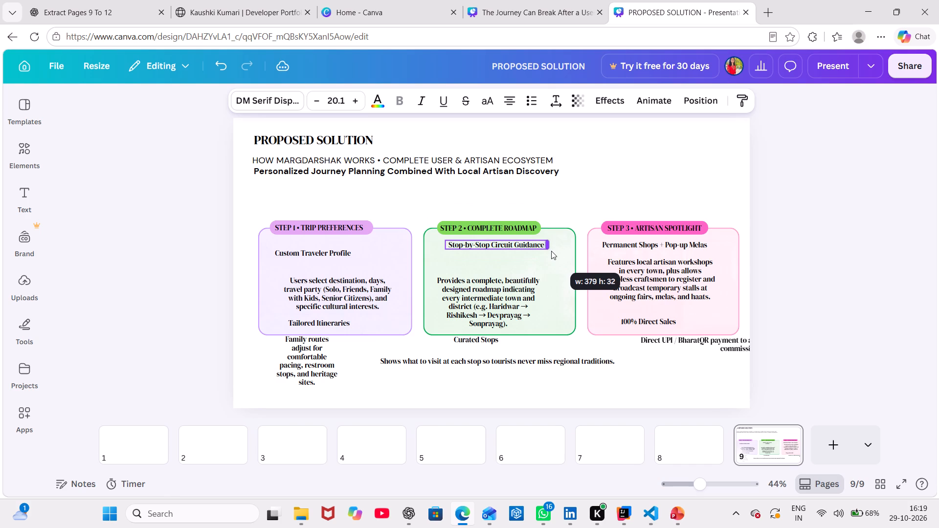
drag(551, 251, 555, 252)
click(775, 230)
drag(512, 242, 496, 242)
Align the "Permanent Shops + Pop-up Melas" and "Custom Traveler Profile" headings level with "Stop-by-Stop Circuit Guidance", under their step labels.
click(635, 242)
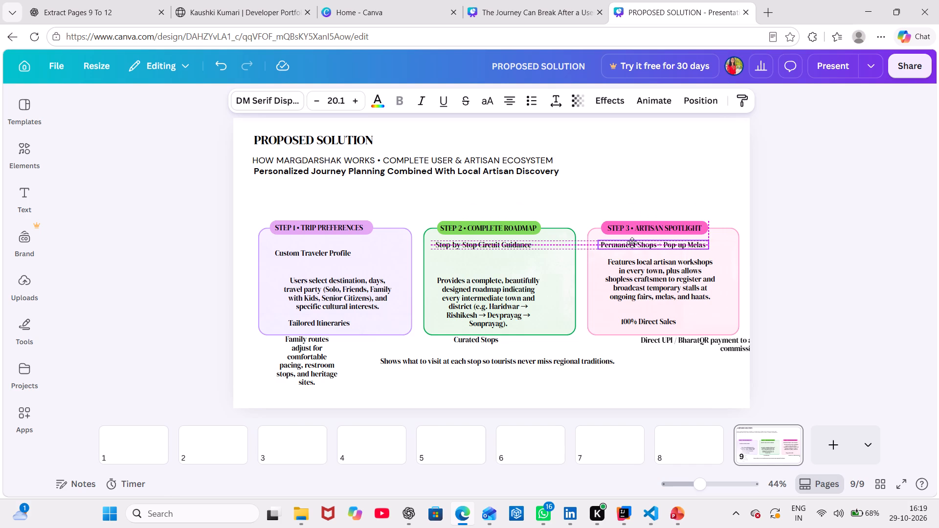
drag(632, 242, 638, 242)
drag(343, 251, 342, 246)
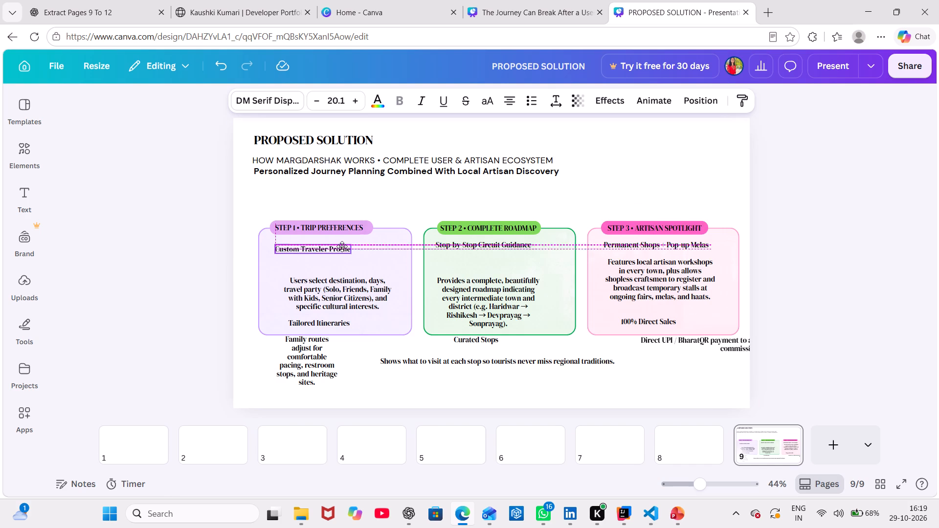
drag(342, 246, 343, 245)
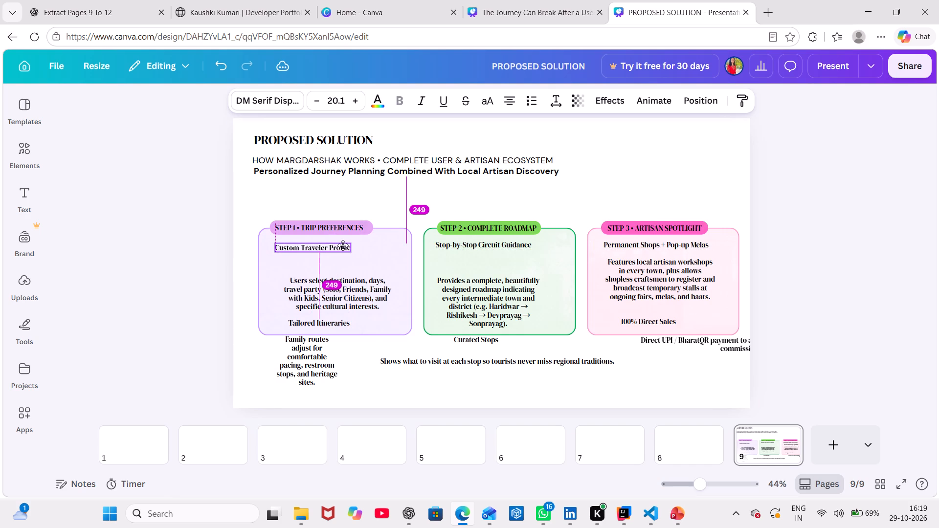
drag(343, 245, 340, 242)
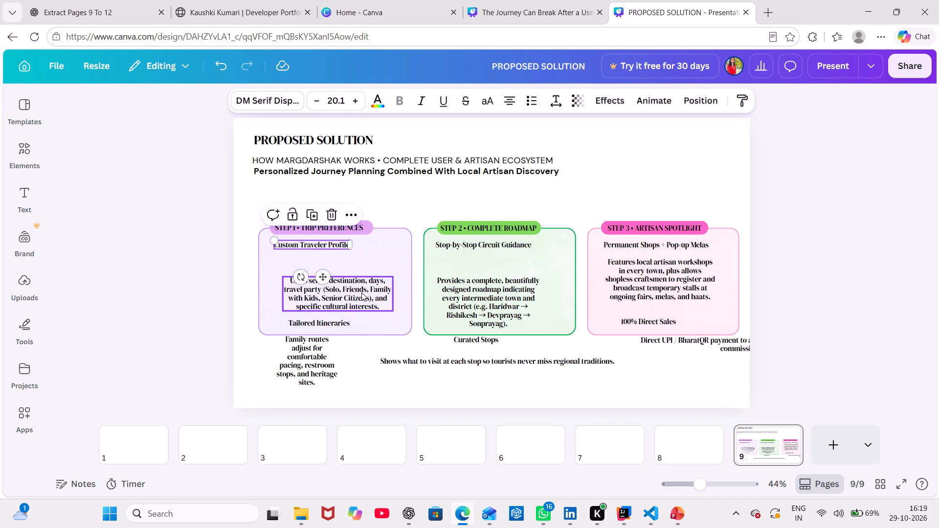
Move the "Users select destination, days…" description up and left, directly below "Custom Traveler Profile" in the purple card.
drag(361, 292, 343, 272)
Change the font of the "Users select destination, days…" description in the purple card to DM Sans.
click(273, 259)
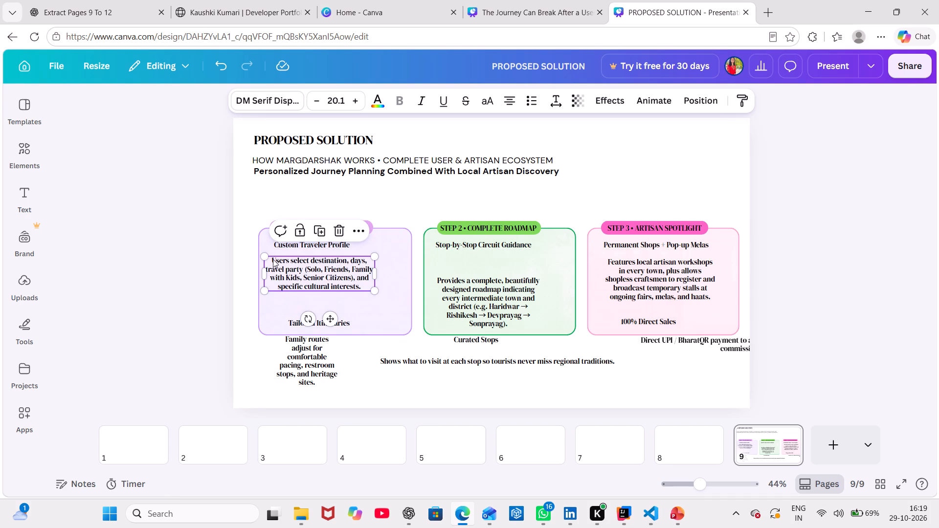
drag(273, 259, 365, 286)
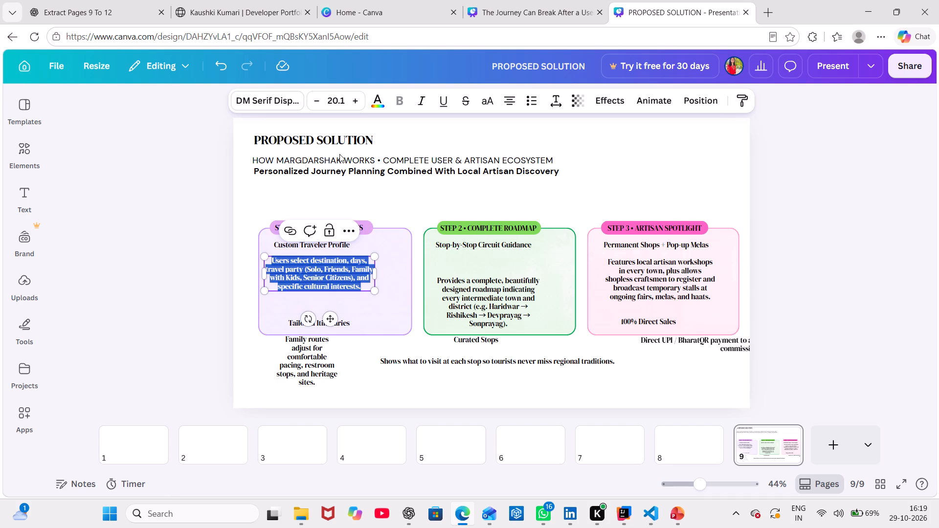
click(276, 98)
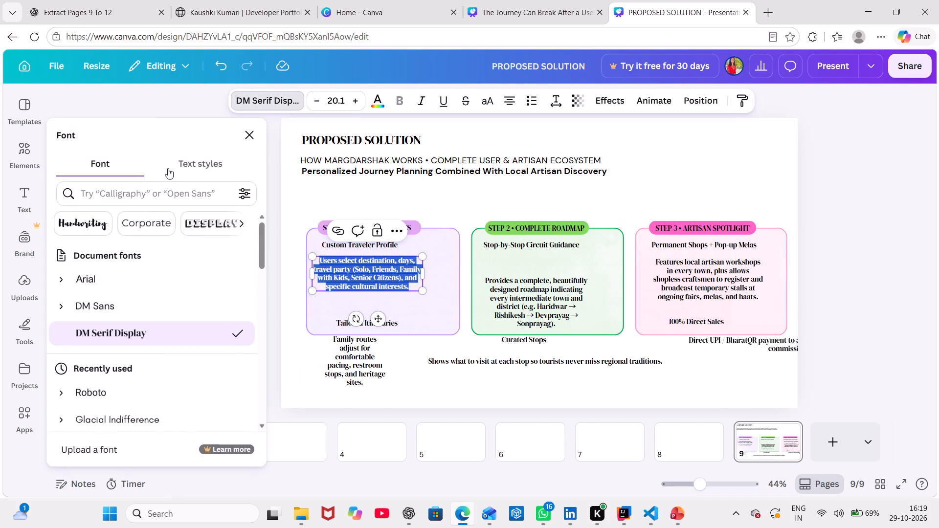
click(114, 306)
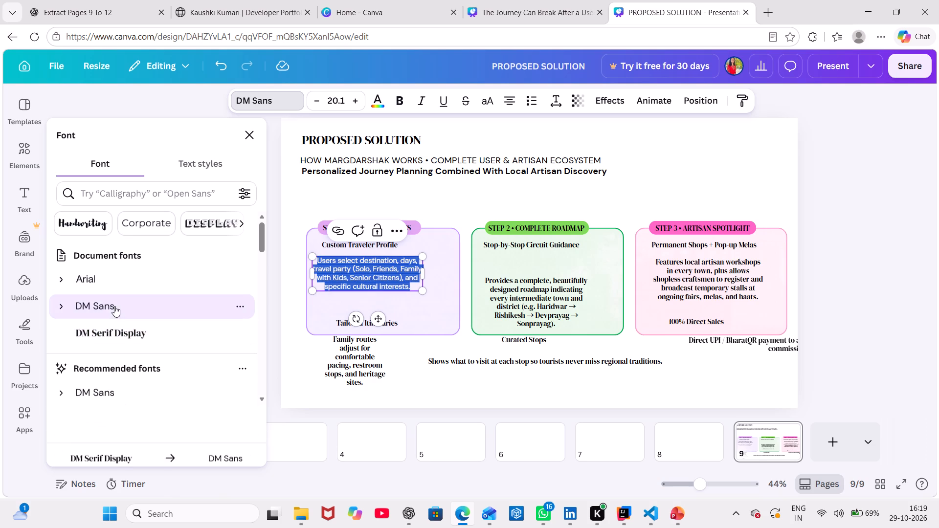
click(439, 171)
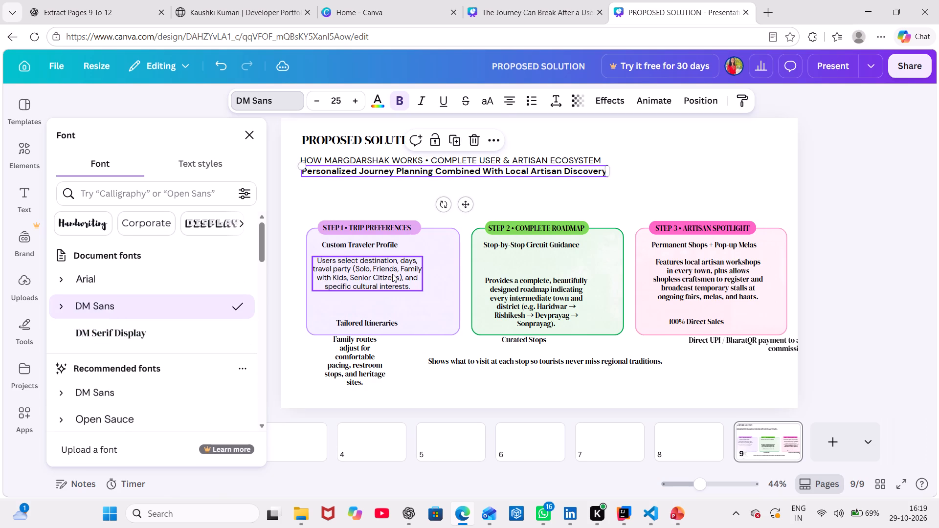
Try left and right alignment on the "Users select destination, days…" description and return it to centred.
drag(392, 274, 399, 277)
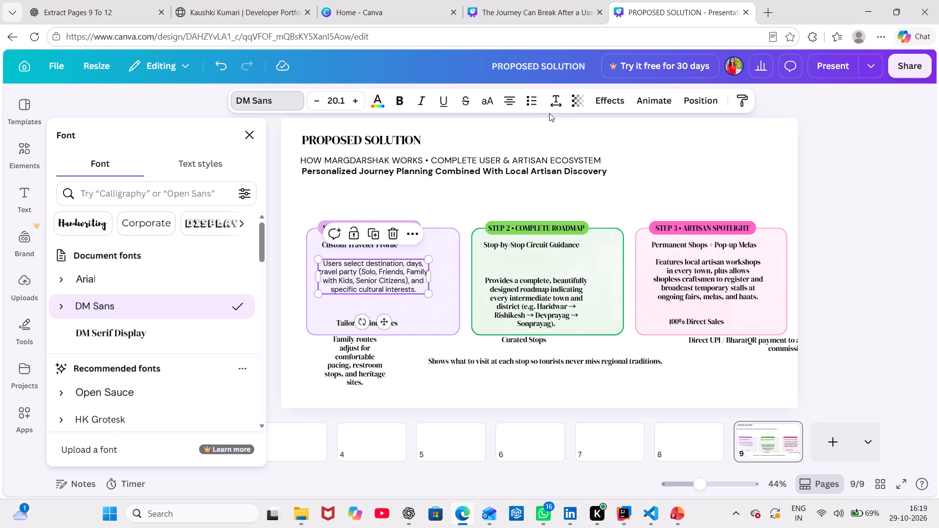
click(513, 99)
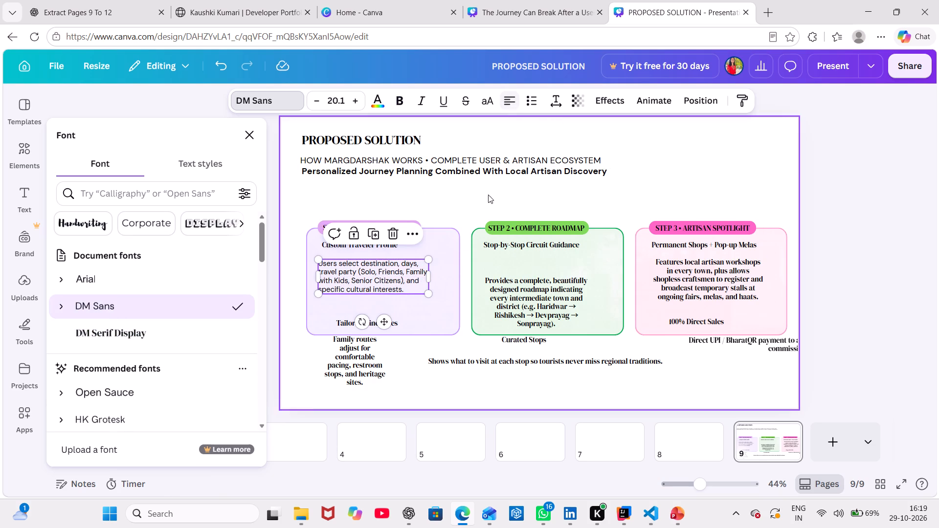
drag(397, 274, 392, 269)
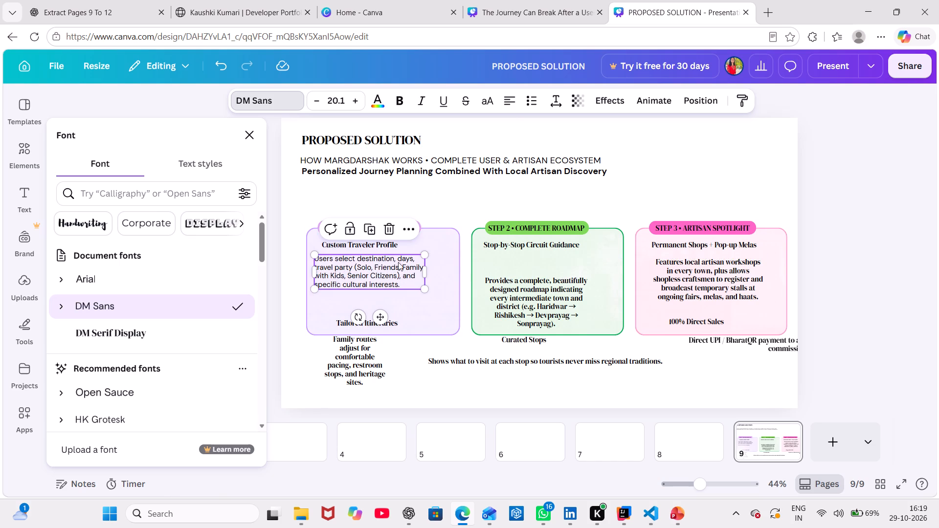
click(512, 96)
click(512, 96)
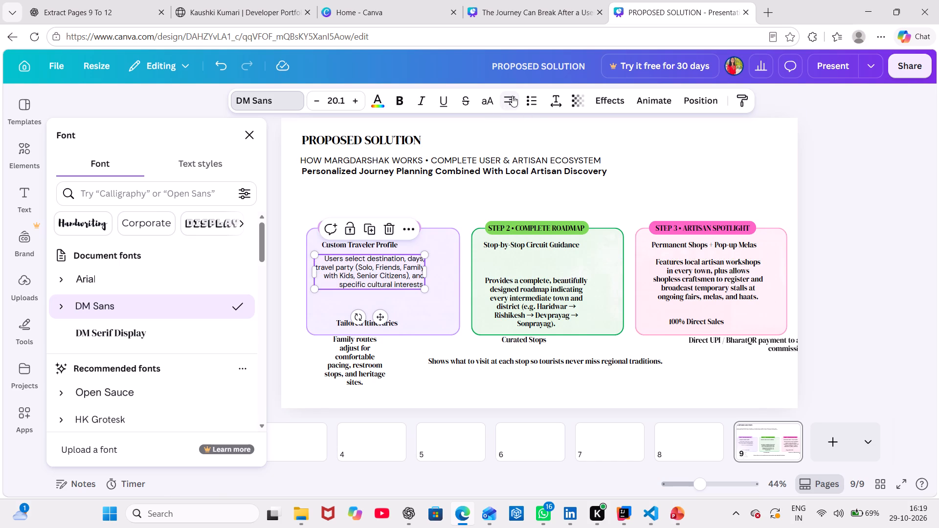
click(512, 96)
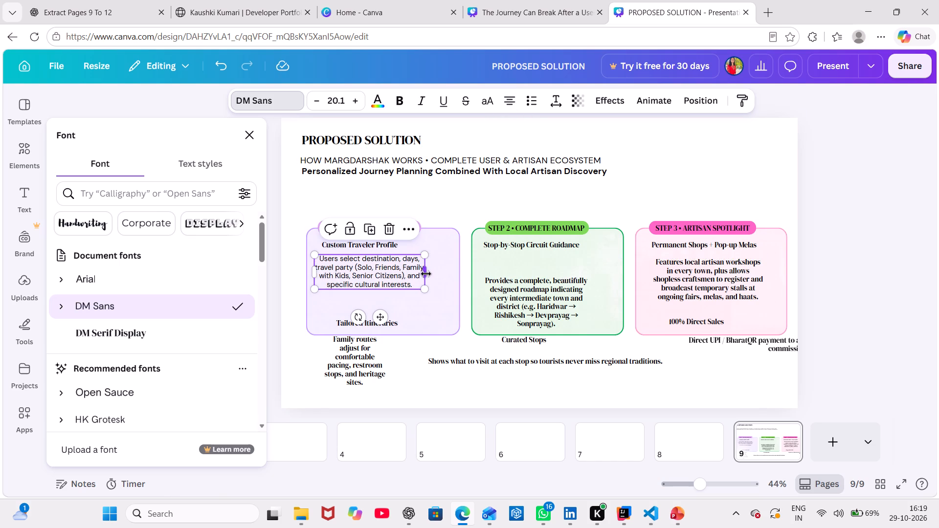
Enlarge the "Users select destination, days…" description to size 22.1 and widen its box across the purple card, close beneath "Custom Traveler Profile".
drag(426, 274, 446, 278)
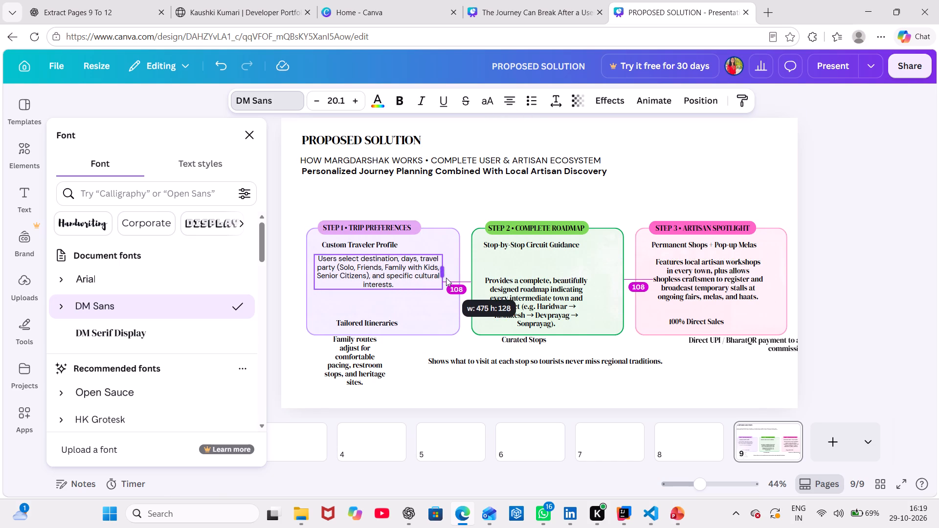
drag(446, 278, 447, 277)
click(358, 98)
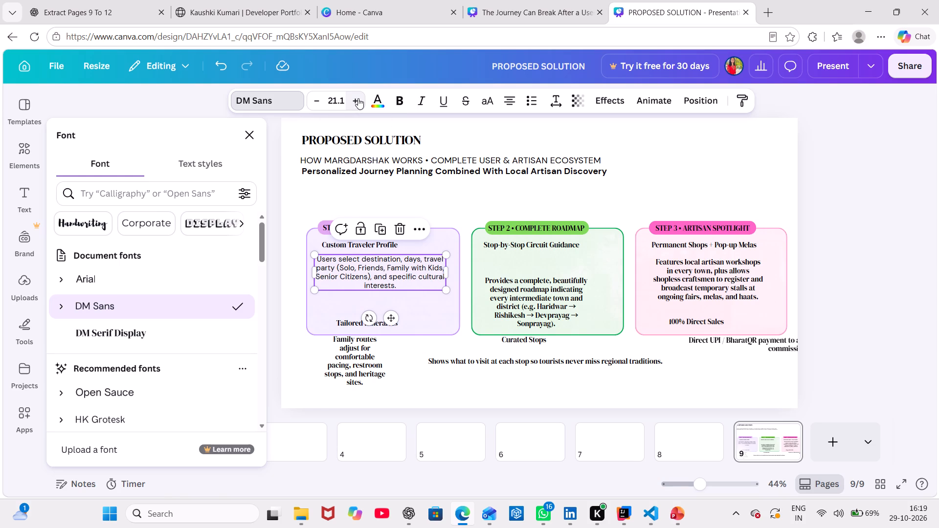
click(358, 98)
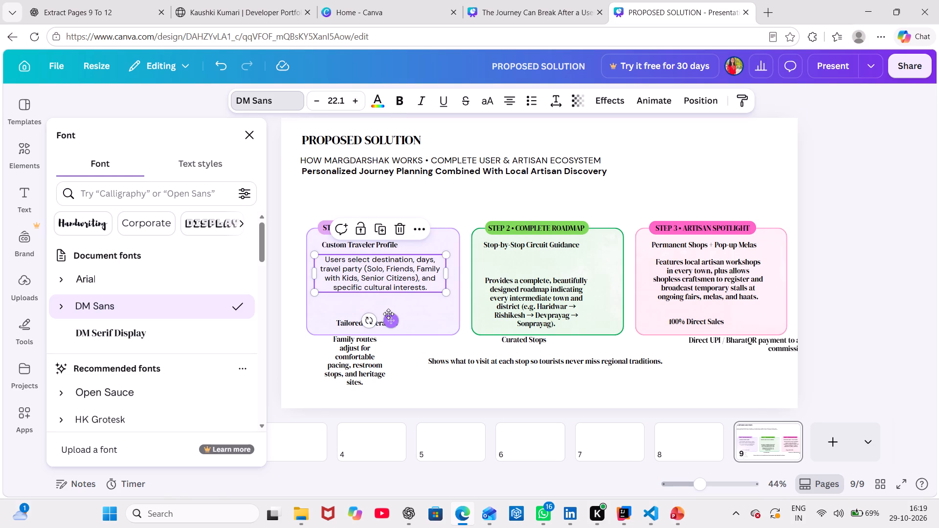
drag(388, 315, 377, 312)
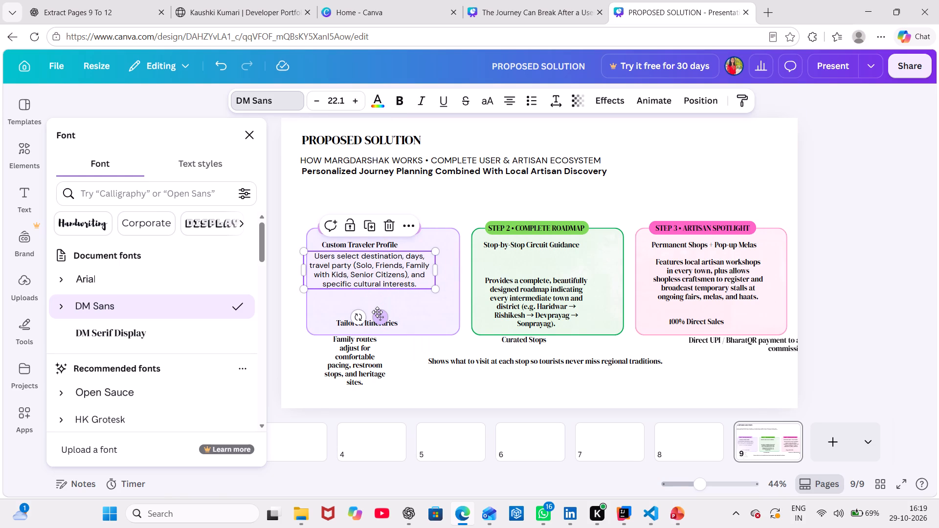
drag(437, 265, 448, 267)
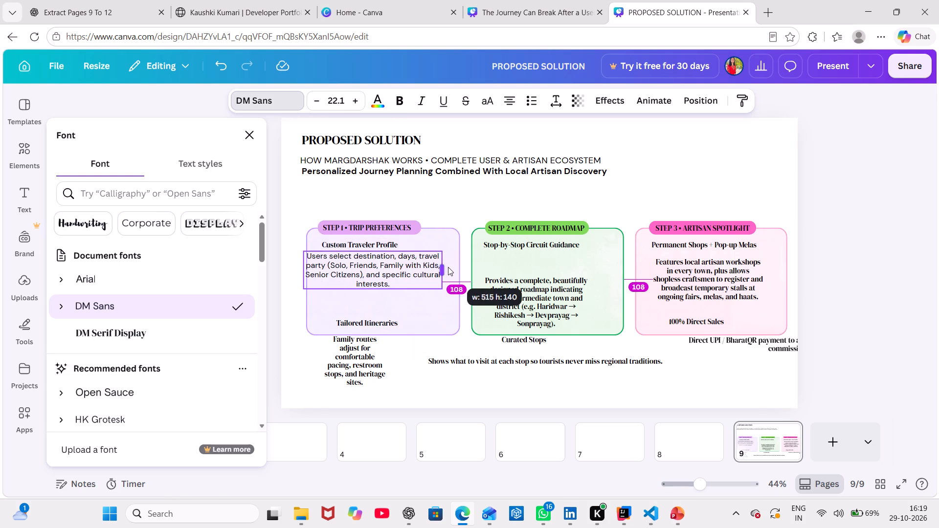
drag(448, 267, 452, 270)
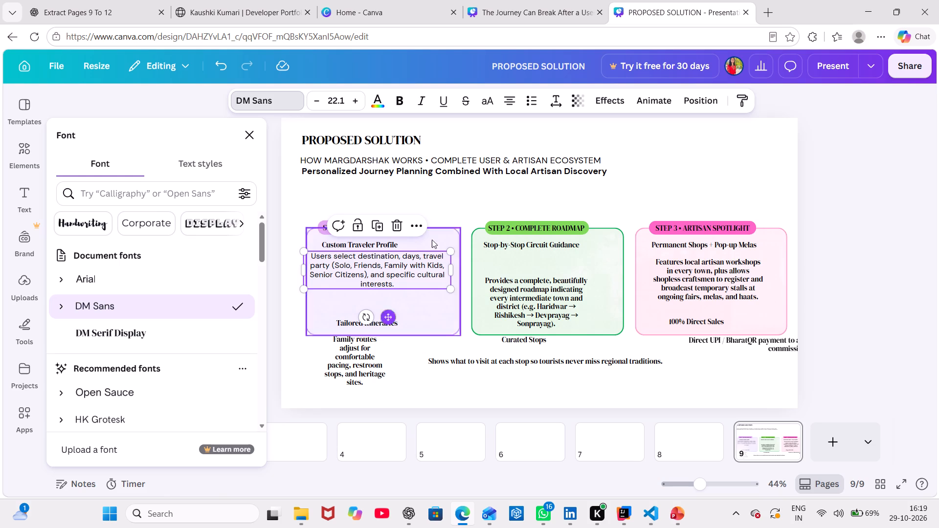
click(495, 171)
click(492, 186)
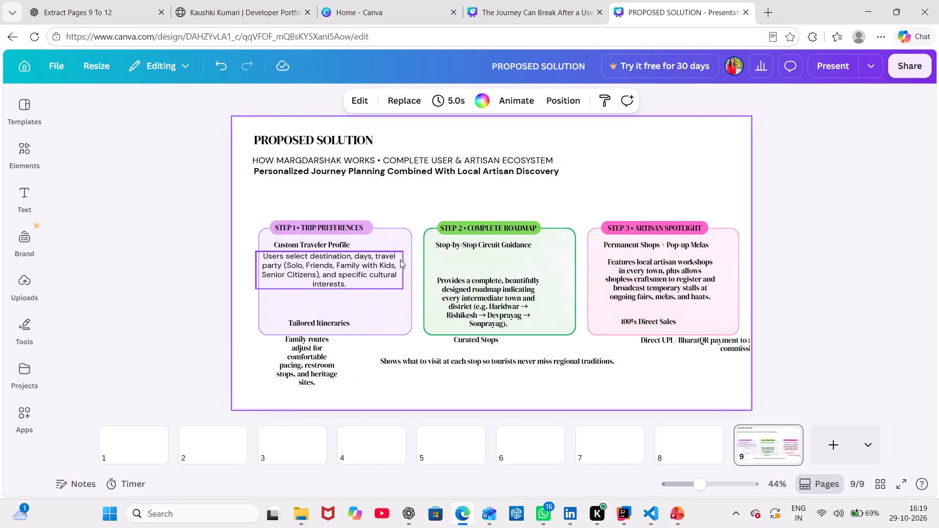
click(349, 269)
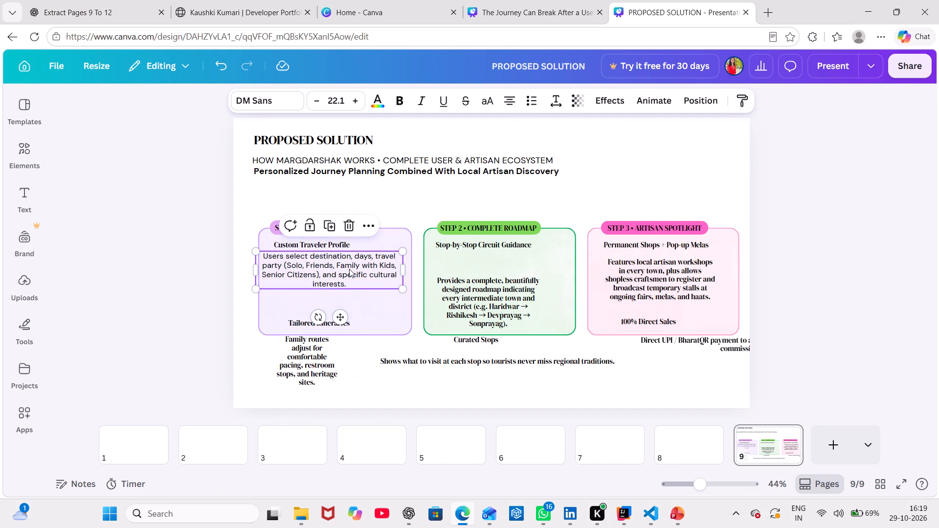
Move the "Provides a complete, beautifully designed roadmap…" description up, just below "Stop-by-Stop Circuit Guidance" in the green card.
drag(483, 293, 482, 286)
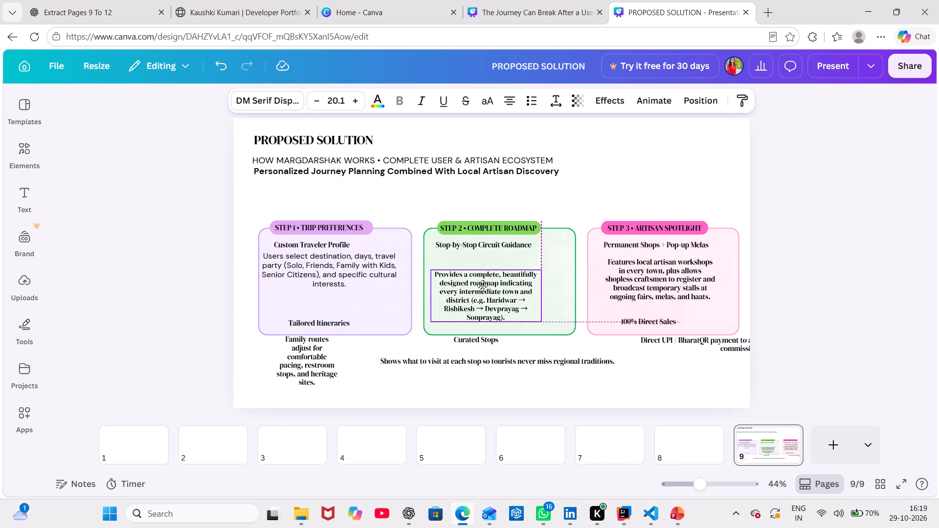
drag(482, 286, 486, 274)
Set the "Provides a complete, beautifully designed roadmap…" description in DM Sans at size 22.1.
triple_click(486, 274)
click(486, 274)
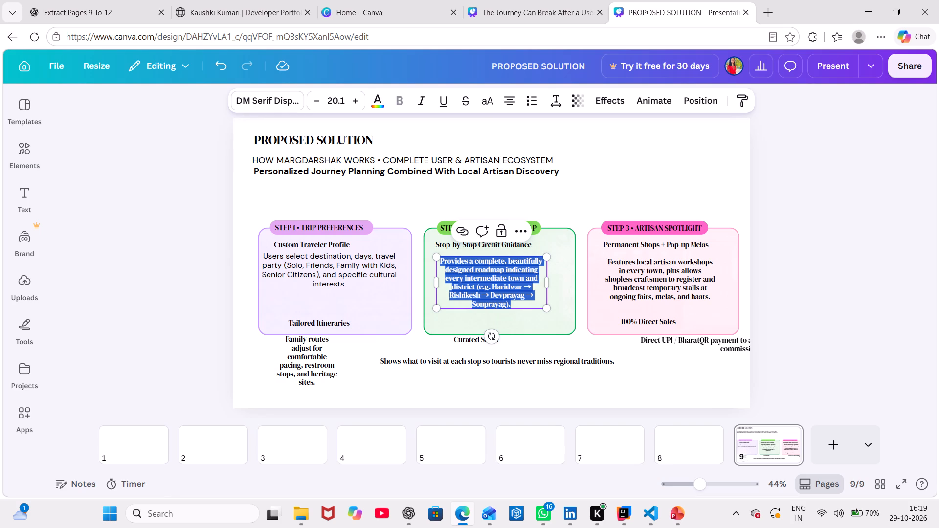
click(357, 102)
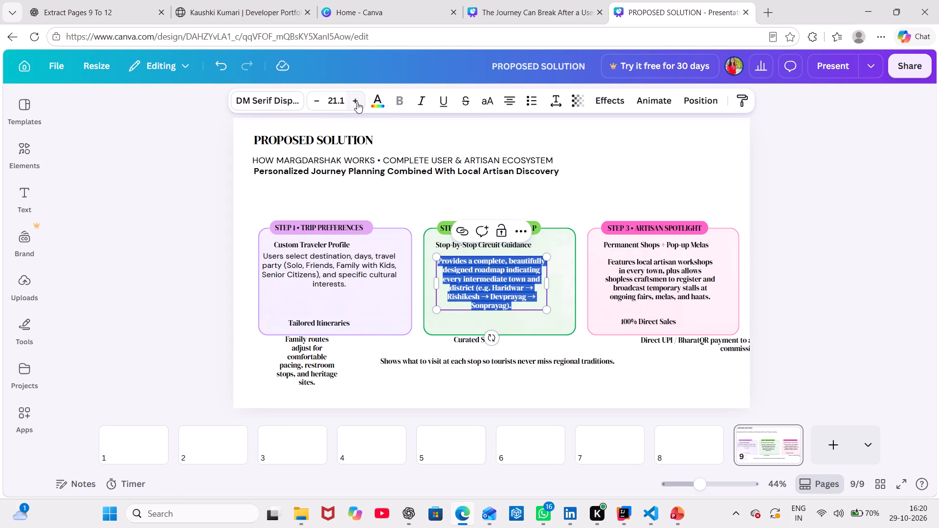
click(357, 102)
click(285, 91)
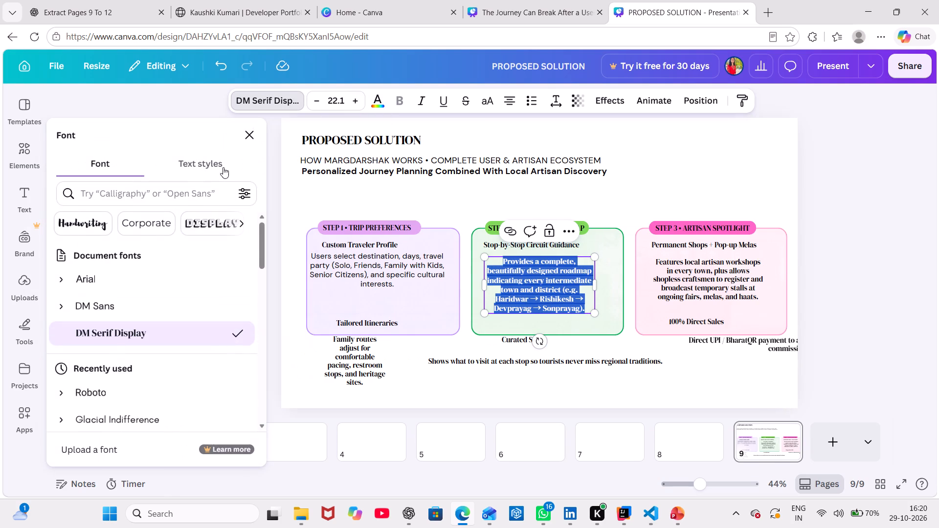
click(155, 298)
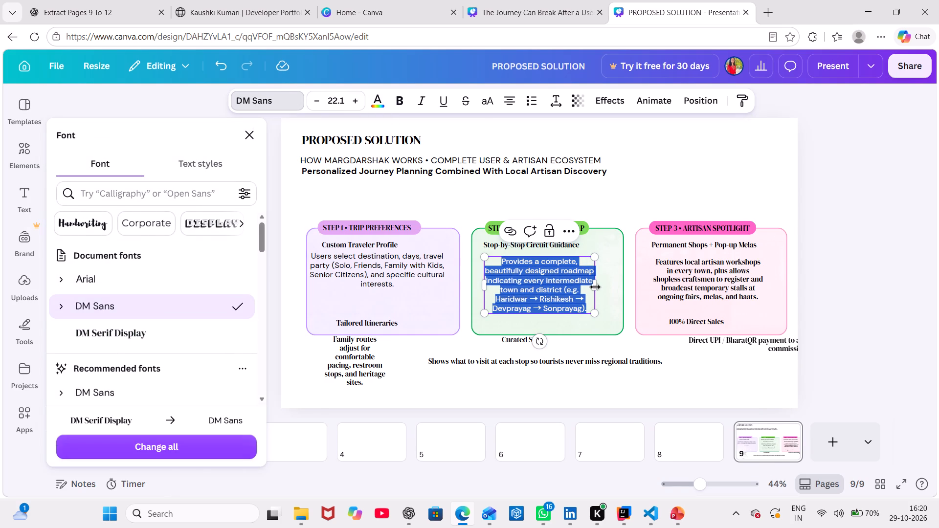
Widen the roadmap description's text box to nearly the green card's width and position it inside the card, close under its heading.
drag(596, 287, 620, 287)
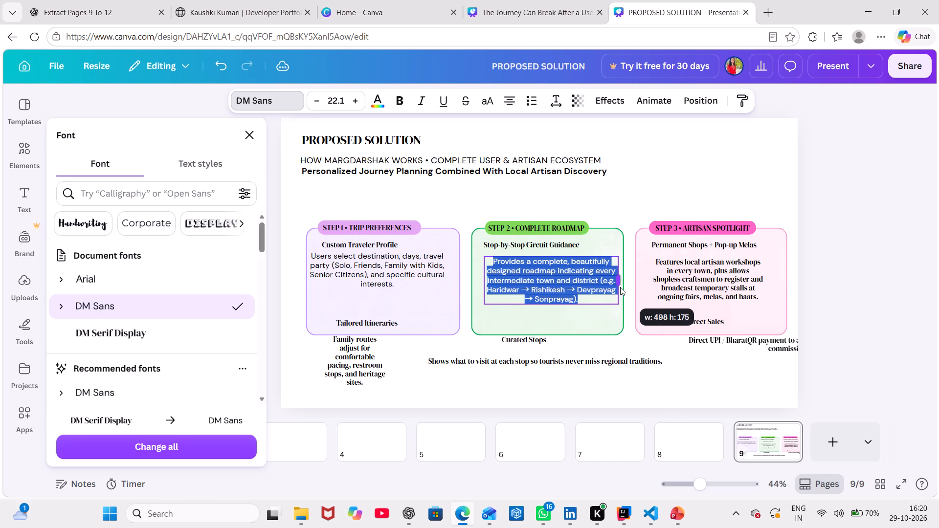
drag(620, 287, 633, 287)
click(857, 329)
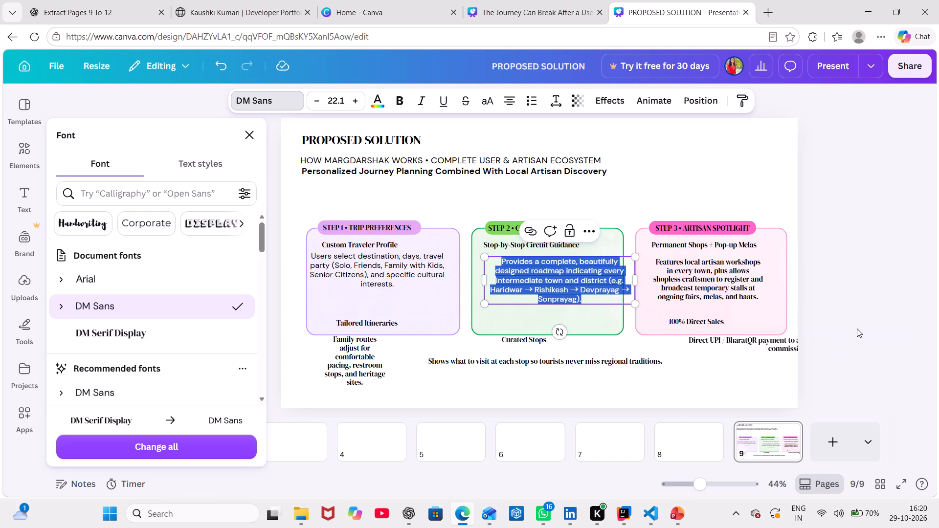
click(782, 281)
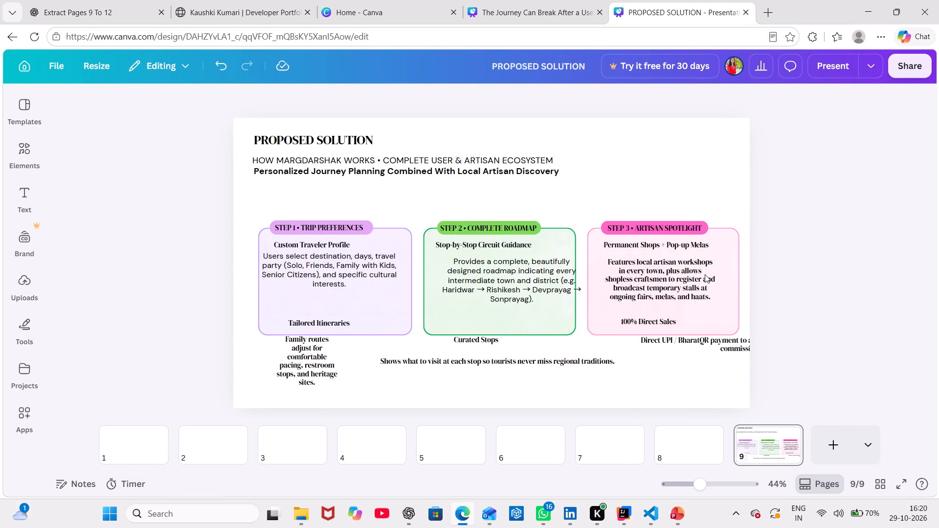
drag(519, 273, 505, 269)
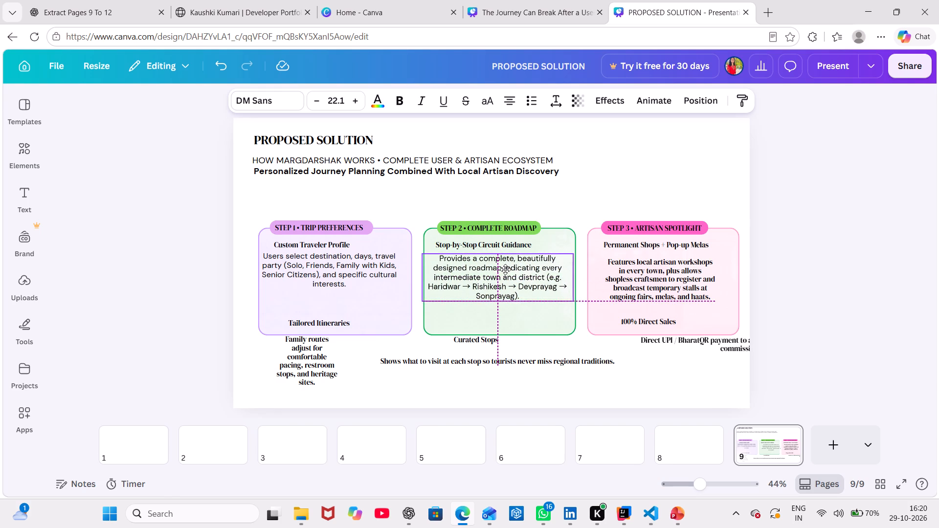
drag(505, 269, 506, 268)
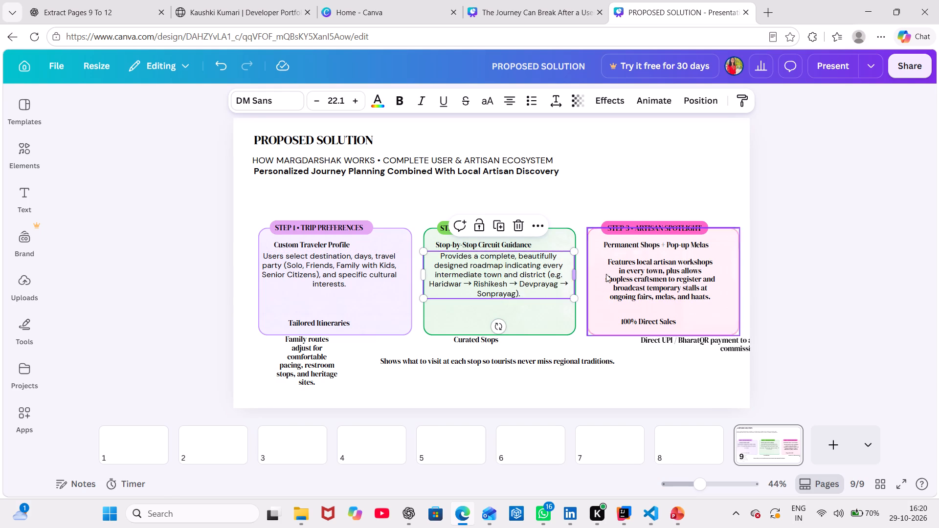
Set the "Features local artisan workshops…" description in the pink card in DM Sans at size 22.1.
triple_click(633, 271)
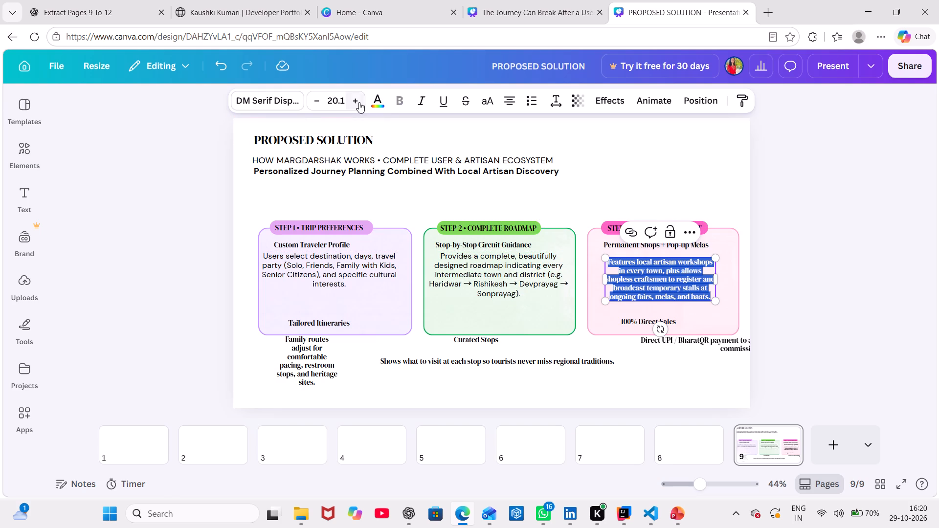
double_click(359, 102)
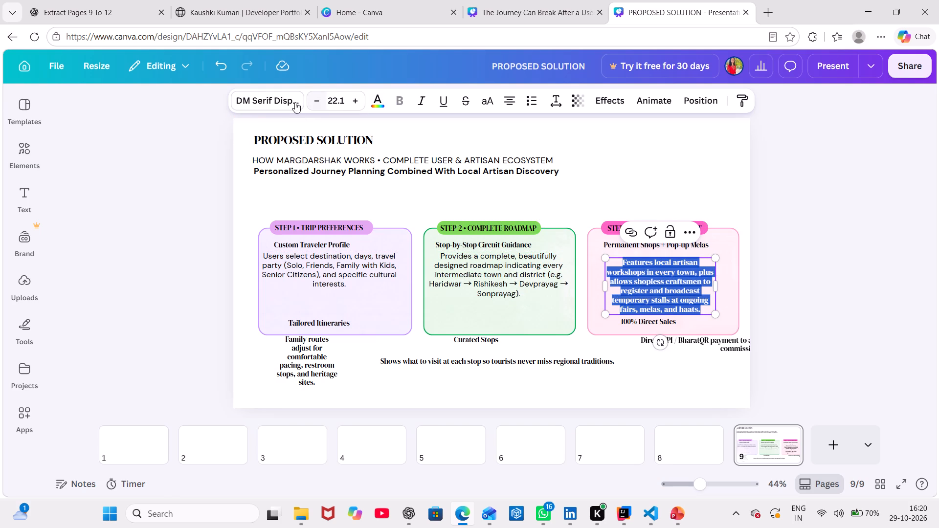
click(290, 101)
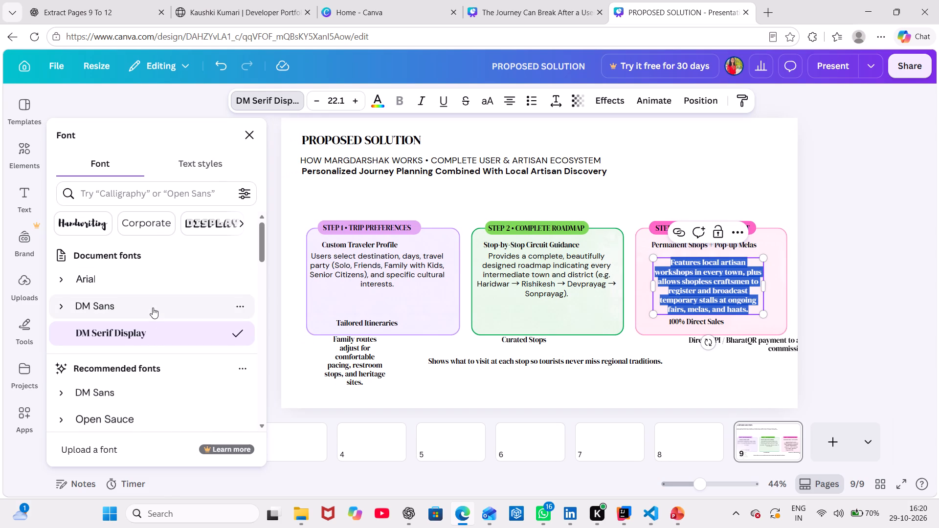
click(153, 308)
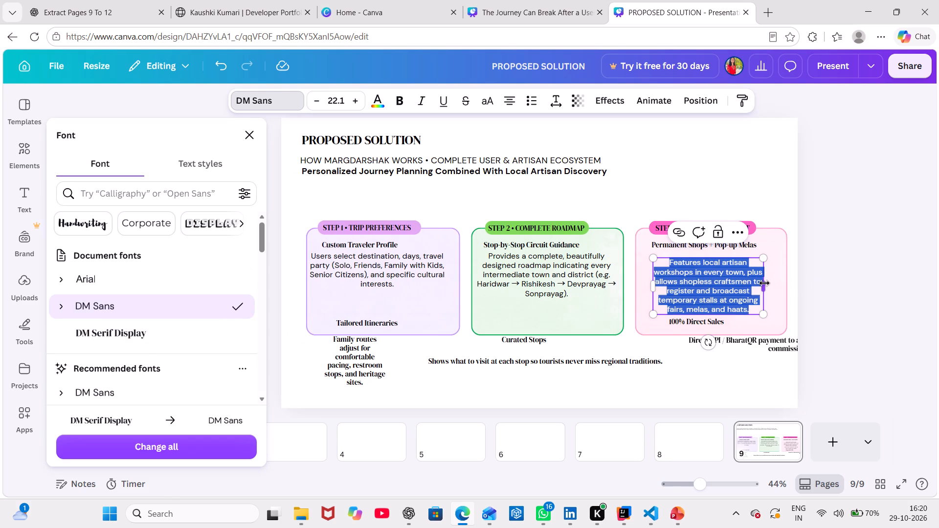
Widen the "Features local artisan workshops…" text box to nearly the pink card's width and position it inside the card, just below its heading.
drag(764, 283, 791, 281)
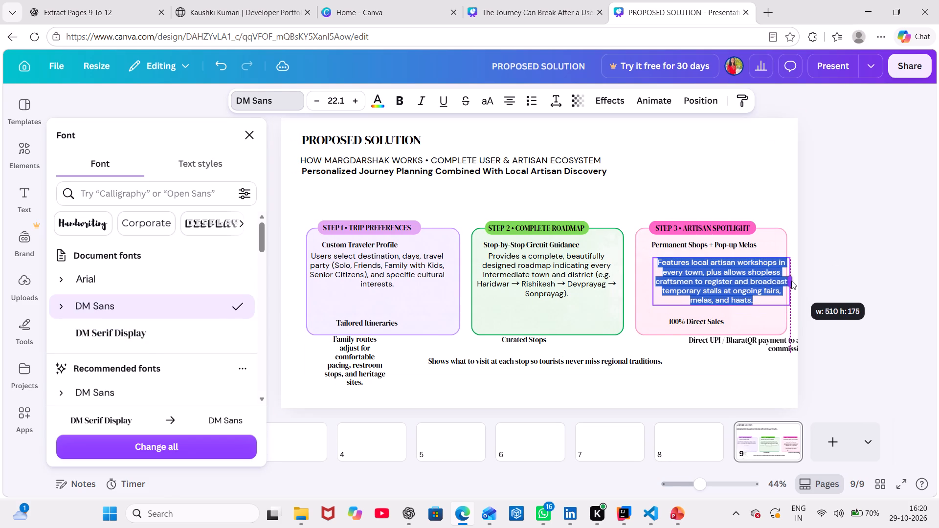
drag(791, 281, 796, 281)
click(853, 286)
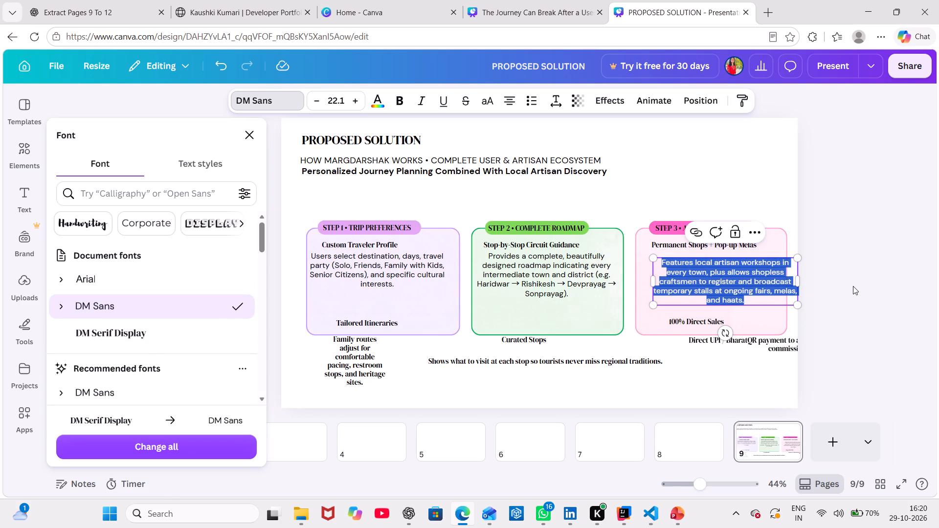
click(771, 267)
drag(683, 280, 677, 280)
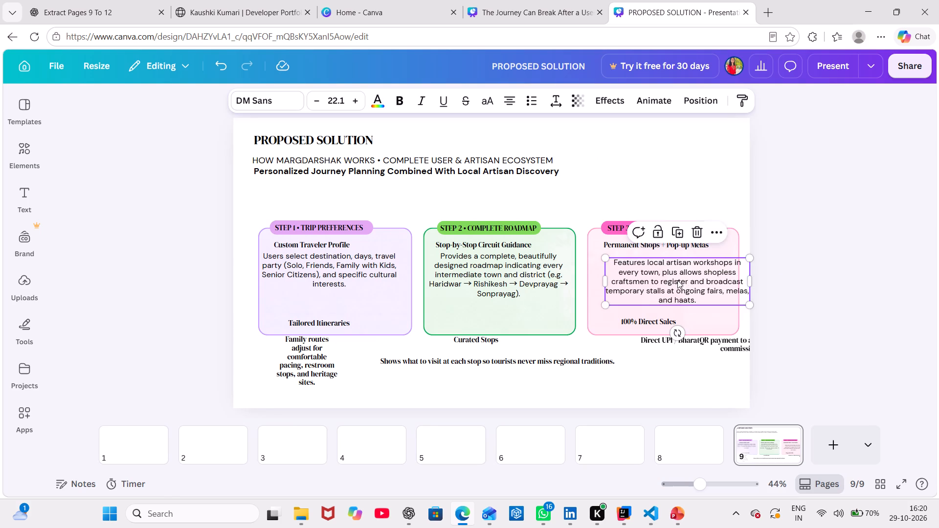
drag(677, 280, 667, 274)
click(810, 286)
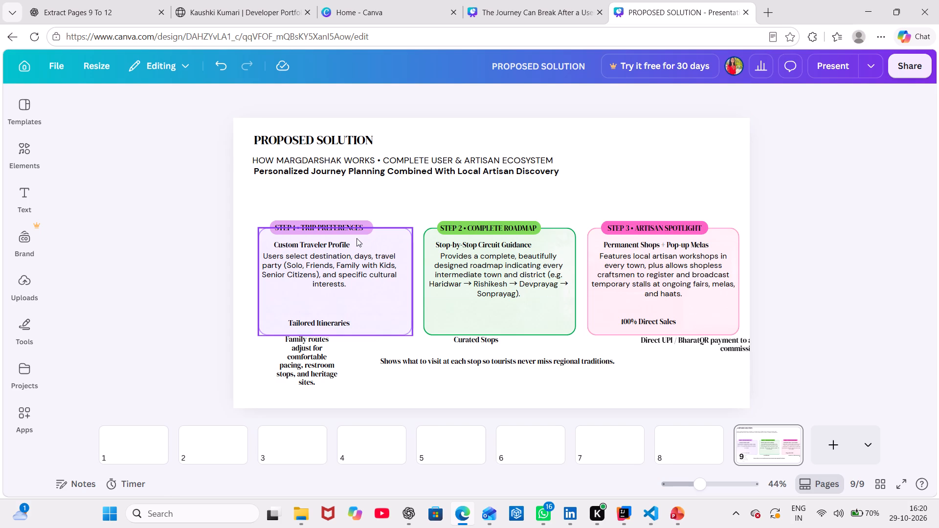
Move the "Custom Traveler Profile" heading left and slightly up, lining it up with the left edge of its description in the purple card.
drag(337, 243, 331, 242)
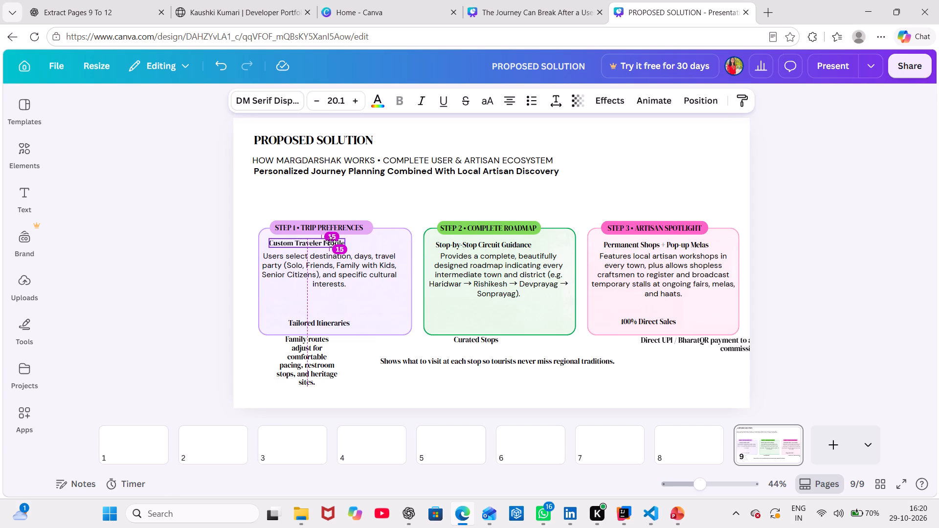
drag(331, 242, 327, 242)
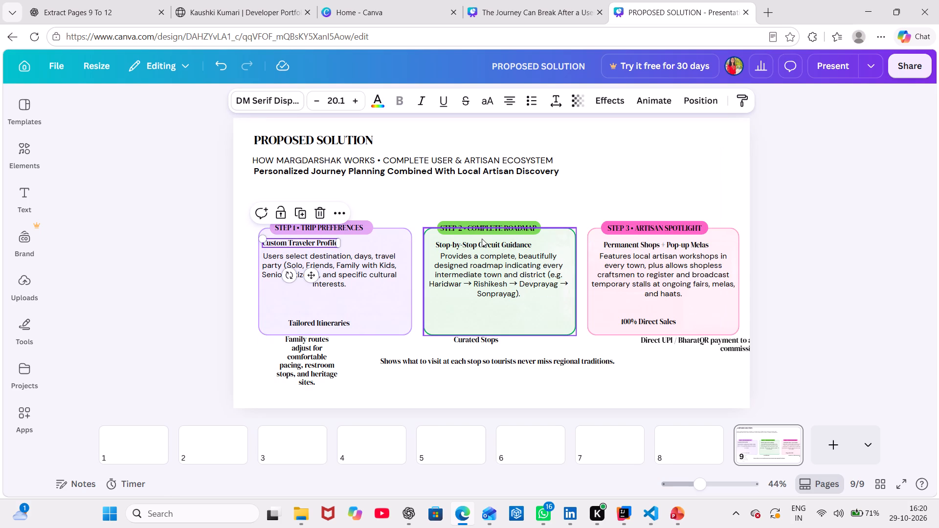
click(482, 243)
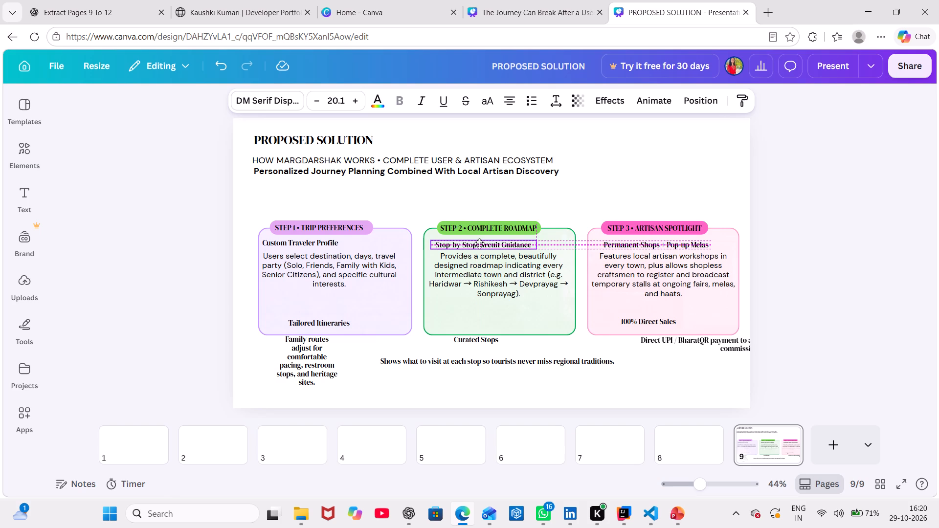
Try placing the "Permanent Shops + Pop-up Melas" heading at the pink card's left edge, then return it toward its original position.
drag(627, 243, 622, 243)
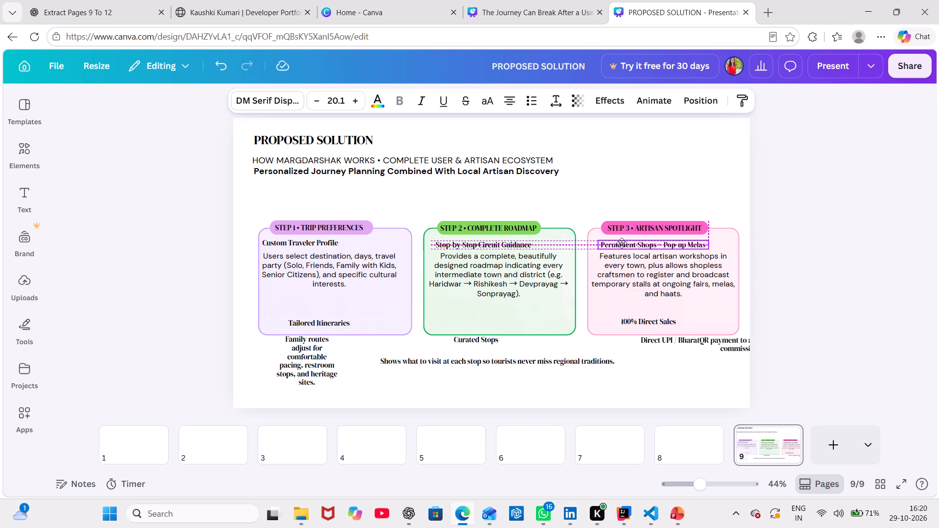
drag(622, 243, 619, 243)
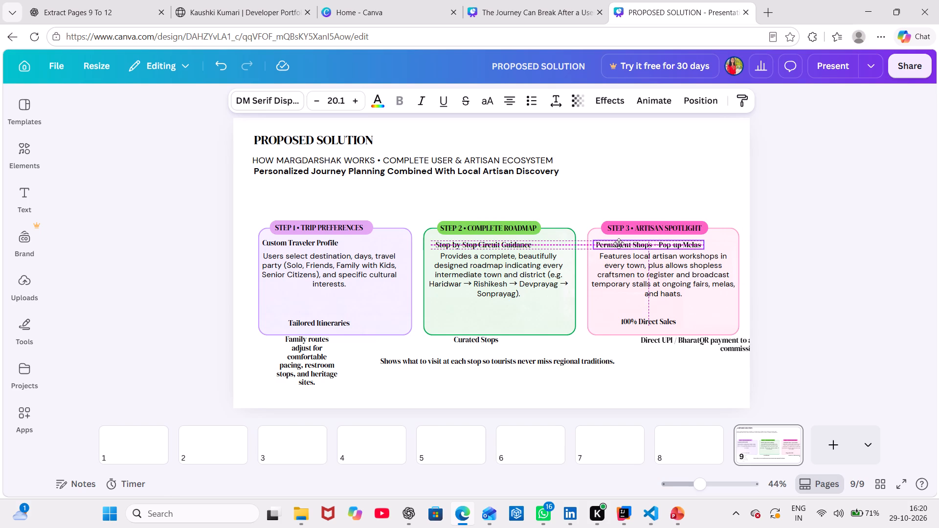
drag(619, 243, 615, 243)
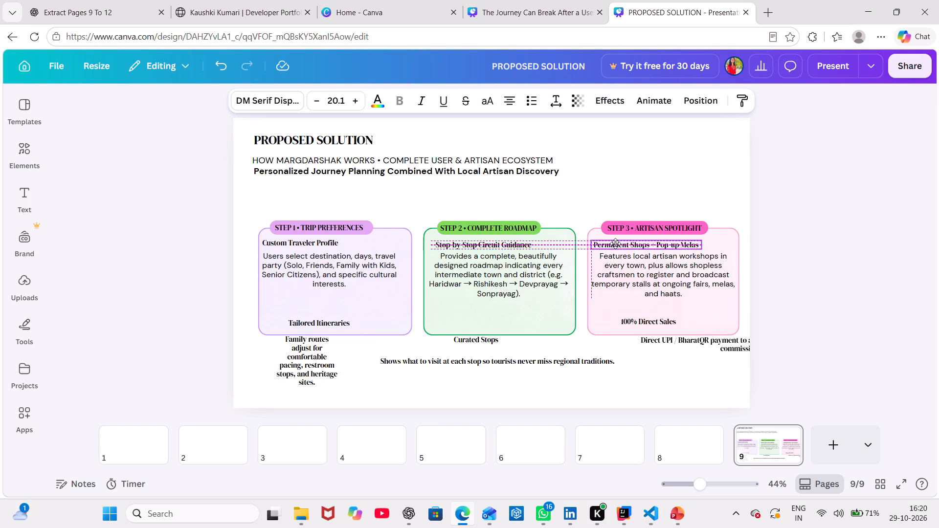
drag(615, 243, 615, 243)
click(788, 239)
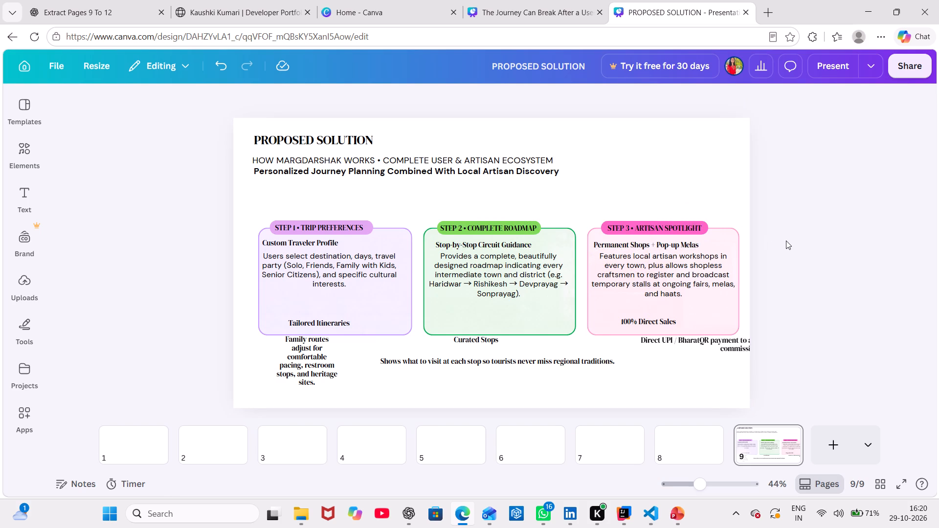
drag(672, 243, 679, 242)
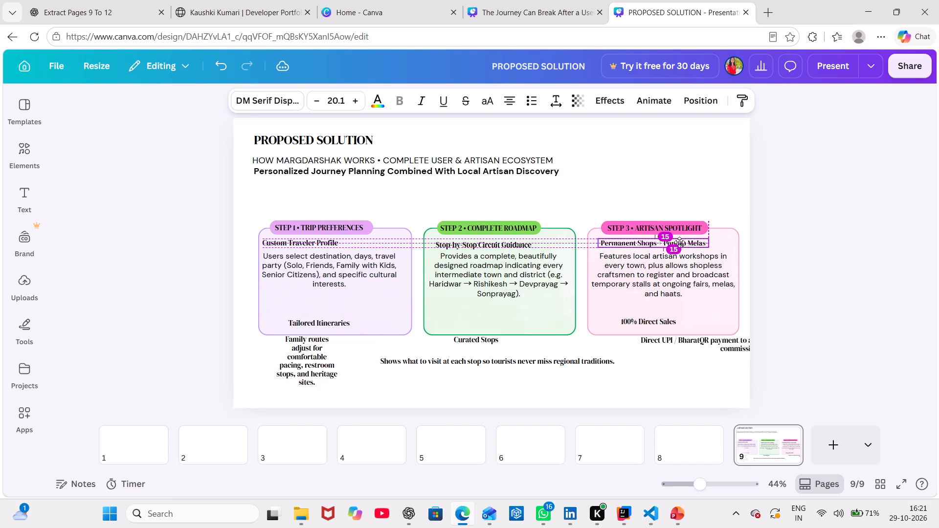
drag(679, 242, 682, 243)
Set the "Permanent Shops + Pop-up Melas" heading to size 22.1 and widen its text box so it fits on one line.
triple_click(661, 244)
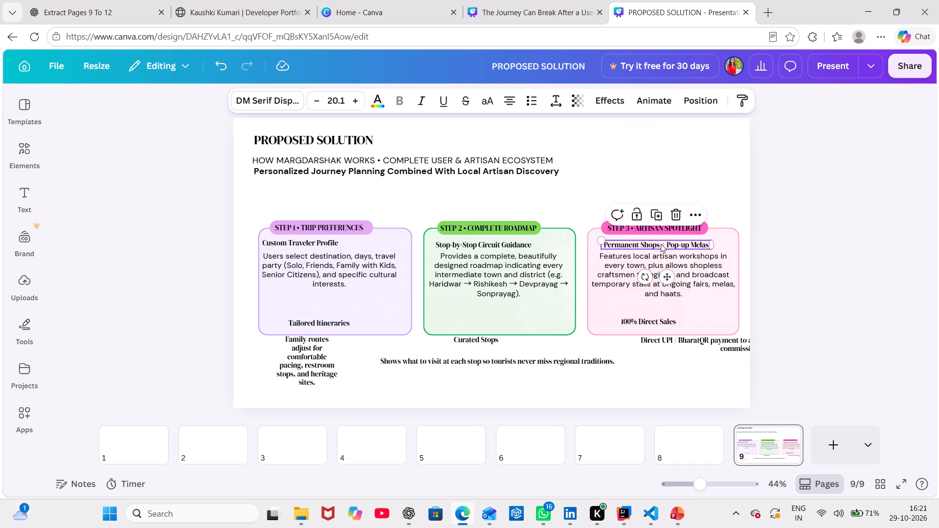
click(359, 101)
click(359, 101)
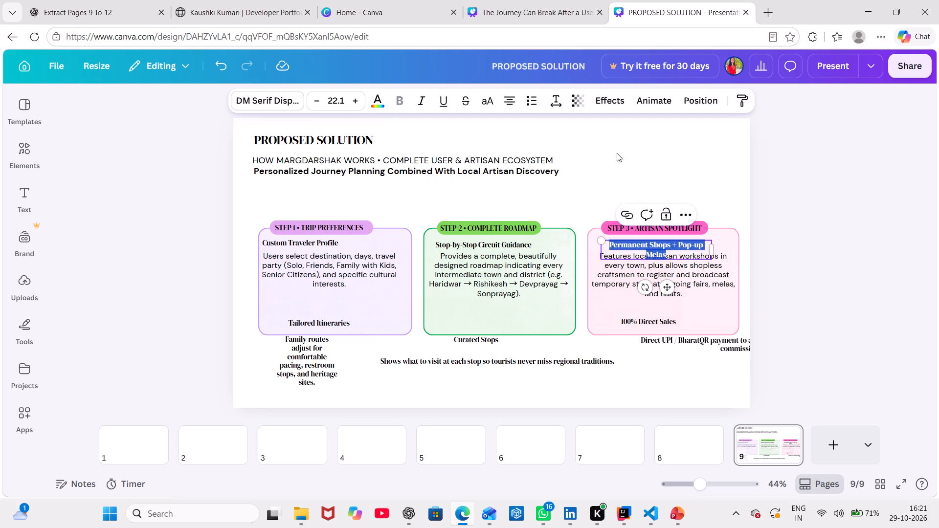
click(716, 252)
drag(716, 252, 725, 252)
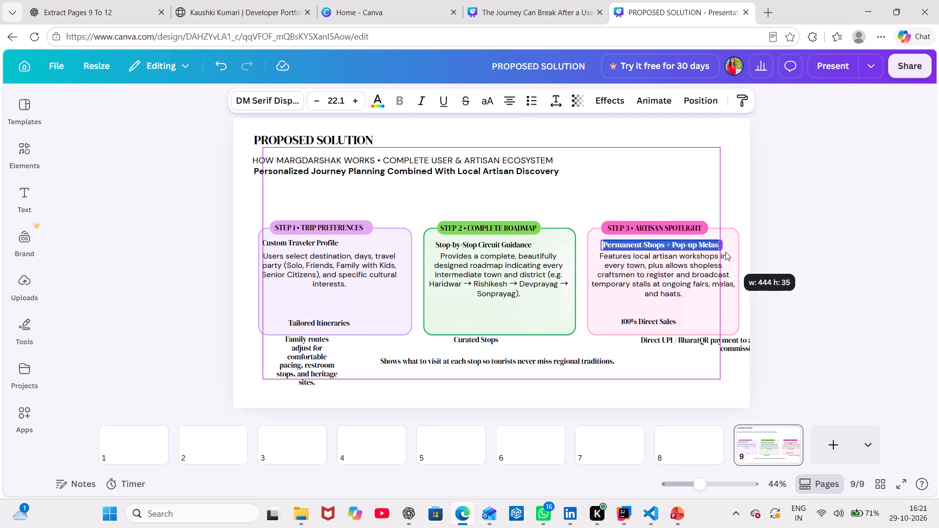
drag(725, 252, 730, 251)
click(779, 252)
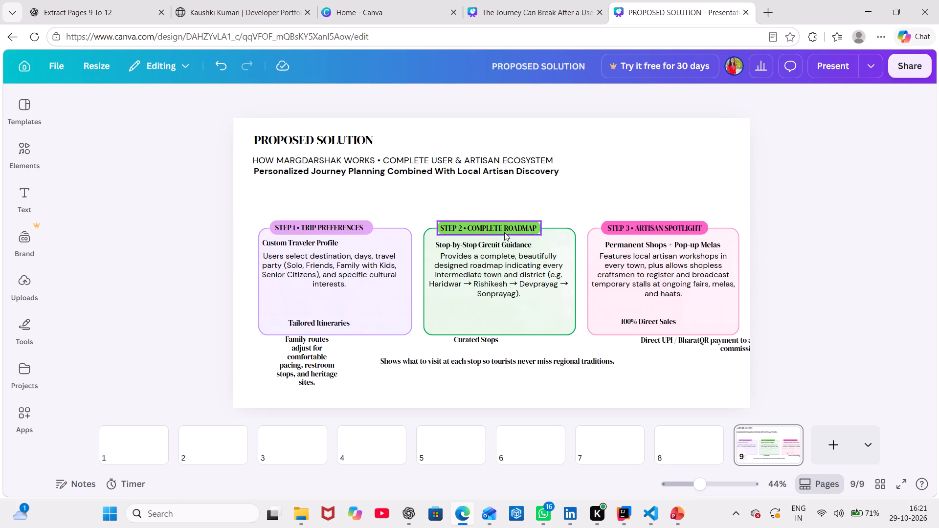
Set the "Stop-by-Stop Circuit Guidance" heading in the green card to size 22.1.
triple_click(459, 242)
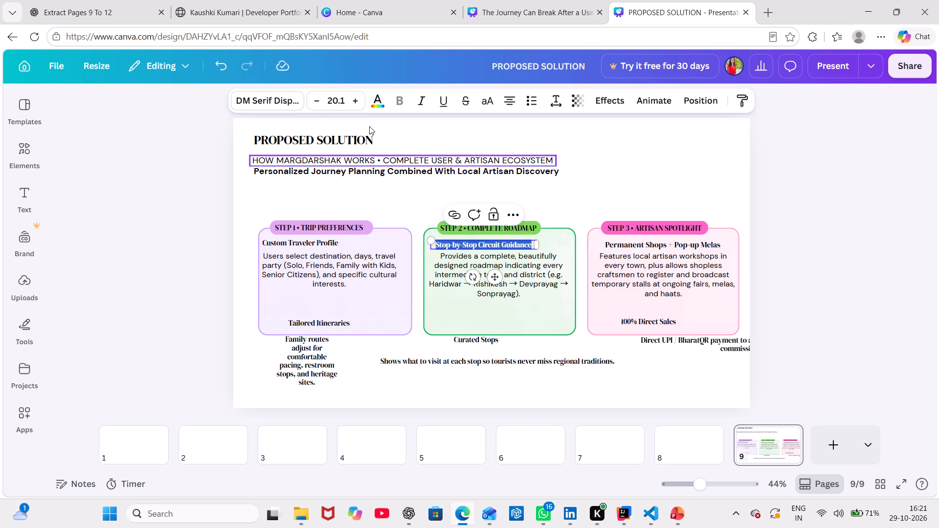
double_click(357, 99)
click(577, 152)
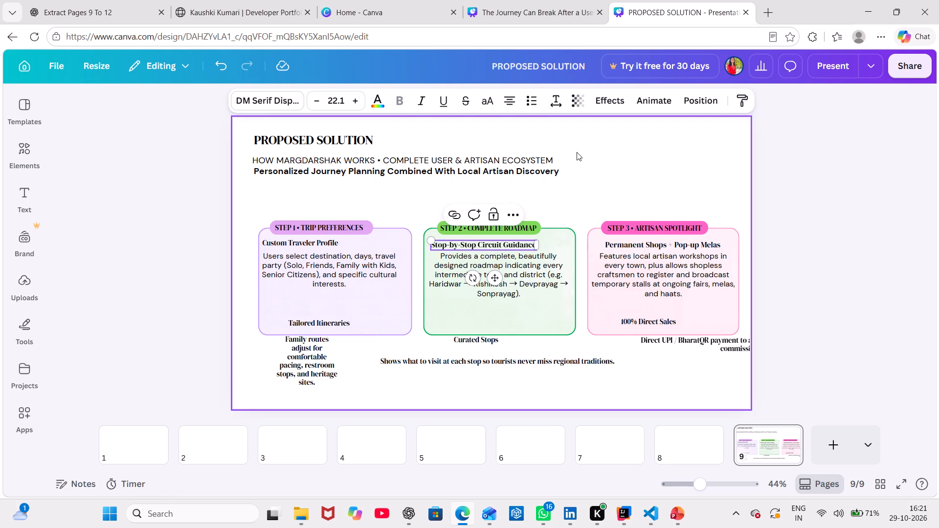
Set the "Custom Traveler Profile" heading to size 22.1 and shift it slightly right within the purple card.
triple_click(313, 240)
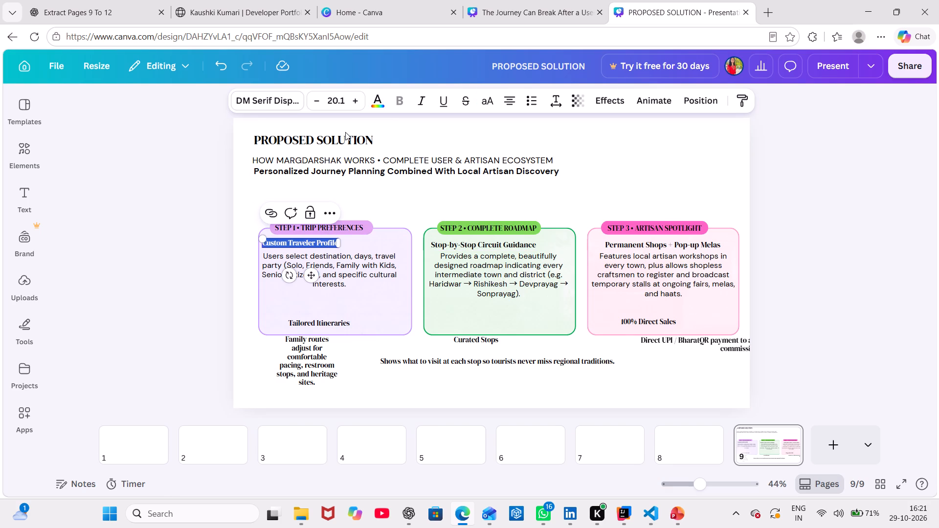
double_click(358, 101)
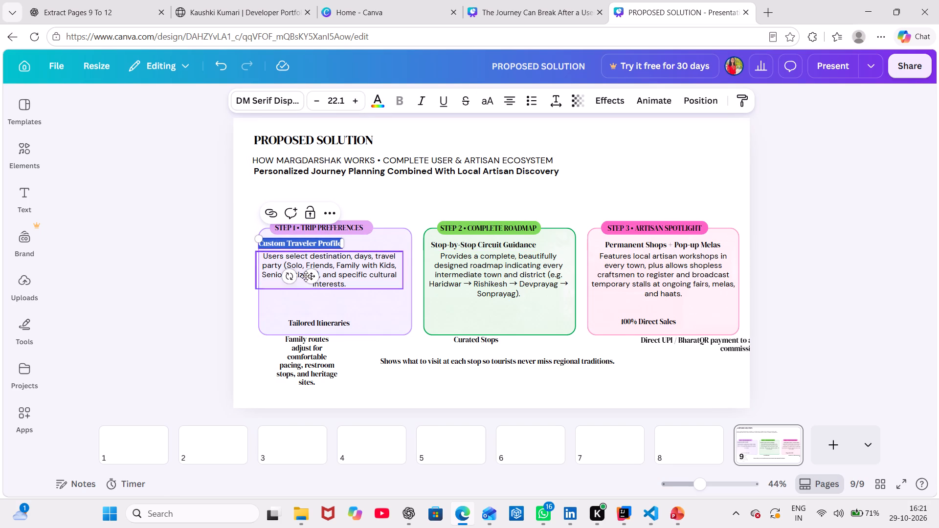
click(311, 269)
drag(311, 269, 326, 270)
click(435, 205)
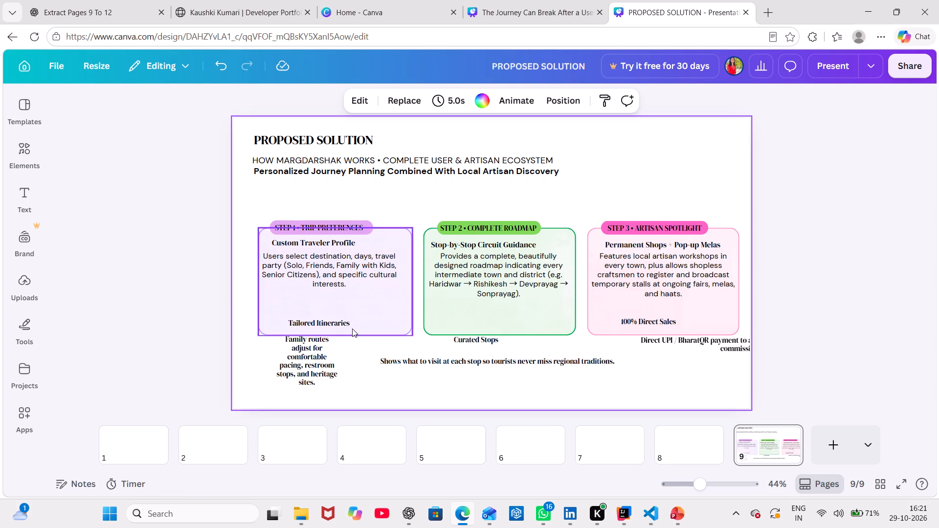
Move the "Tailored Itineraries" heading out of the purple card to the space just below it.
drag(322, 322, 349, 345)
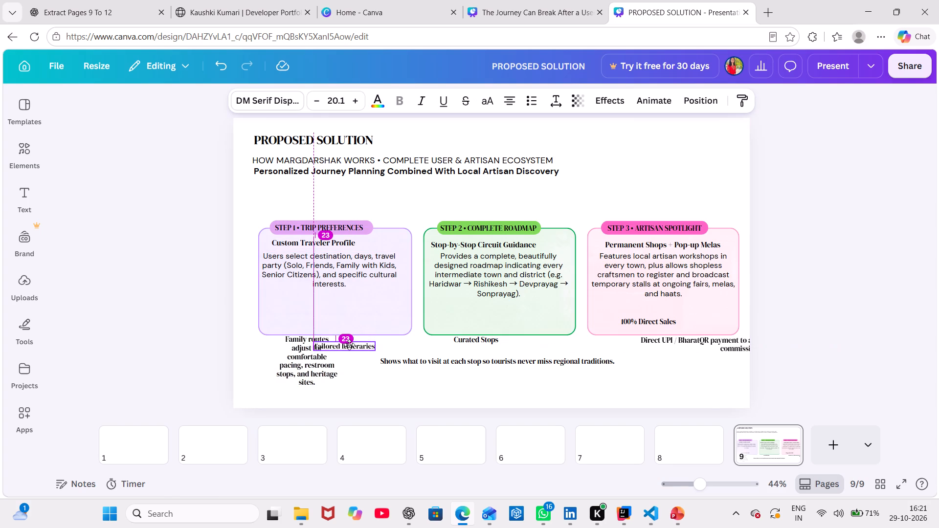
drag(349, 345, 365, 346)
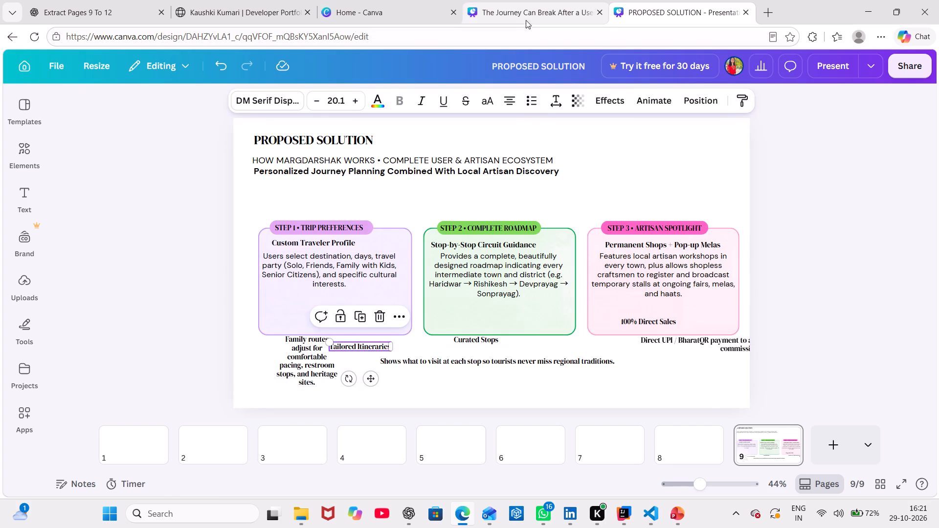
Switch to the "The Journey Can Break After a User Logs In" presentation.
click(526, 11)
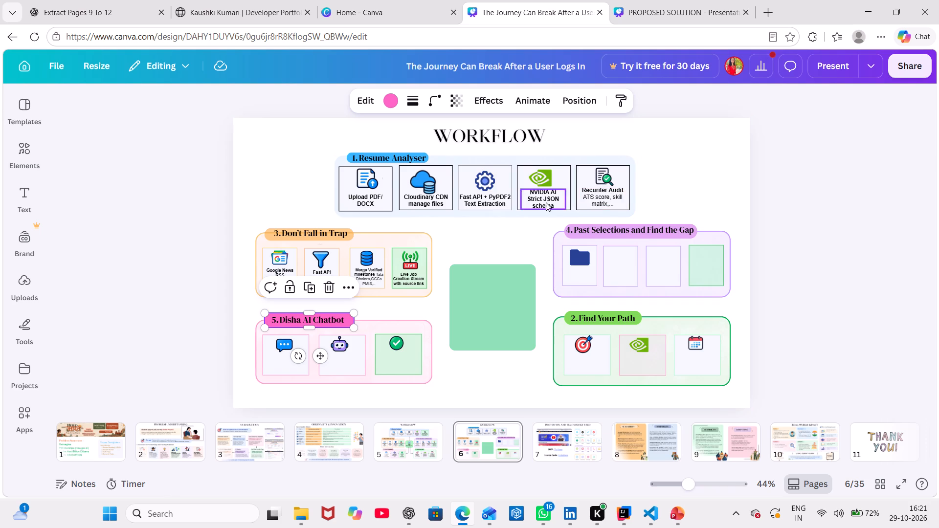
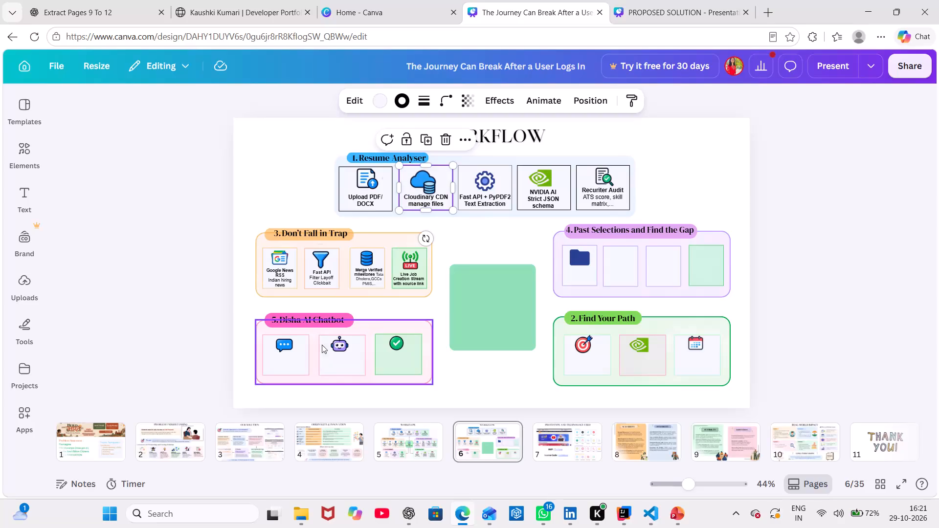
Copy the pink-outlined box behind the chat icon in the "5.Disha AI Chatbot" card and paste it onto the PROPOSED SOLUTION page.
click(297, 359)
key(ctrl+c)
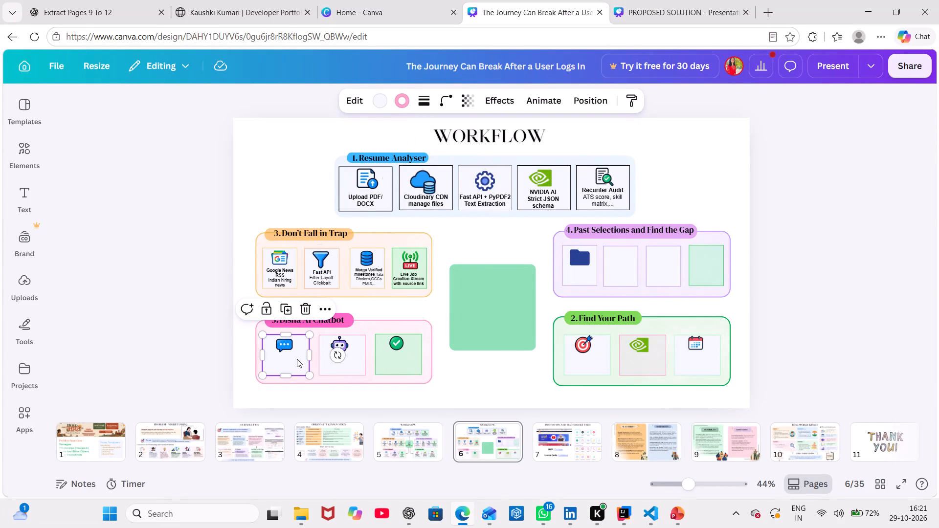
key(alt+Tab)
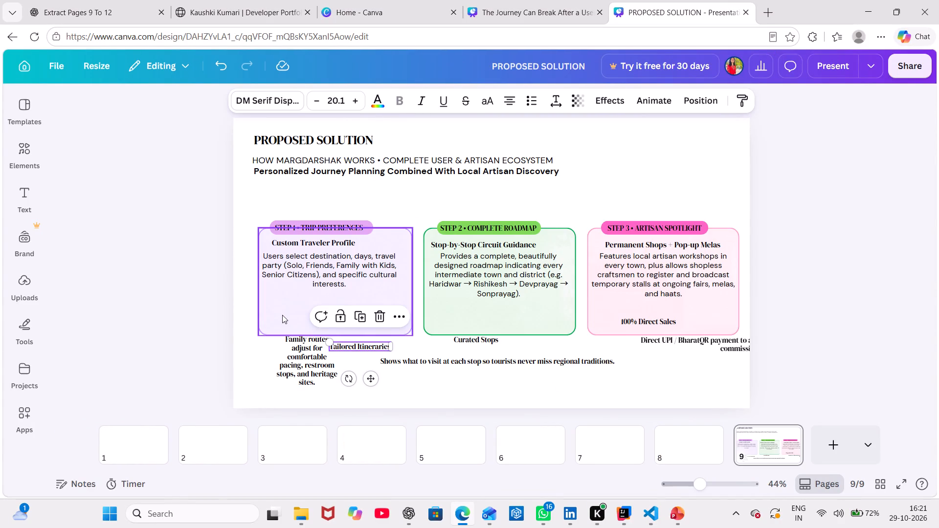
key(ctrl+v)
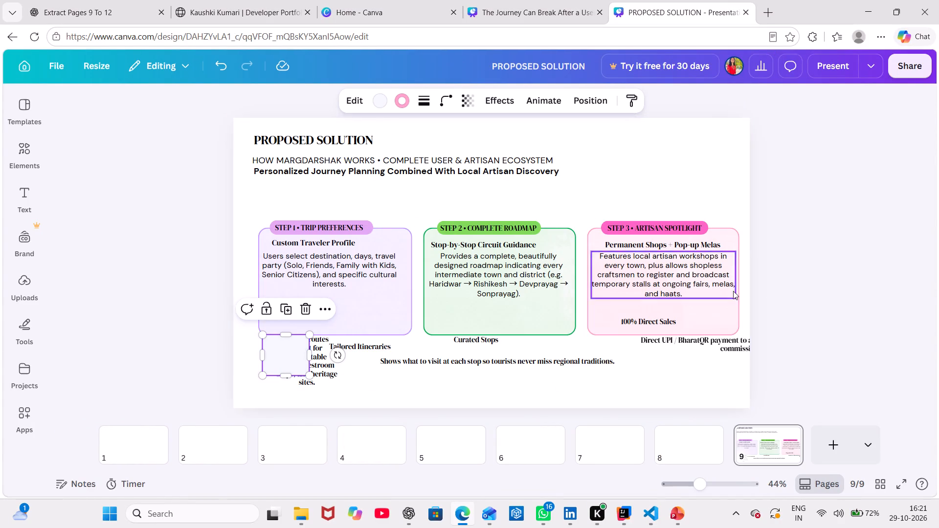
Move the "100% Direct Sales" heading out of the pink card to the space below it.
drag(664, 320, 682, 369)
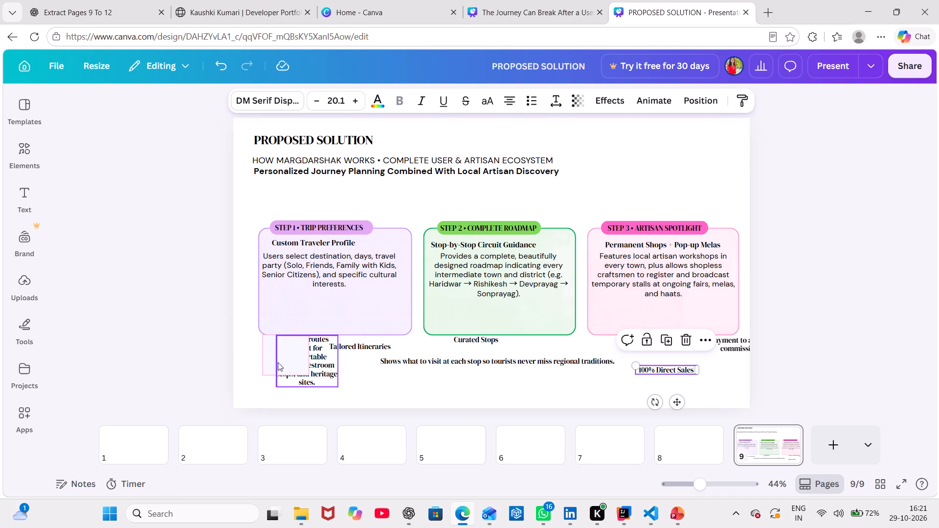
Place the pasted box beneath the pink card's description and reshape it to nearly the card's width, about 118 high.
drag(278, 350, 646, 307)
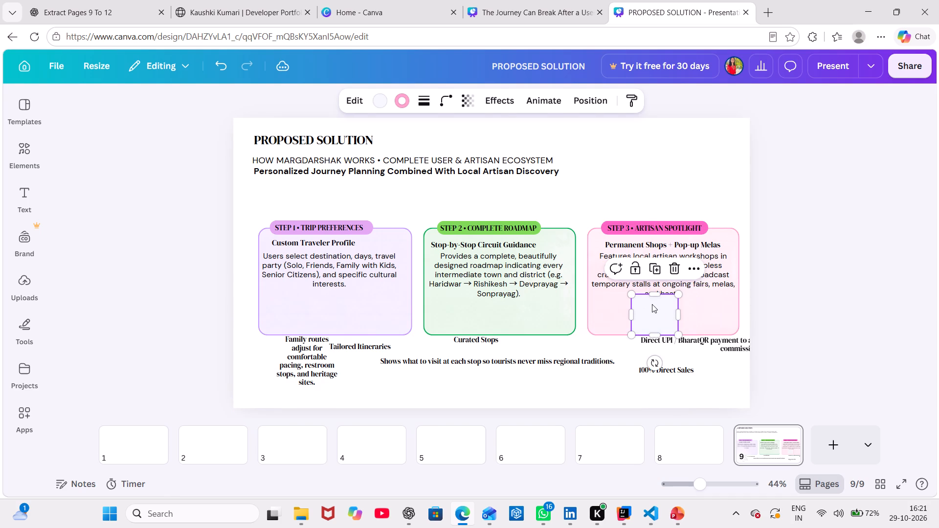
drag(655, 291, 657, 296)
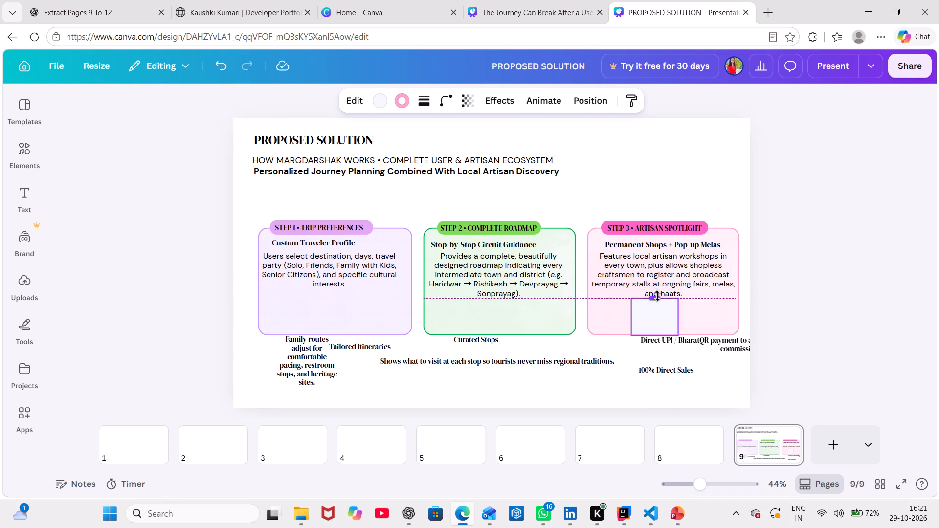
drag(657, 296, 658, 299)
click(655, 334)
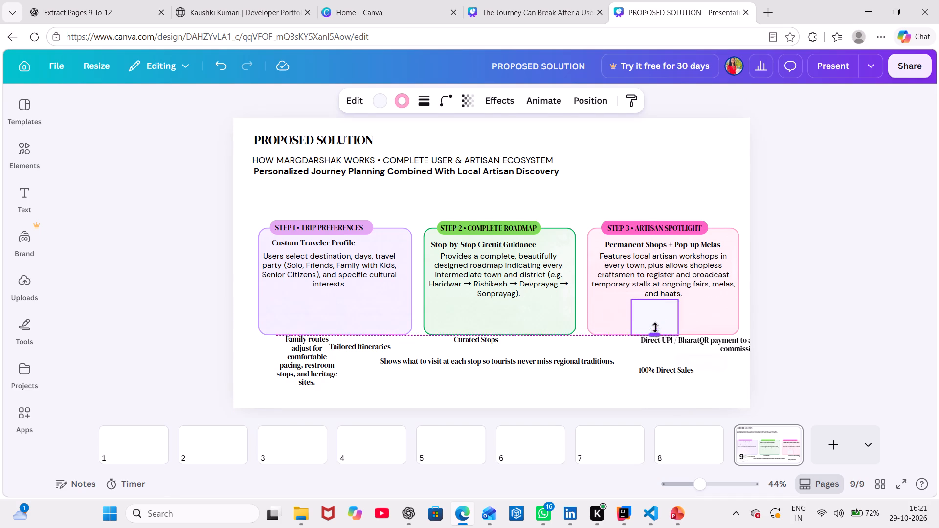
drag(677, 317, 714, 321)
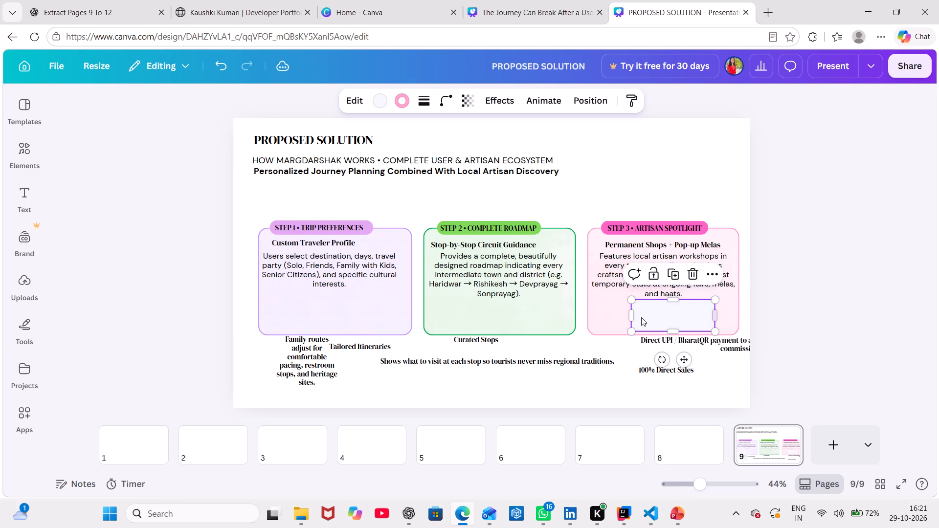
drag(632, 313, 597, 313)
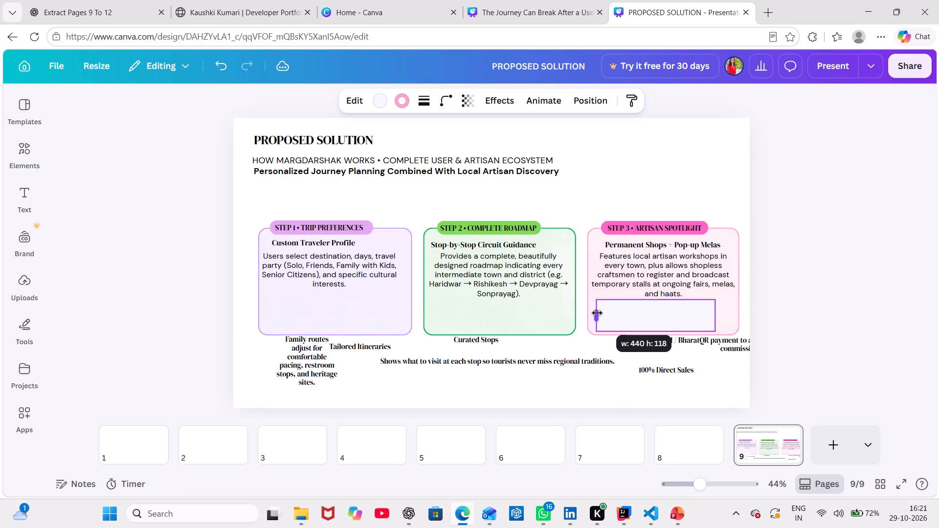
drag(597, 313, 596, 313)
drag(715, 314, 723, 314)
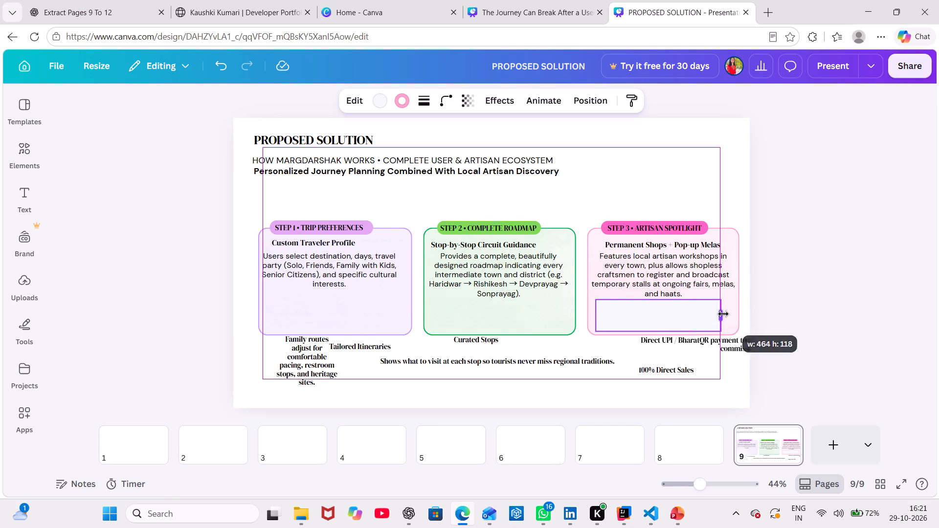
drag(723, 314, 731, 313)
click(793, 313)
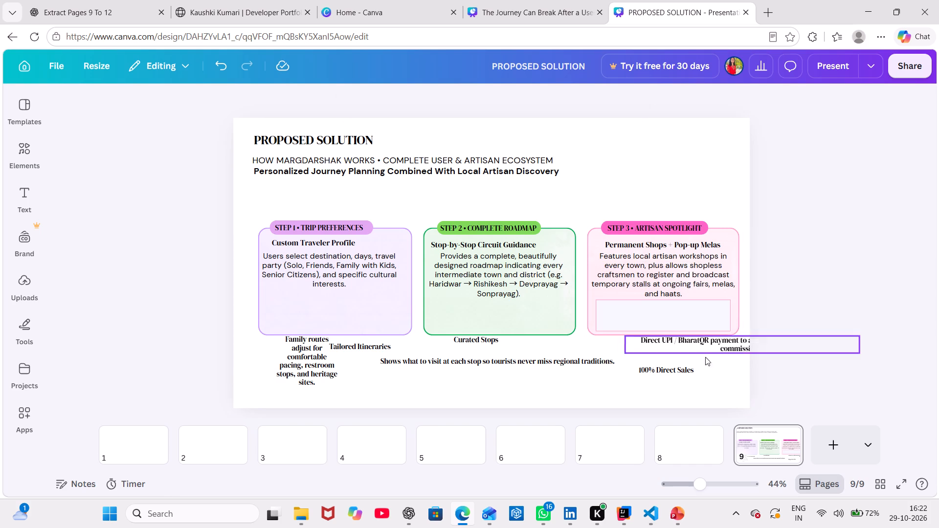
Move the "Direct UPI / BharatQR payment" text over the new box in the pink card and bring it to the front.
drag(714, 346, 671, 330)
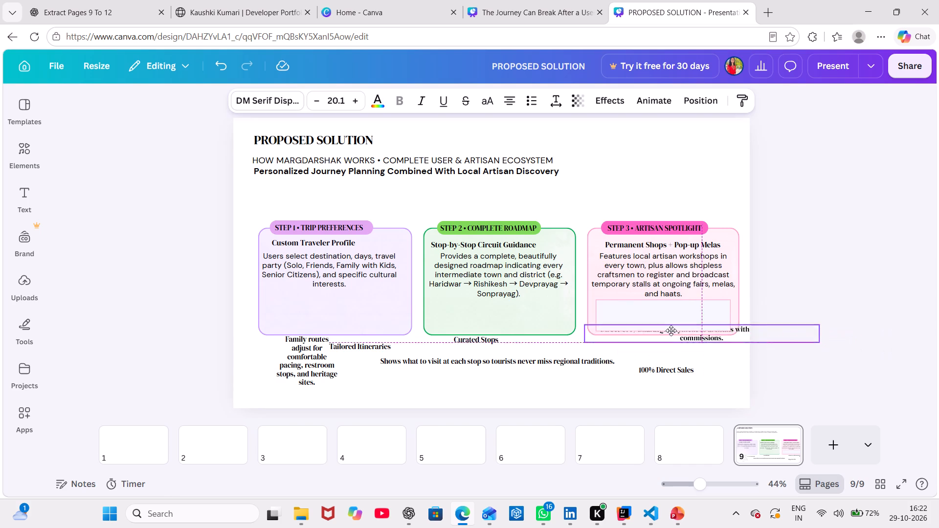
drag(671, 330, 679, 349)
right_click(679, 349)
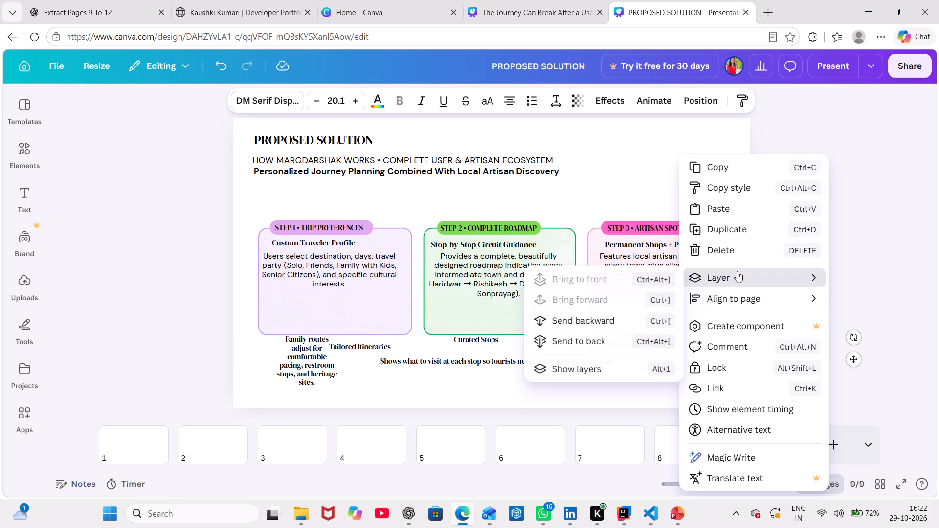
click(880, 289)
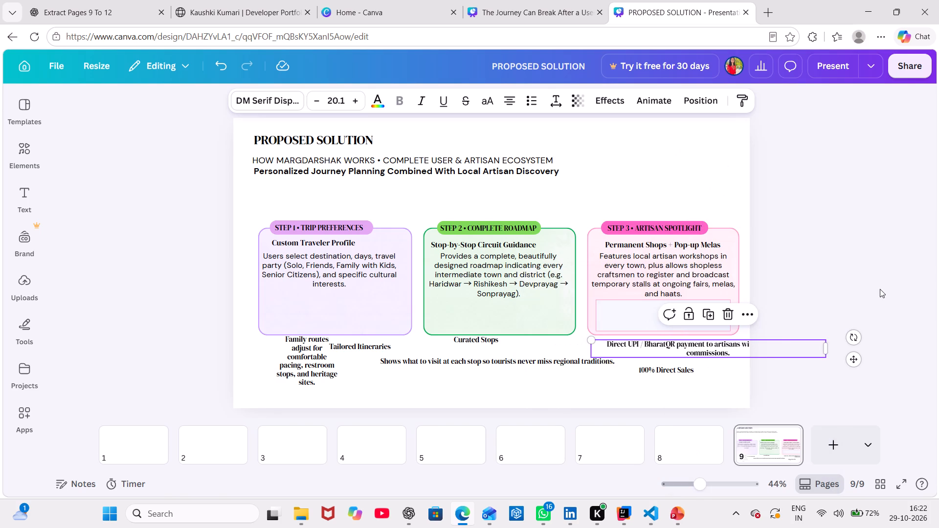
drag(772, 345, 751, 313)
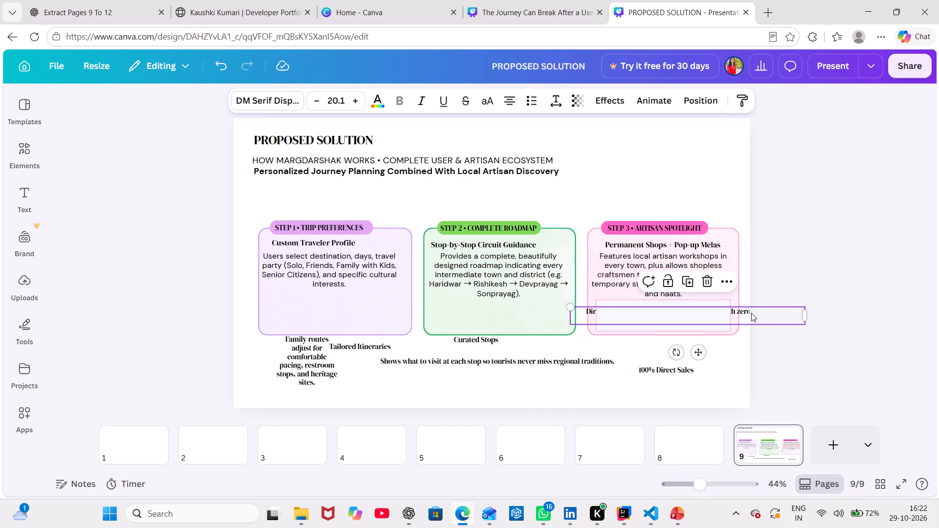
right_click(751, 313)
click(799, 293)
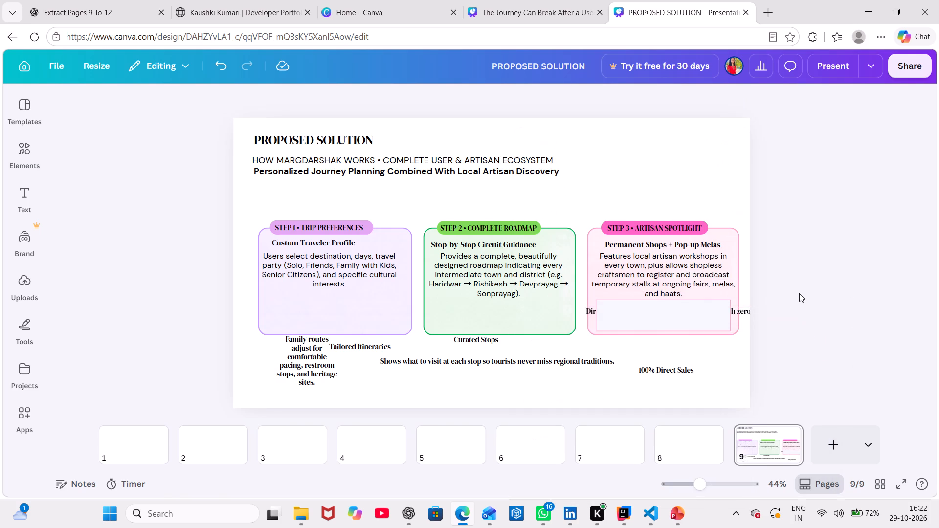
click(742, 316)
click(724, 280)
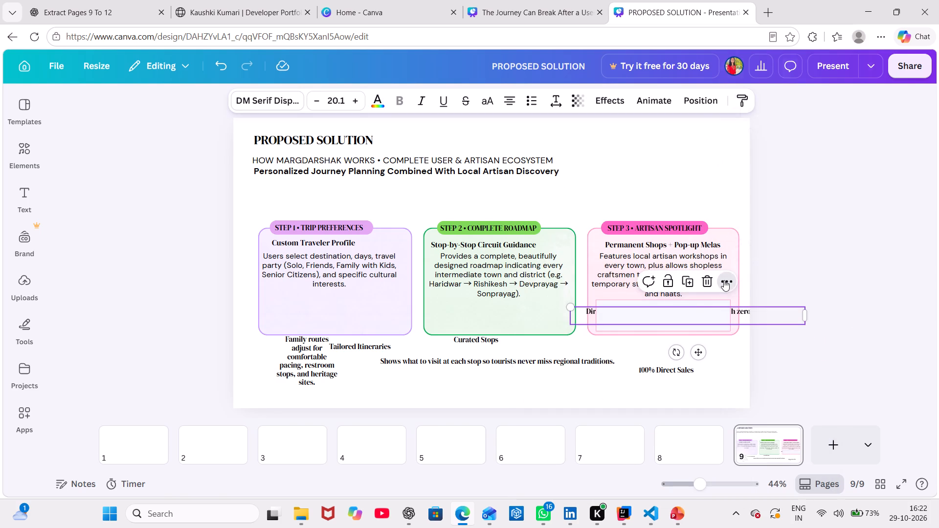
click(760, 180)
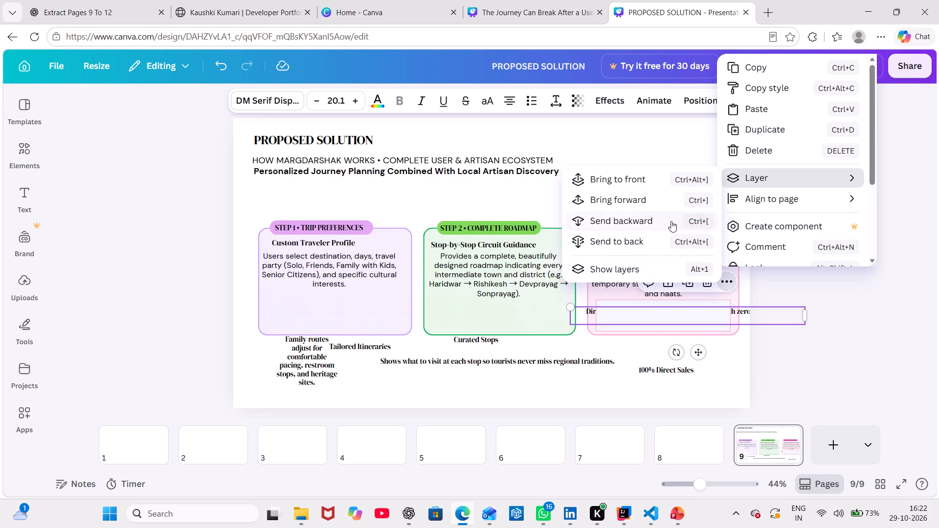
click(648, 184)
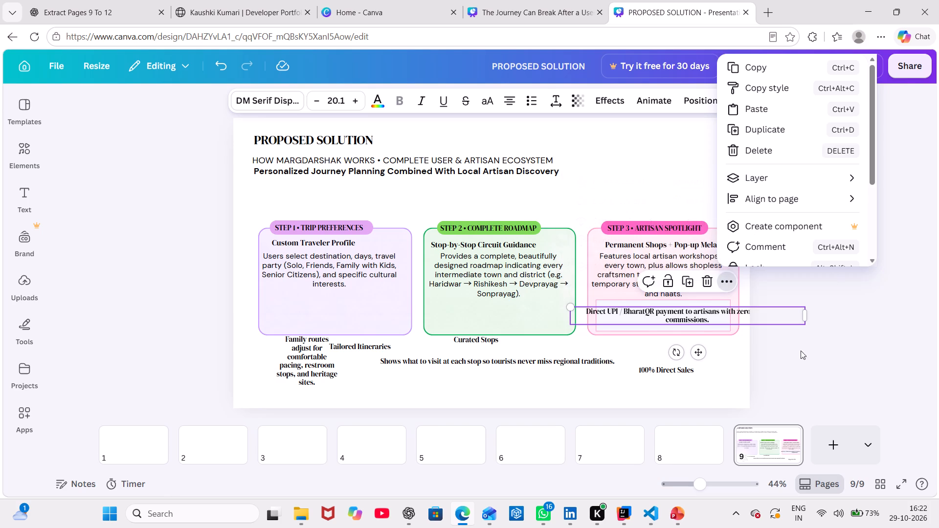
Move "100% Direct Sales" into the pink card's inner box, below the payment text, and bring it to the front.
drag(669, 370, 666, 330)
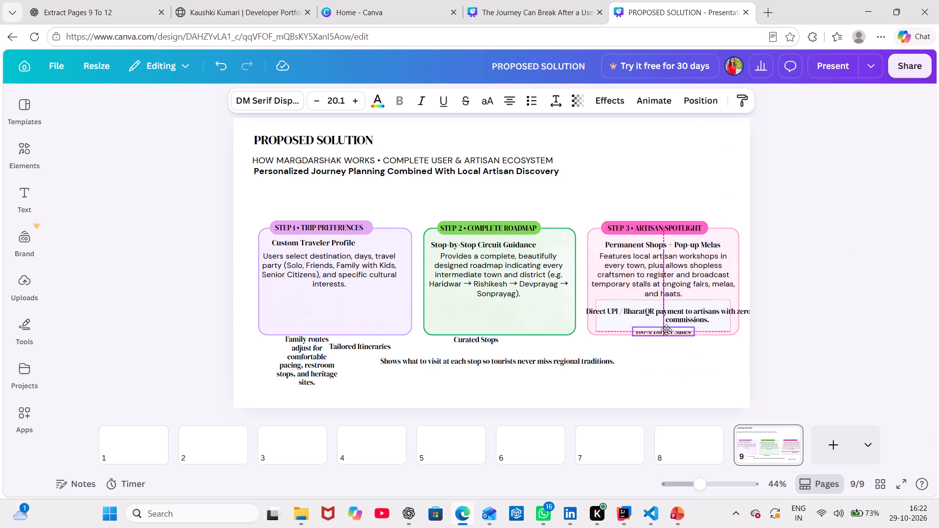
drag(666, 330, 656, 328)
right_click(656, 328)
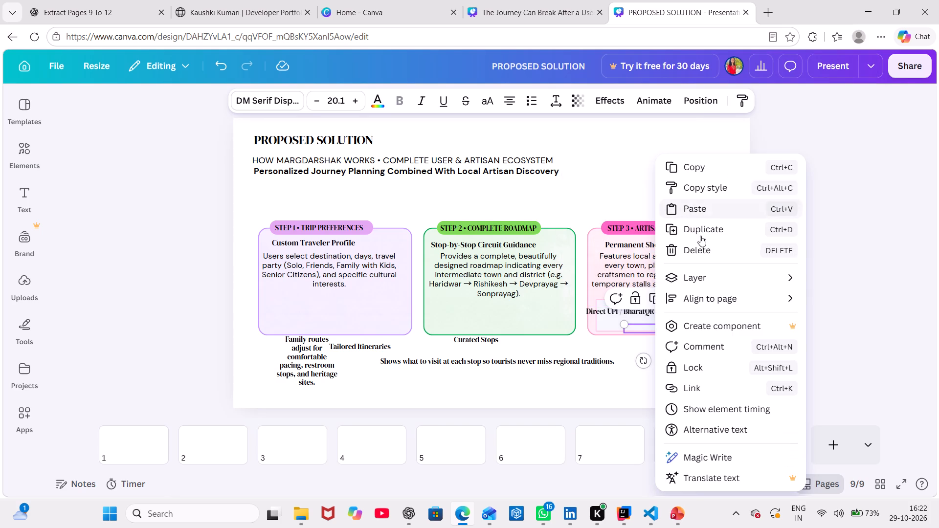
click(704, 274)
click(595, 288)
click(917, 294)
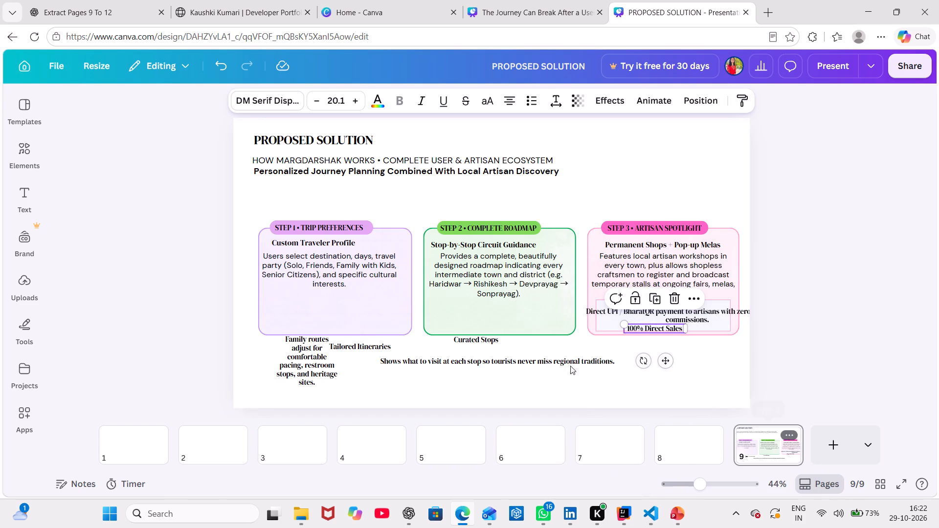
Copy the green-outlined box behind the target icon in the workflow's "2.Find Your Path" card and paste it onto the PROPOSED SOLUTION page.
click(540, 0)
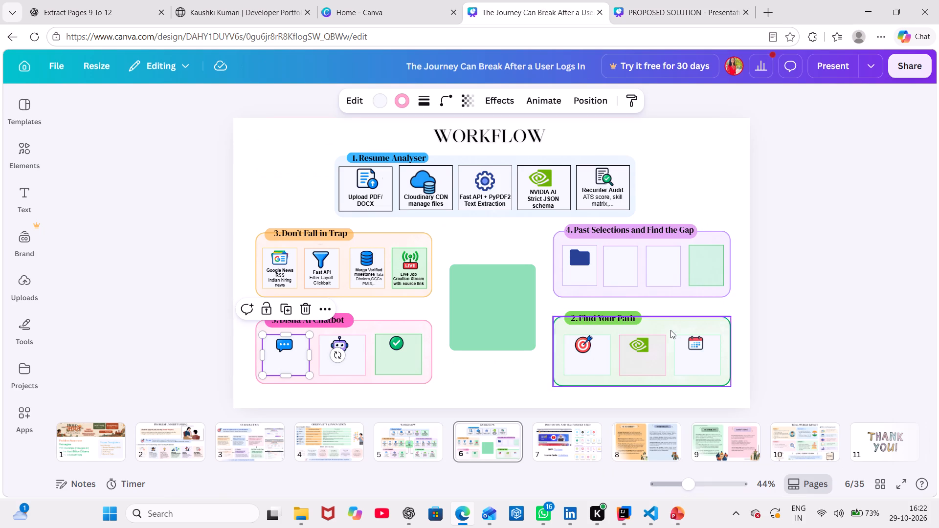
click(597, 354)
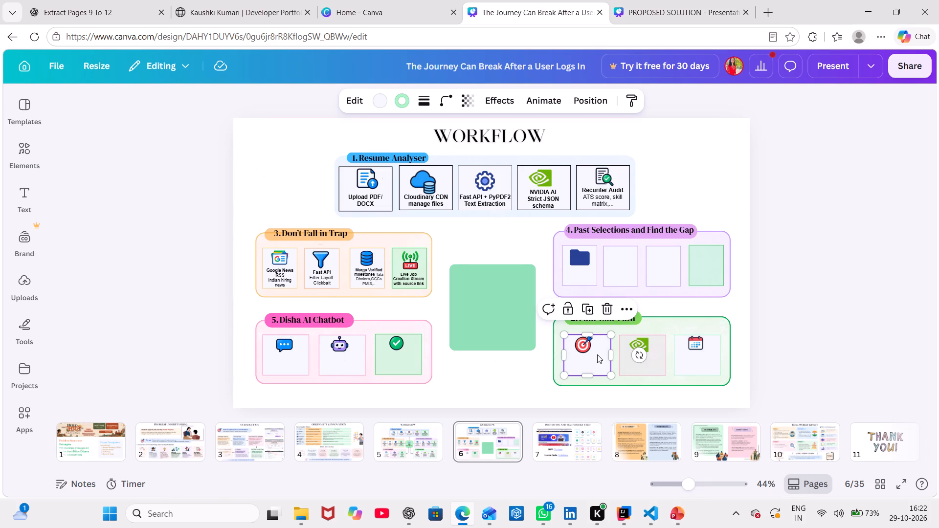
key(ctrl+c)
key(alt+Tab)
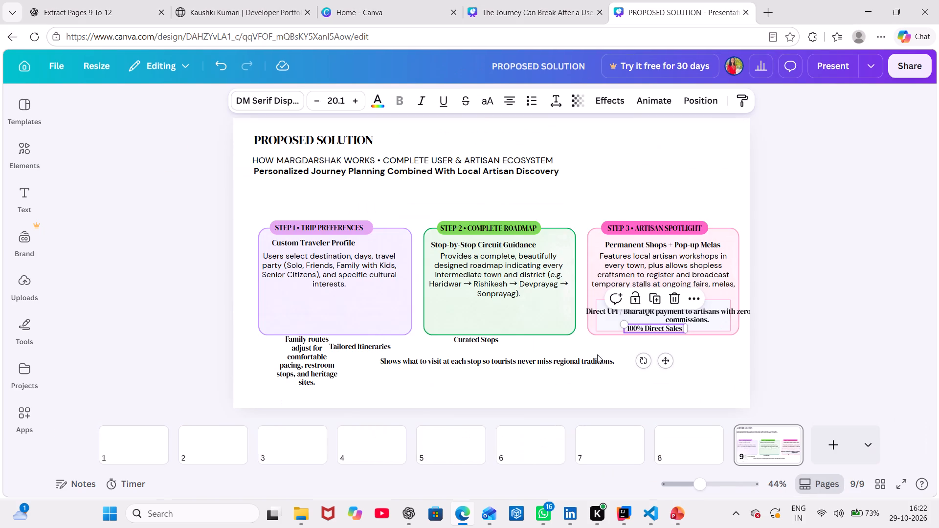
key(ctrl+v)
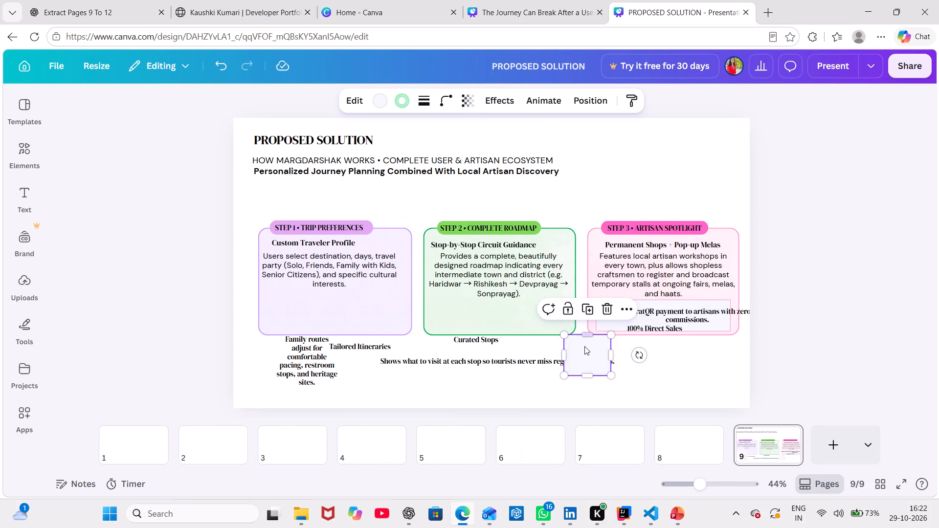
Place the pasted green-outlined box beneath the green card's description and reshape it into a low, wide box spanning most of the card.
drag(588, 355, 479, 318)
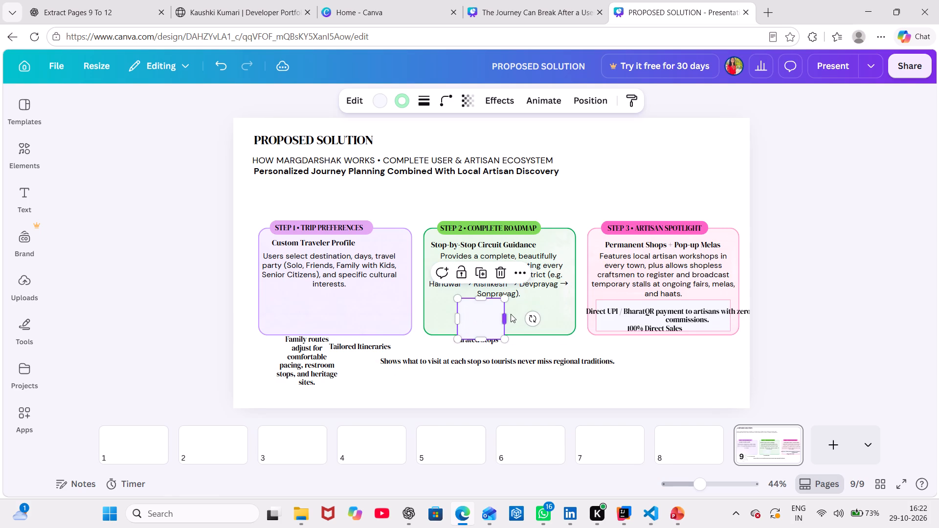
drag(506, 317, 553, 309)
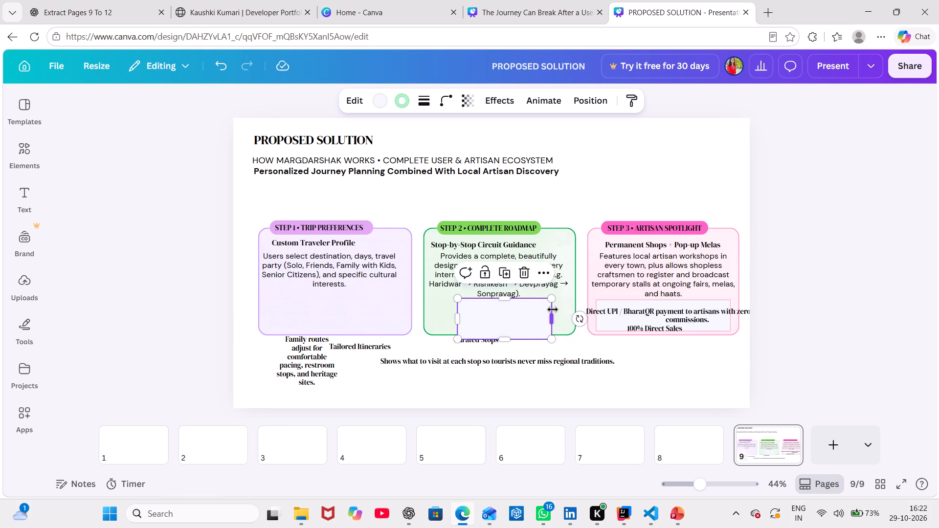
drag(505, 337, 506, 322)
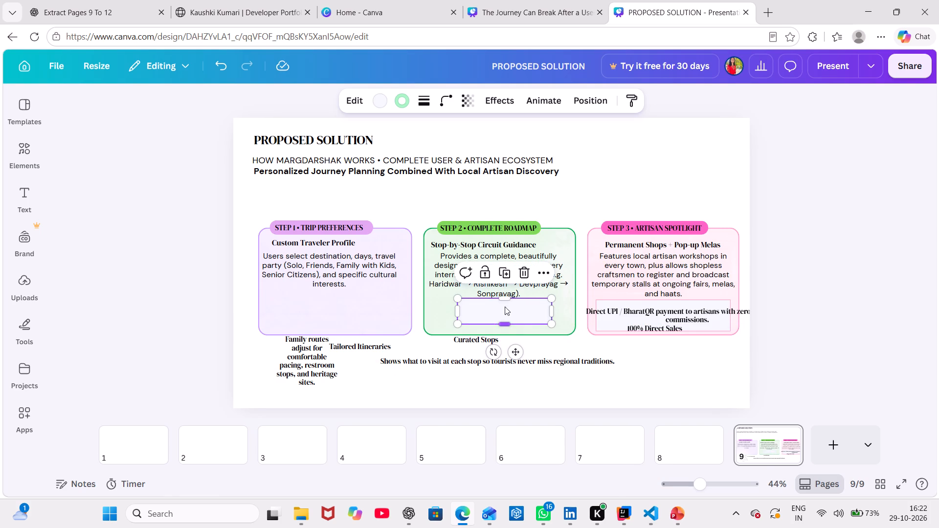
drag(505, 311, 497, 316)
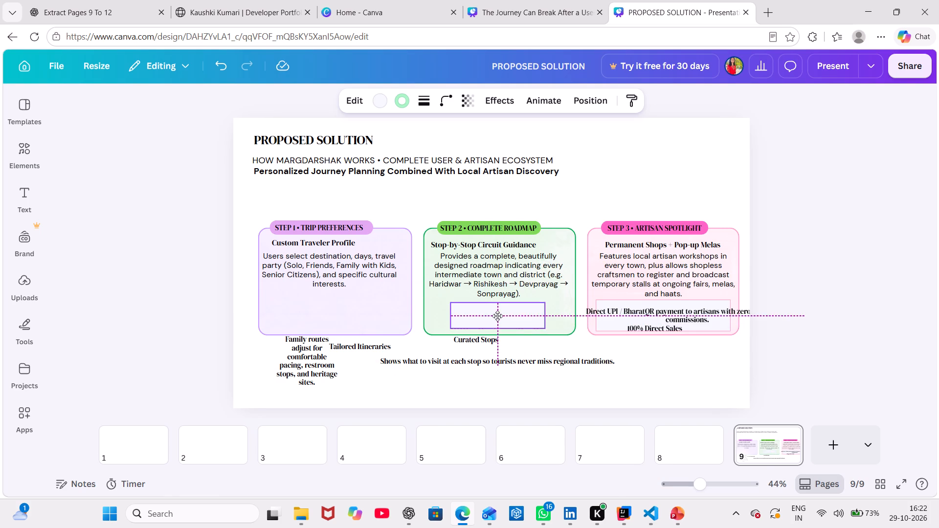
drag(497, 316, 497, 315)
click(496, 304)
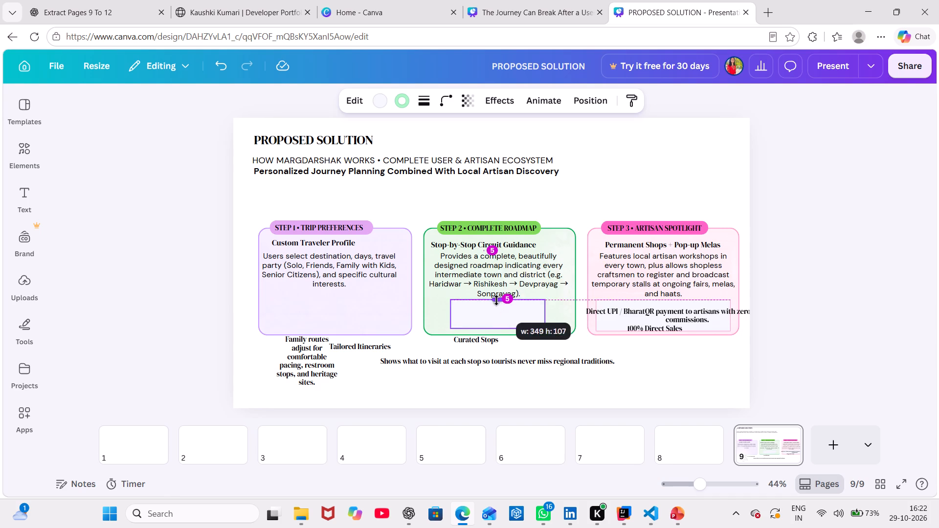
click(499, 311)
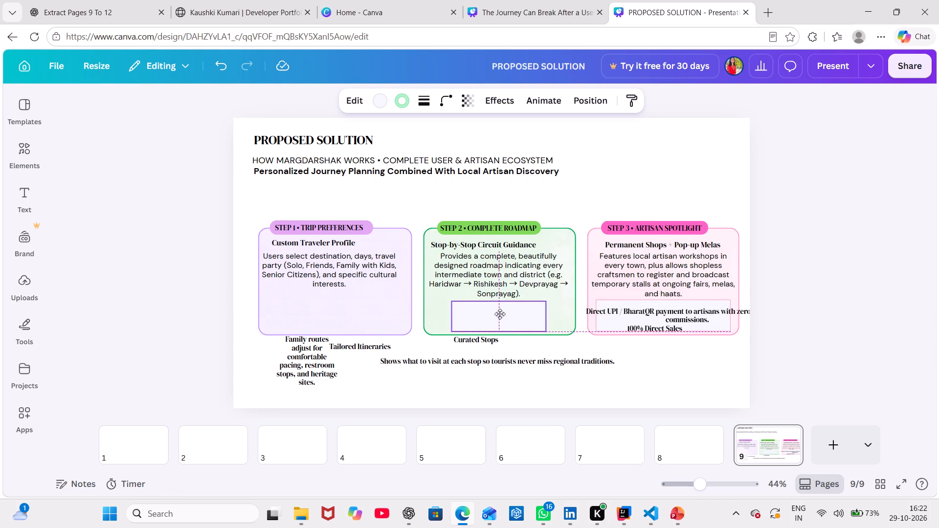
drag(452, 314, 433, 311)
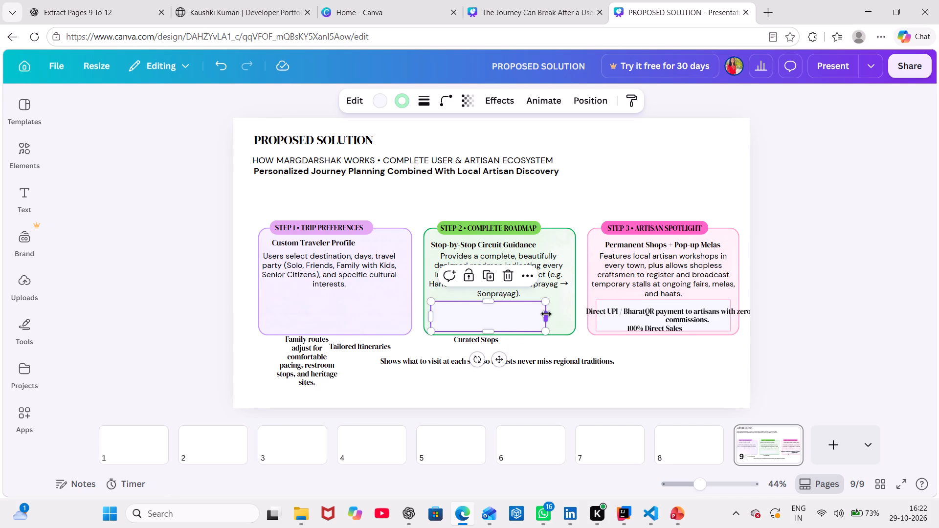
drag(547, 315, 561, 316)
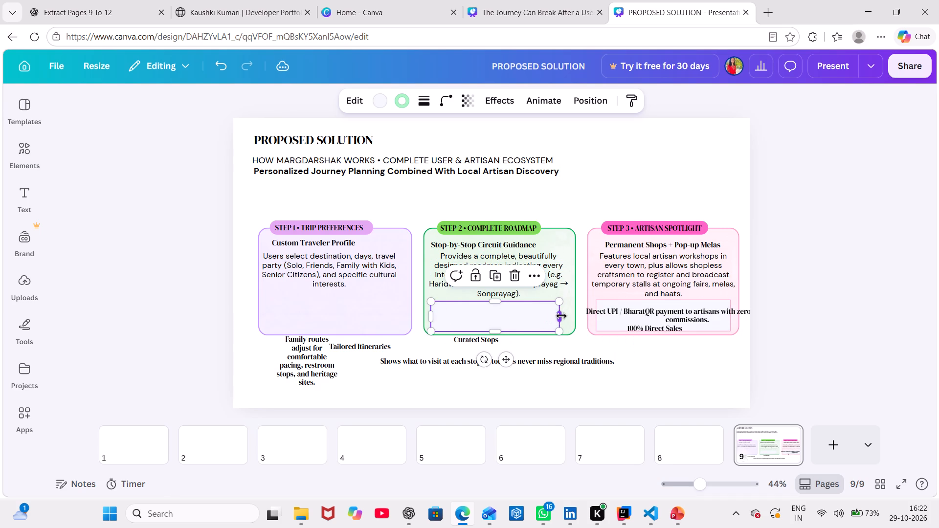
Adjust the position of the green card's inner box and widen it slightly beneath the description.
click(505, 308)
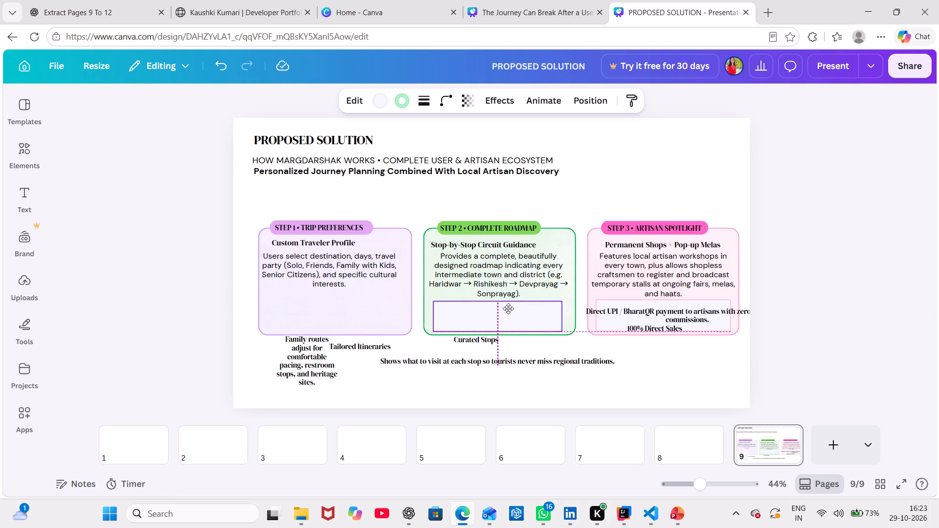
click(580, 370)
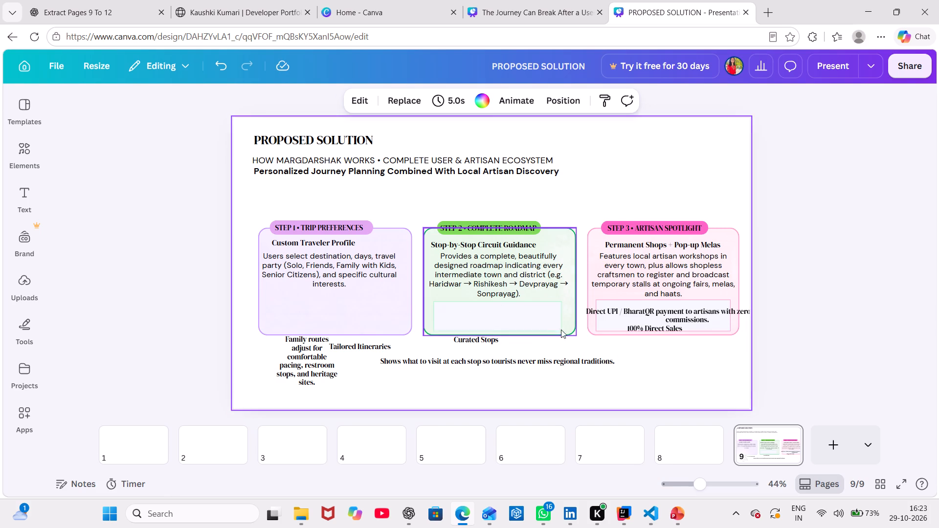
click(537, 313)
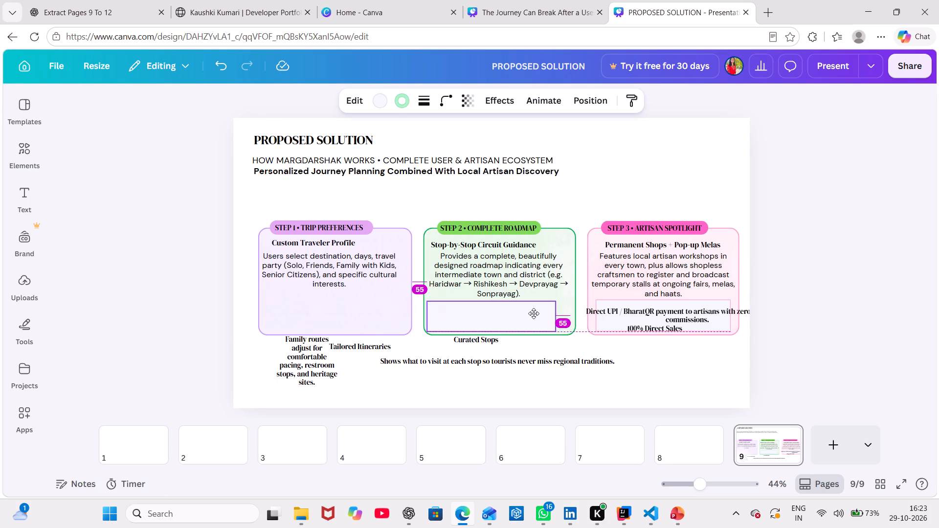
drag(560, 315, 563, 315)
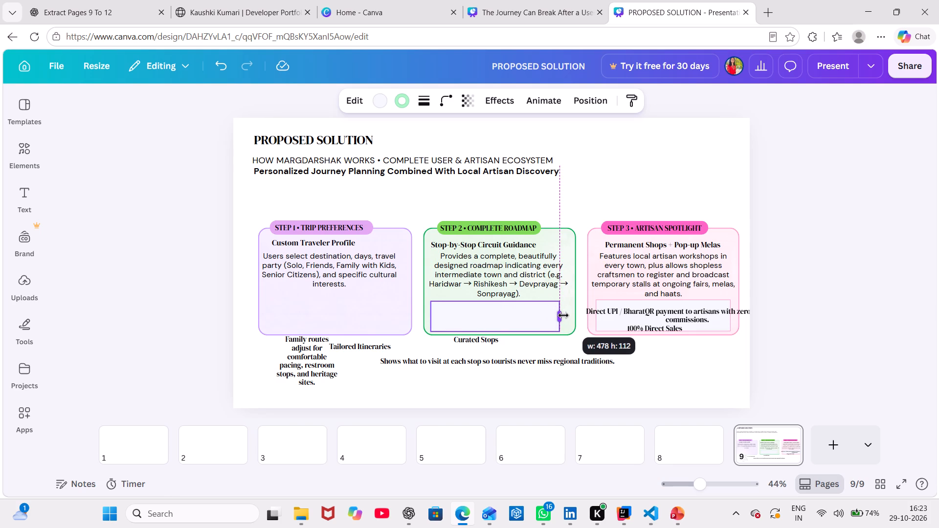
drag(563, 315, 565, 315)
click(802, 318)
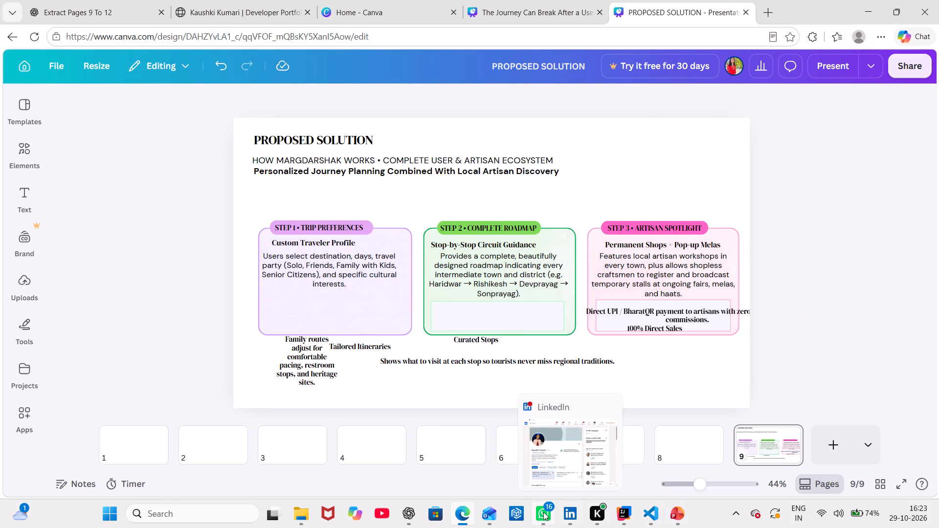
Copy the empty purple-outlined box beside the folder icon's box in the workflow's "4.Past Selections and Find the Gap" card and paste it onto the PROPOSED SOLUTION page.
click(537, 19)
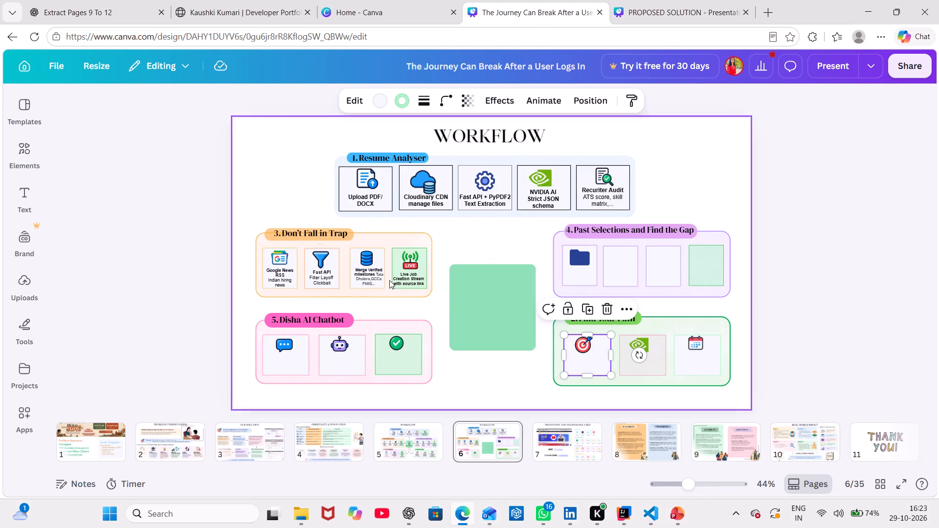
click(614, 263)
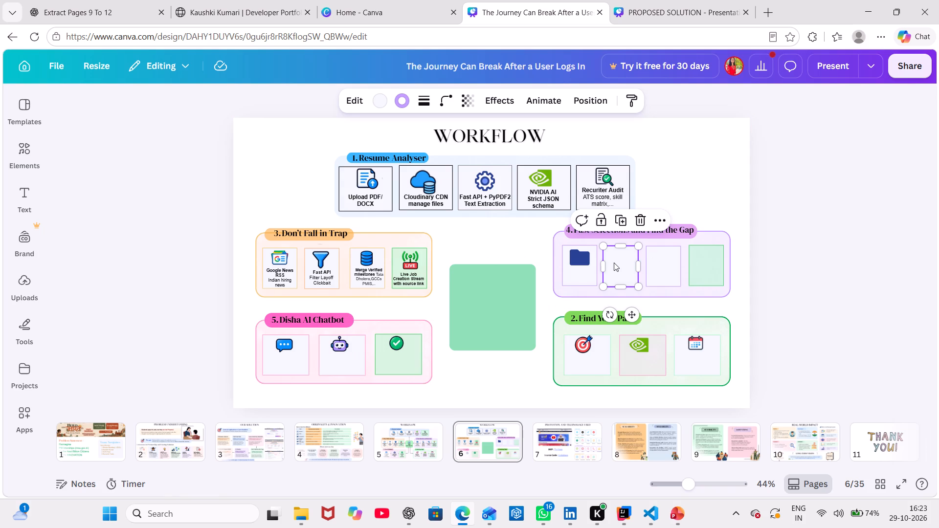
key(ctrl+c)
key(alt+Tab)
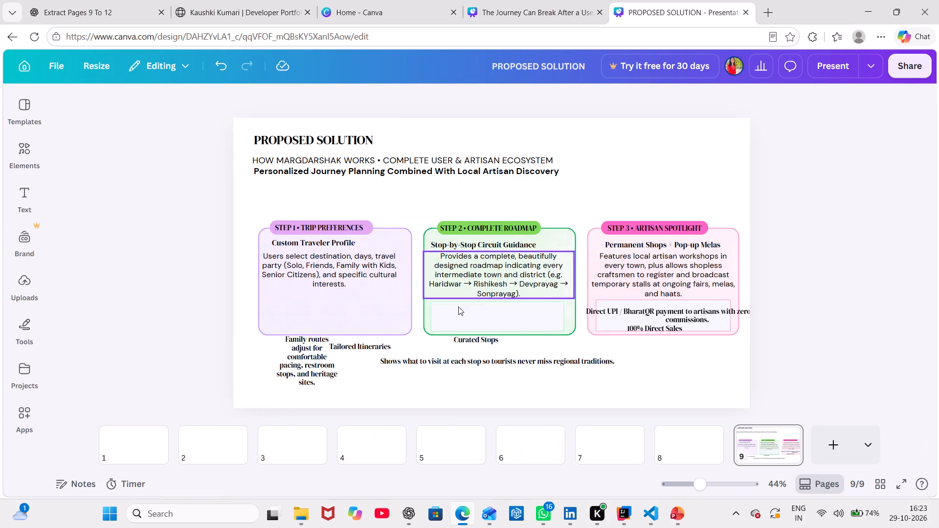
key(ctrl+v)
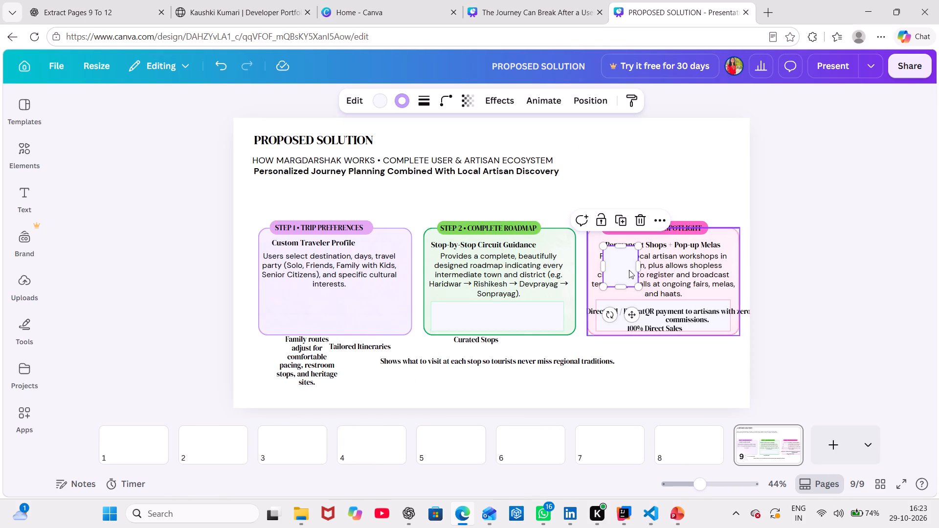
Place the pasted purple-outlined box beneath the purple card's description and reshape it into a low, wide box spanning most of the card.
drag(622, 260, 298, 304)
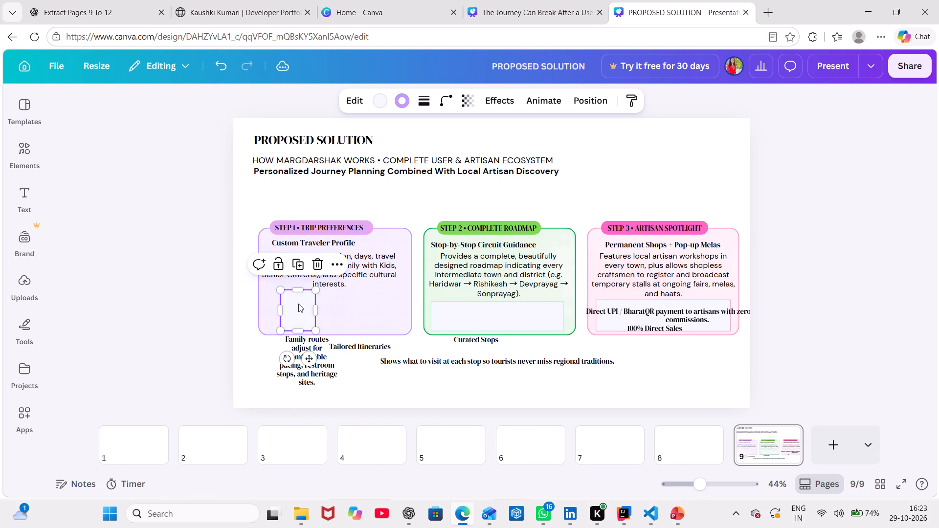
drag(315, 316, 398, 313)
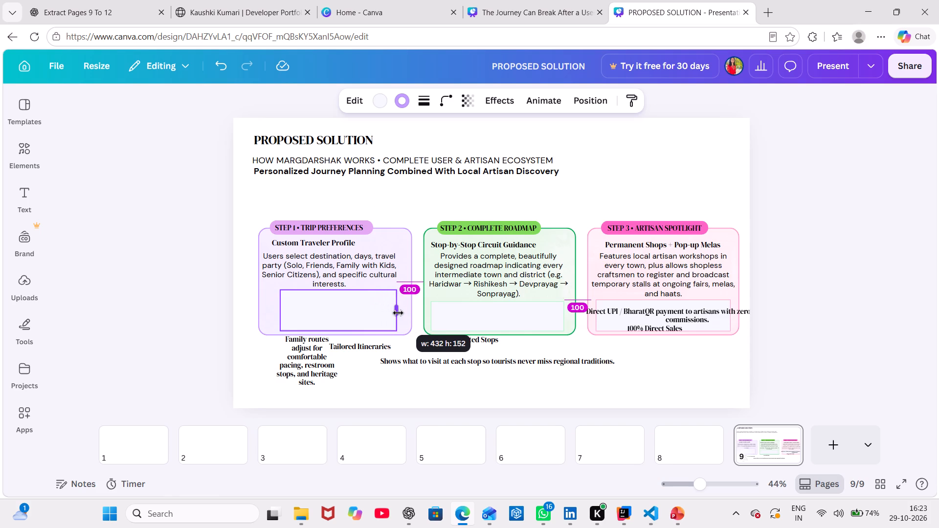
drag(398, 313, 402, 314)
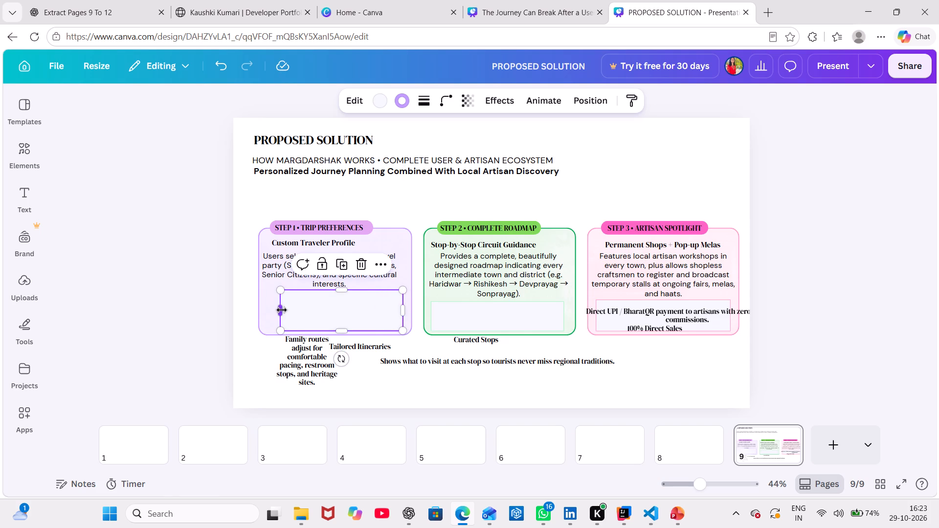
drag(282, 310, 267, 308)
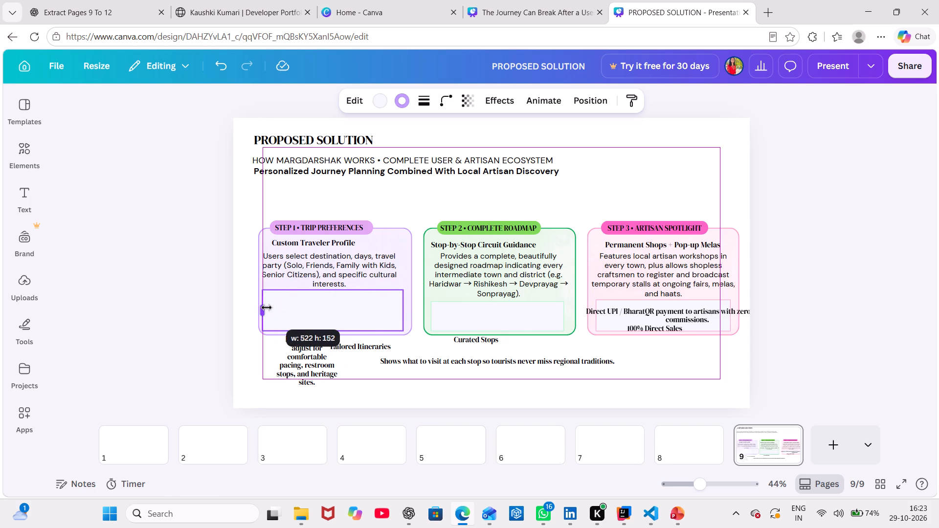
drag(267, 308, 270, 308)
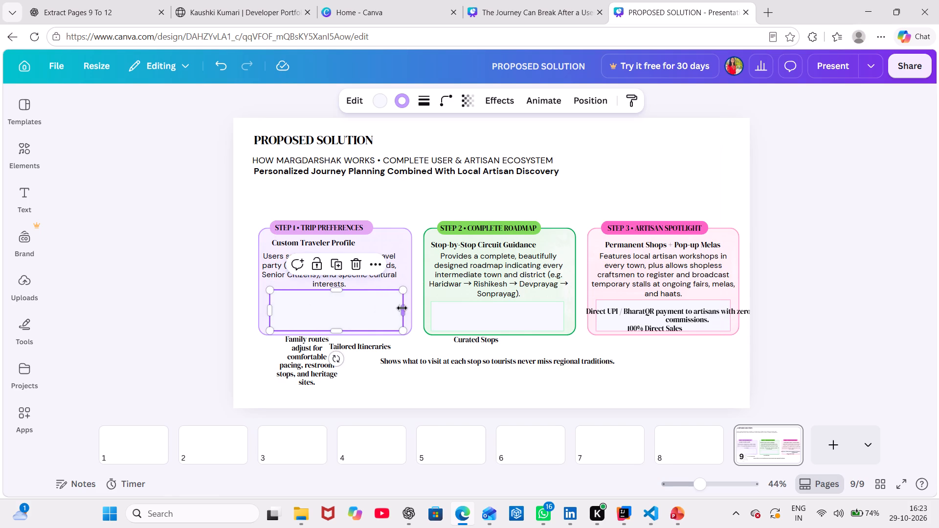
drag(402, 308, 397, 308)
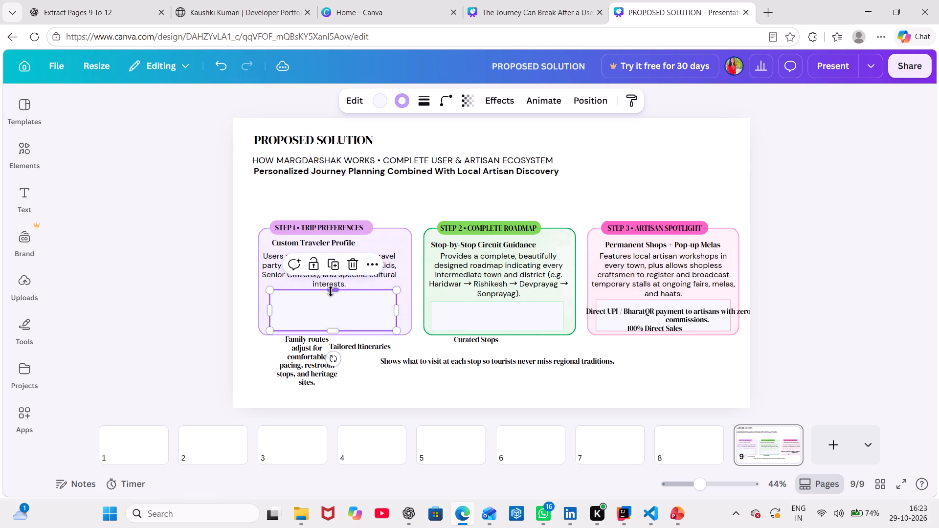
drag(331, 291, 333, 297)
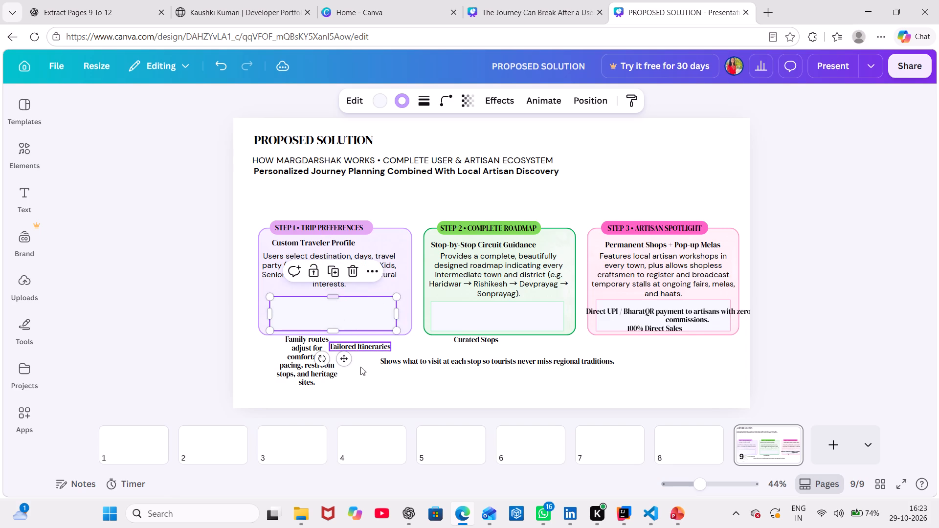
click(363, 376)
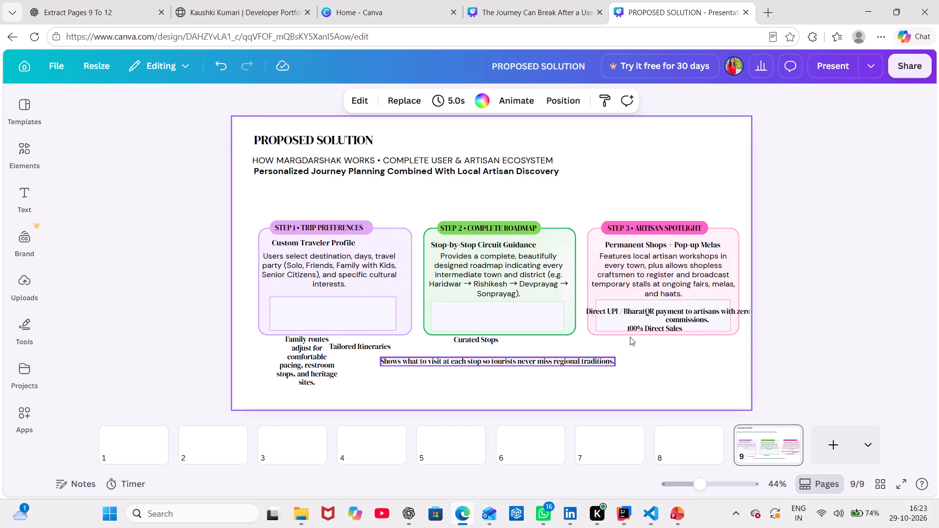
Narrow the "Direct UPI / BharatQR payment" text frame to about the width of the pink card's inner box.
click(648, 316)
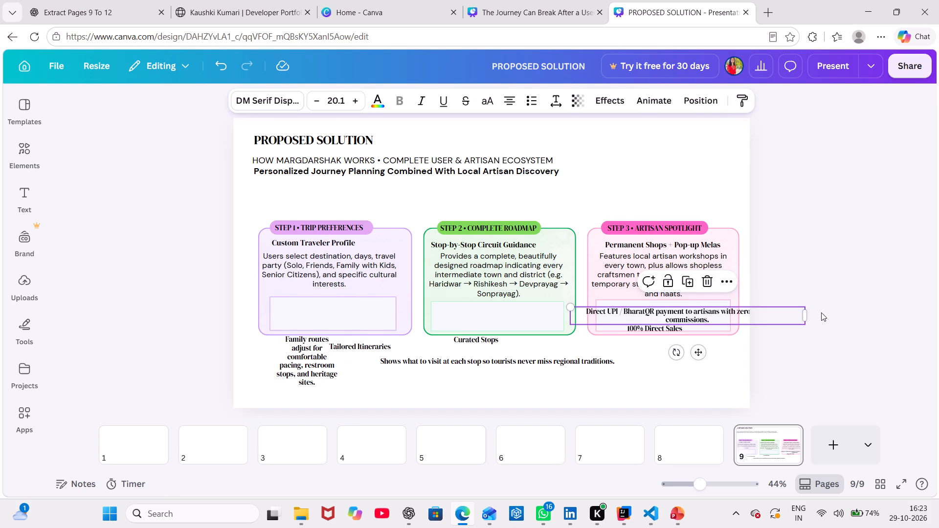
drag(807, 318, 715, 313)
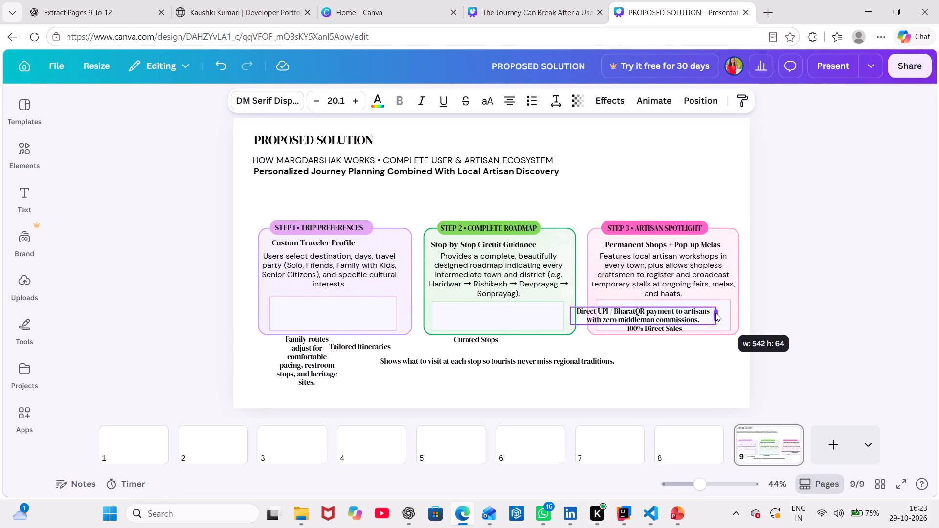
drag(715, 313, 701, 312)
Format the "Direct UPI / BharatQR payment" text in DM Sans at size 18.1.
triple_click(659, 318)
click(659, 318)
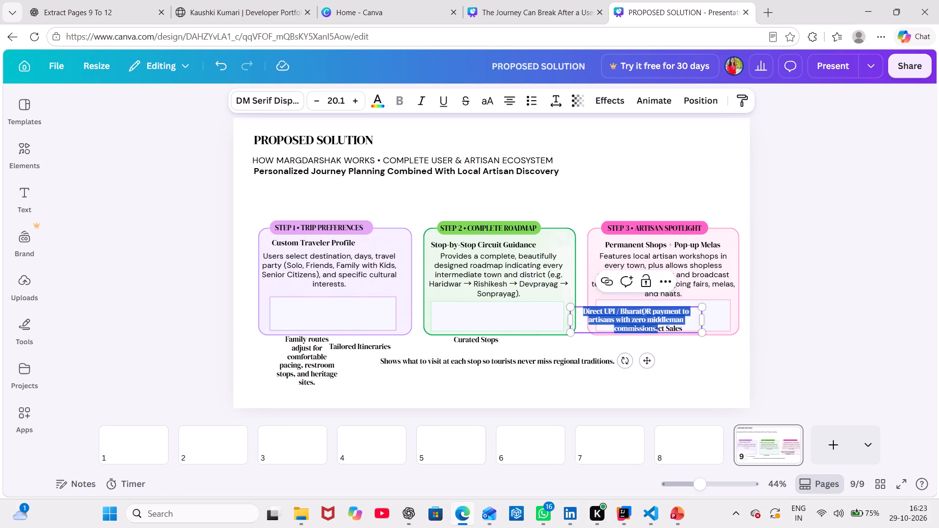
click(281, 101)
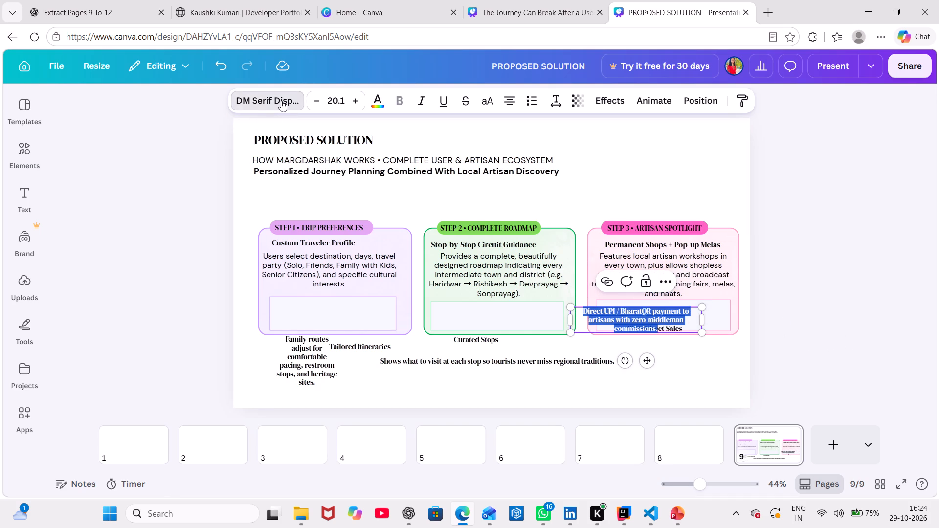
click(148, 305)
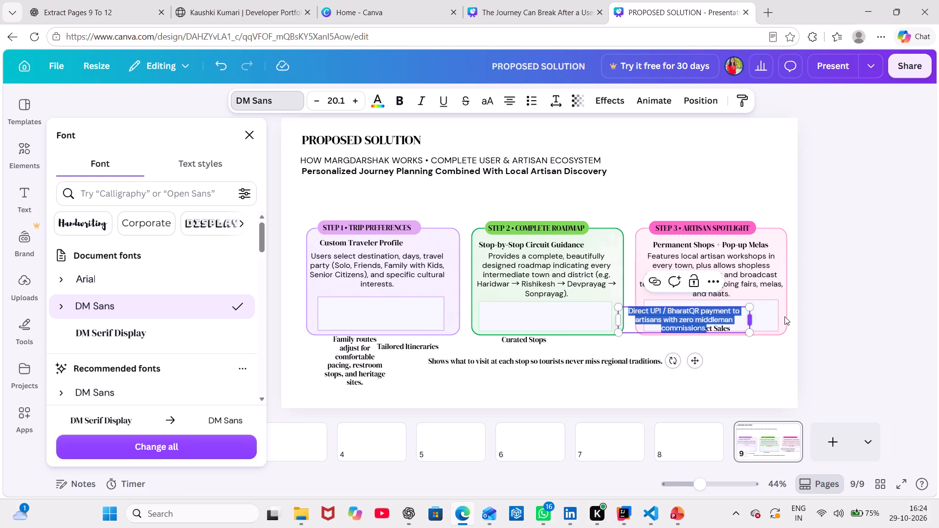
click(320, 94)
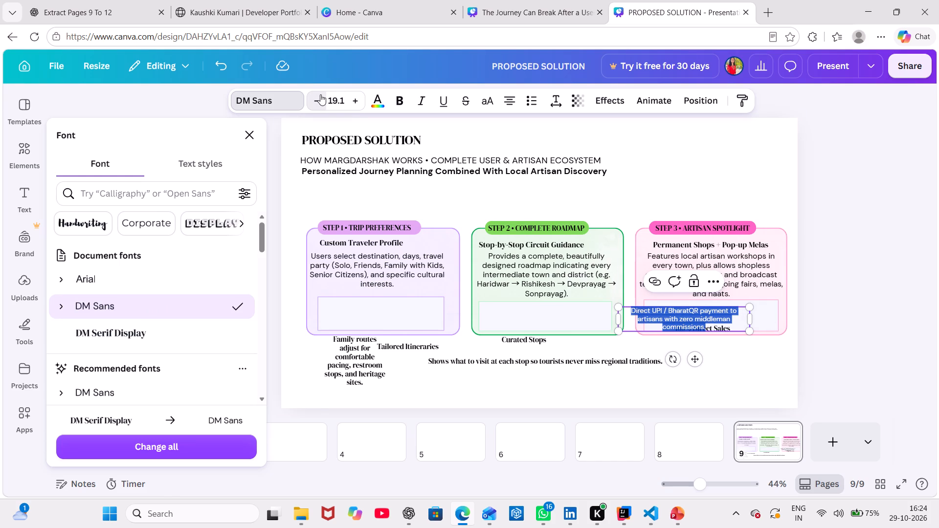
click(320, 94)
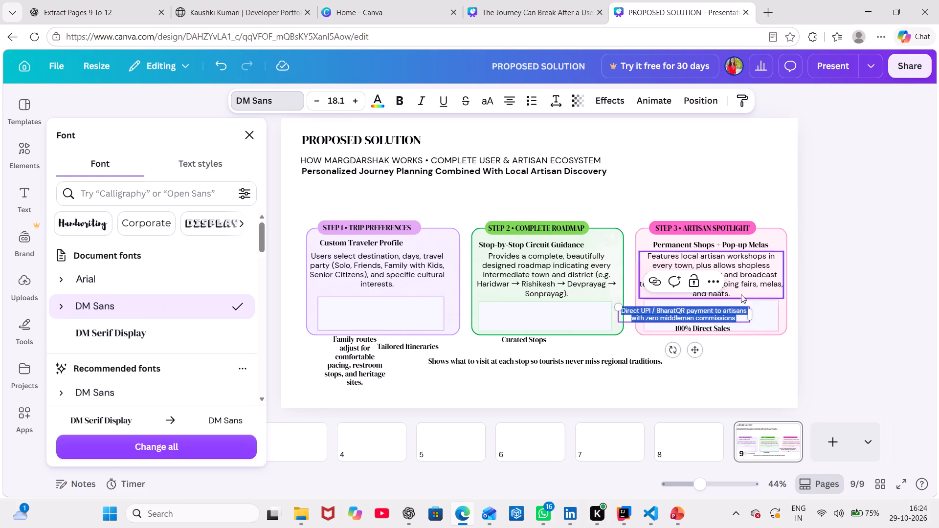
Move the "Direct UPI / BharatQR payment" text inside the pink card's inner box, along its upper edge.
drag(696, 352, 716, 352)
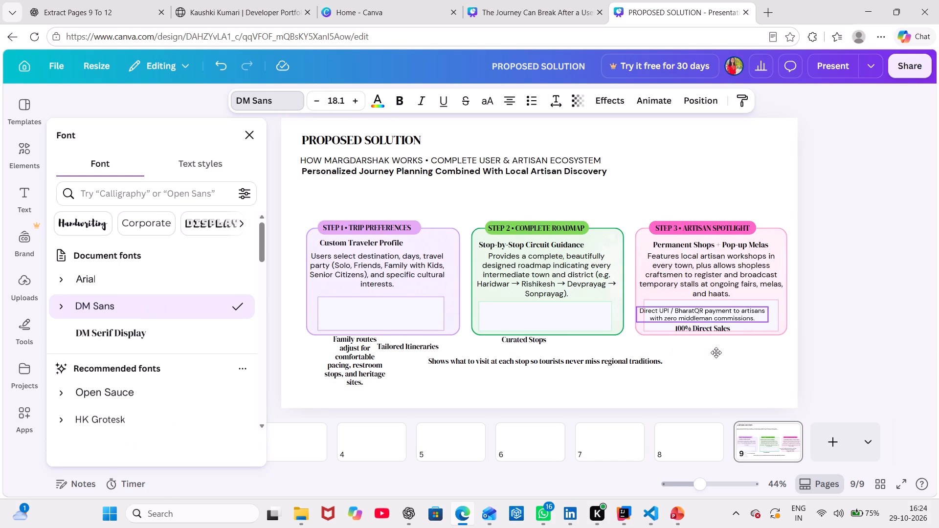
drag(716, 352, 722, 352)
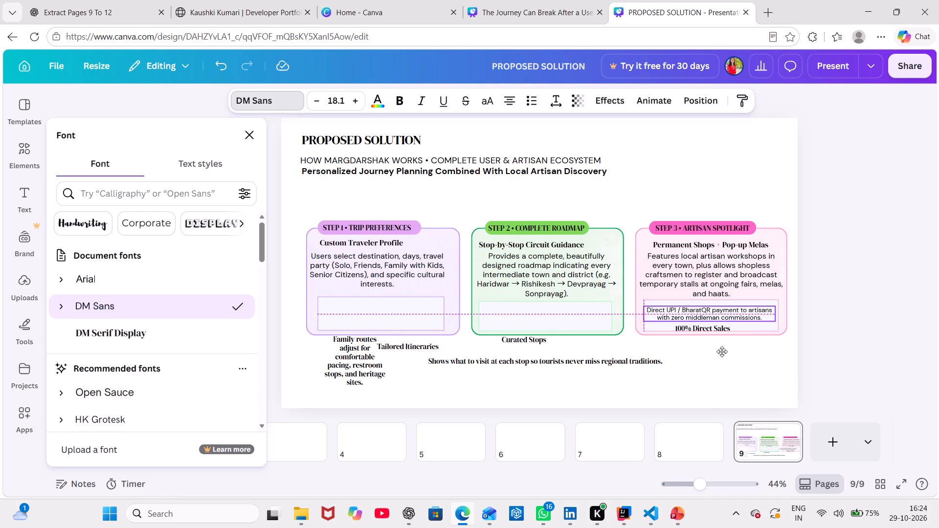
drag(722, 352, 722, 348)
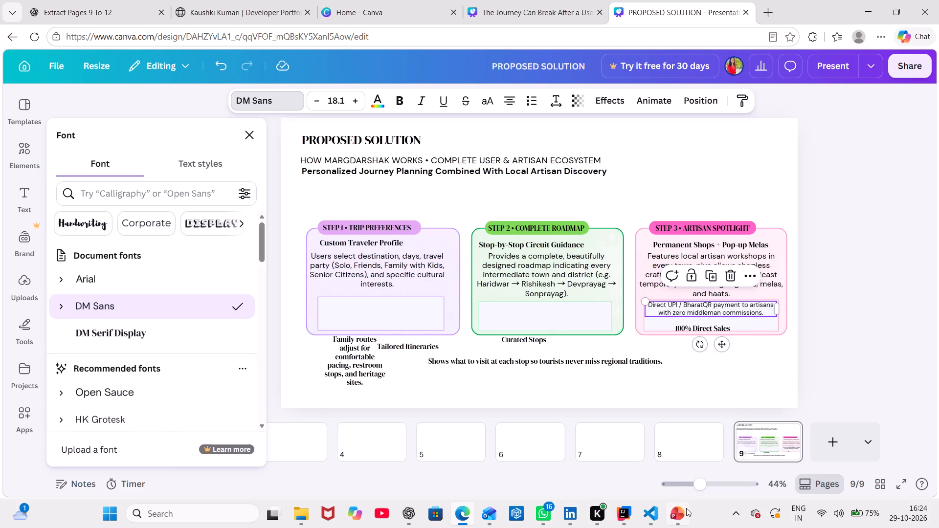
Check the Step 3 card in PowerPoint, and in Canva arrange "100% Direct Sales" above the payment text inside the pink card's inner box.
click(685, 436)
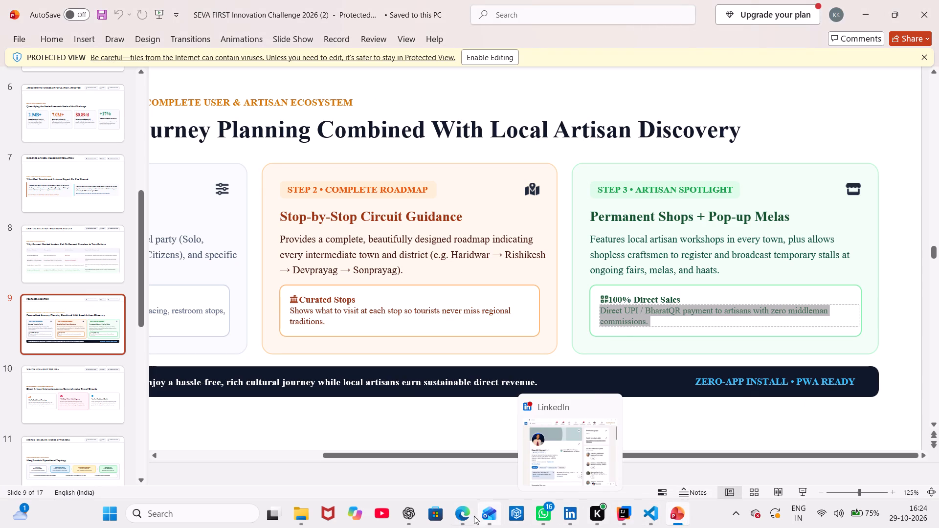
click(488, 470)
click(758, 352)
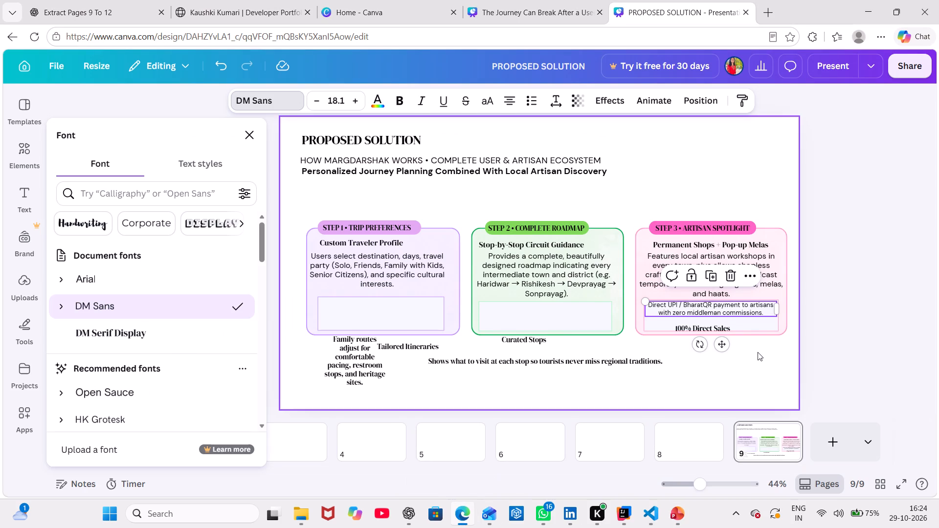
drag(660, 327, 656, 309)
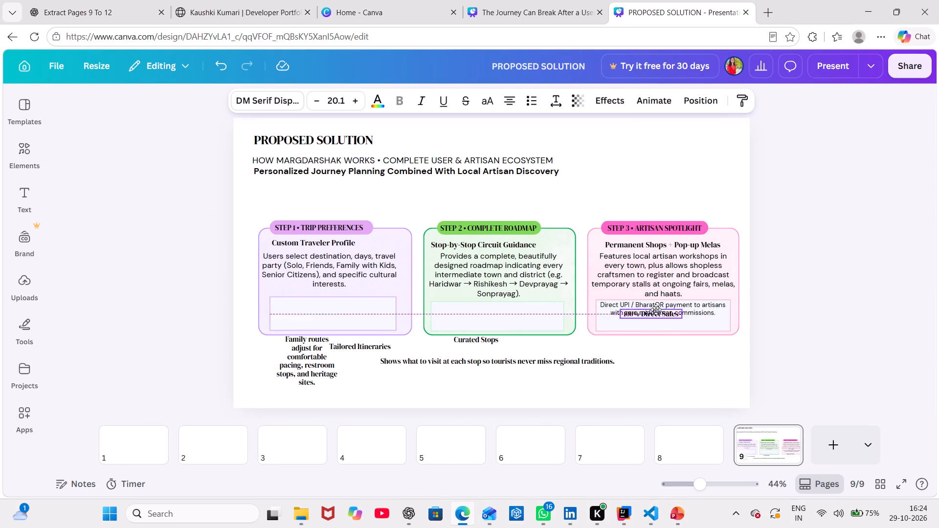
drag(656, 309, 643, 301)
drag(691, 304, 693, 313)
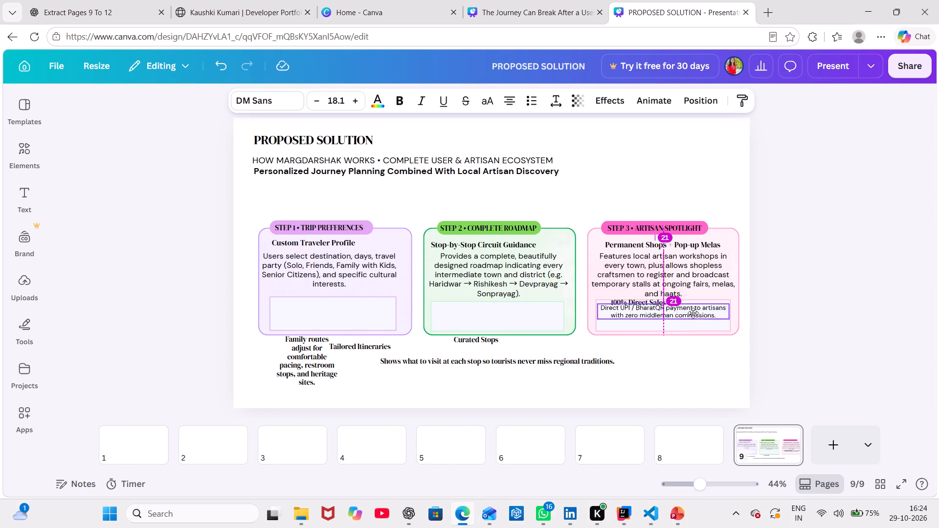
drag(693, 313, 693, 314)
drag(651, 300, 652, 304)
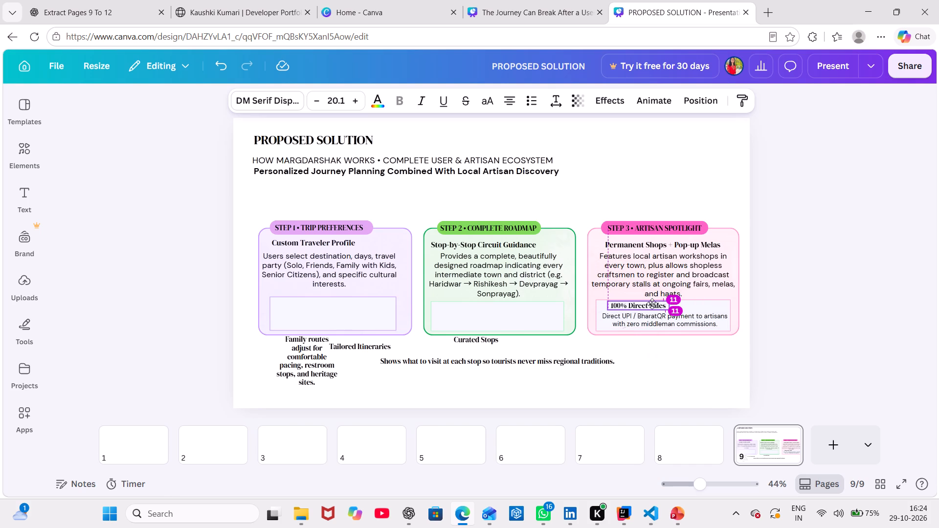
drag(652, 304, 655, 305)
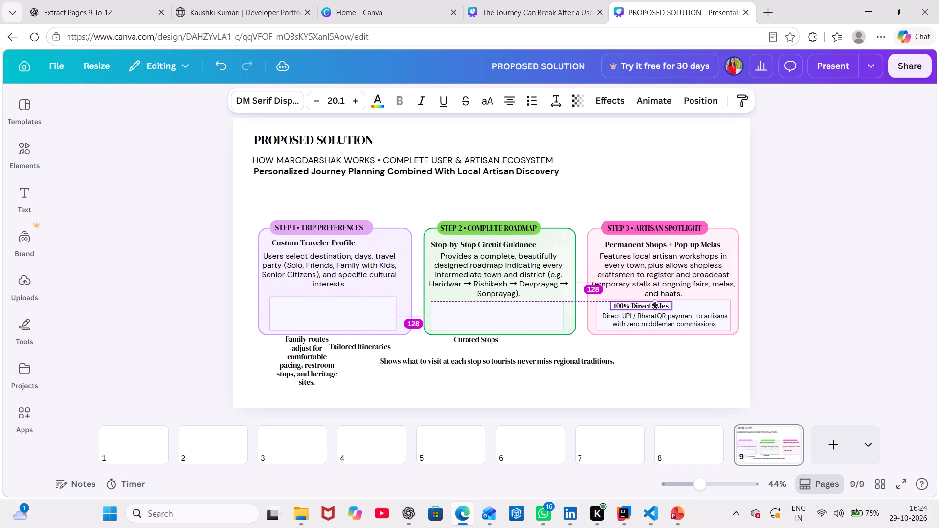
drag(655, 305, 657, 305)
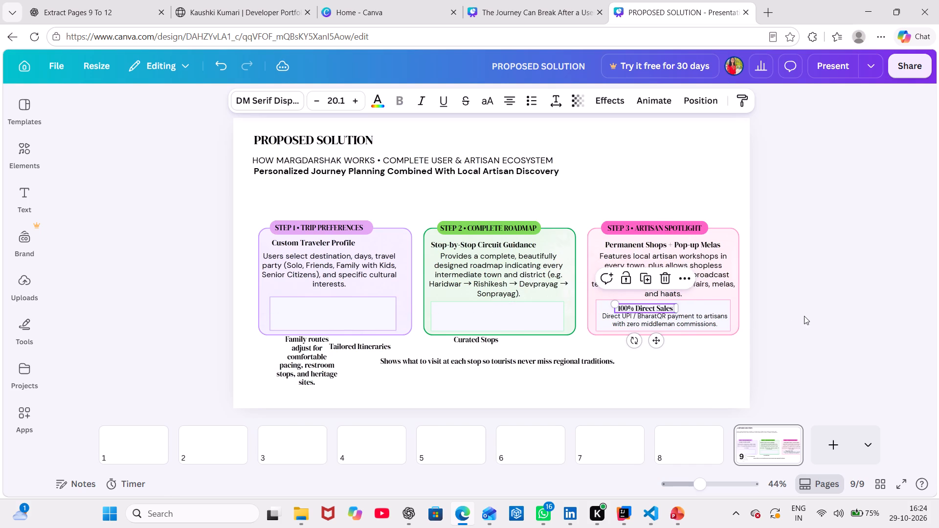
click(804, 316)
click(683, 319)
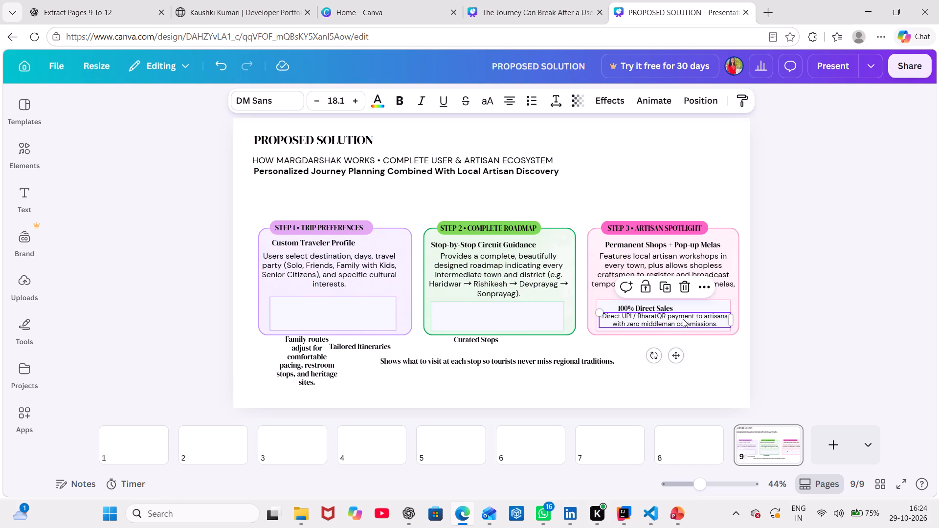
Bring the "Curated Stops" text to the front and place it inside the green card's inner box, along its upper edge.
click(826, 317)
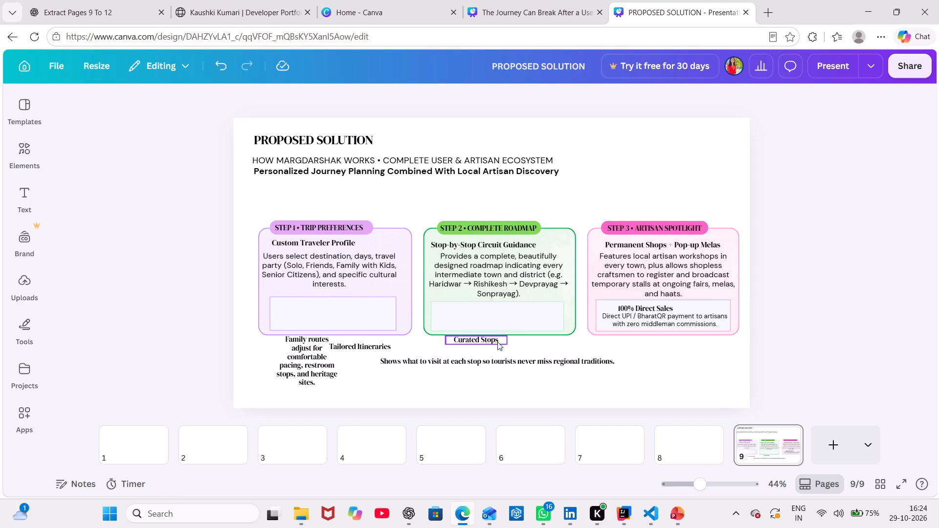
drag(497, 342, 499, 325)
right_click(499, 325)
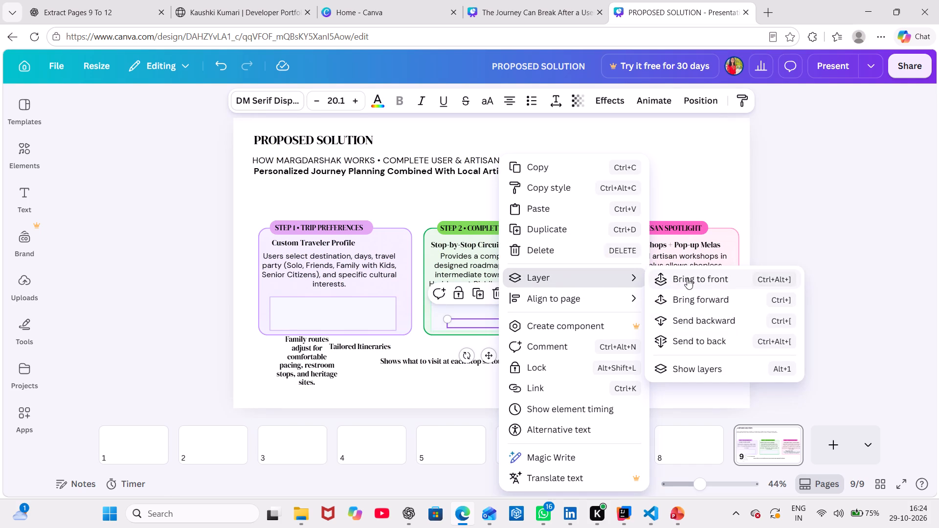
click(687, 278)
click(491, 350)
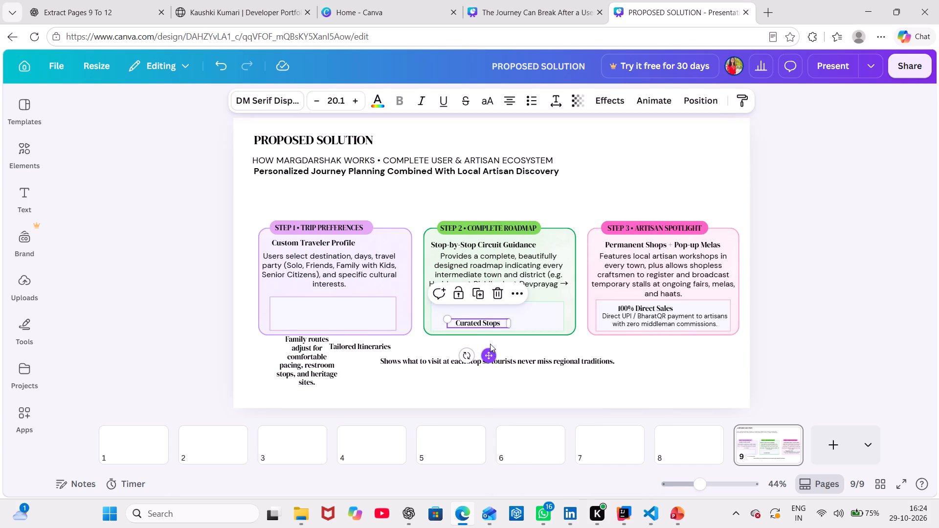
drag(489, 353, 489, 337)
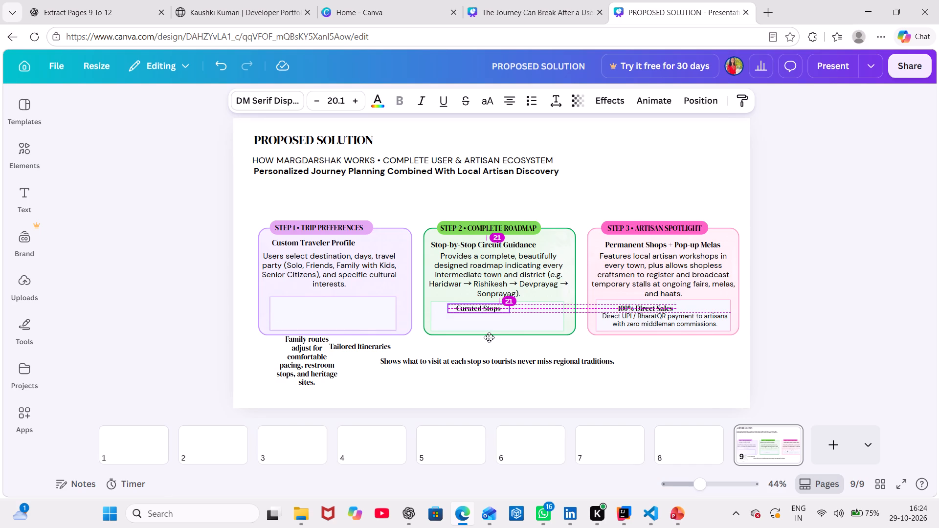
drag(489, 337, 485, 337)
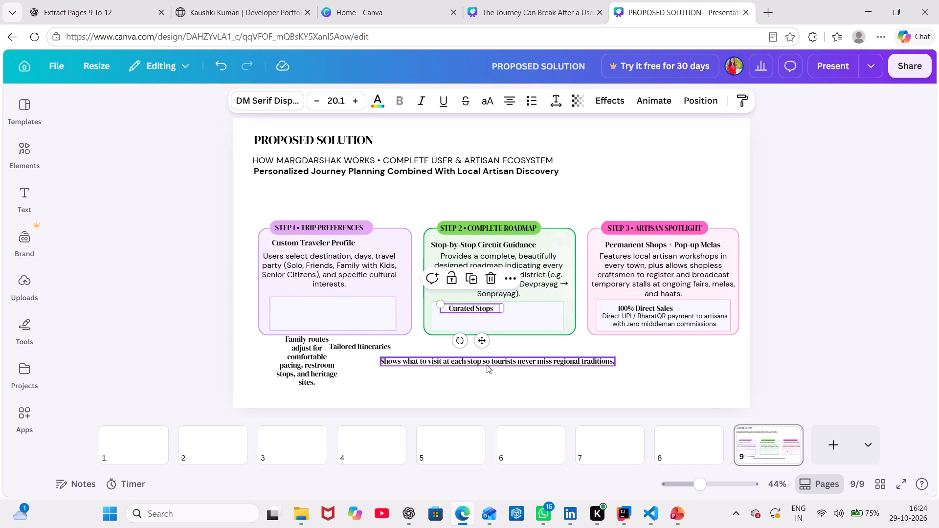
Move the "Shows what to visit at each stop" text over the green card's inner box and bring it to the front.
drag(487, 365, 490, 326)
right_click(490, 326)
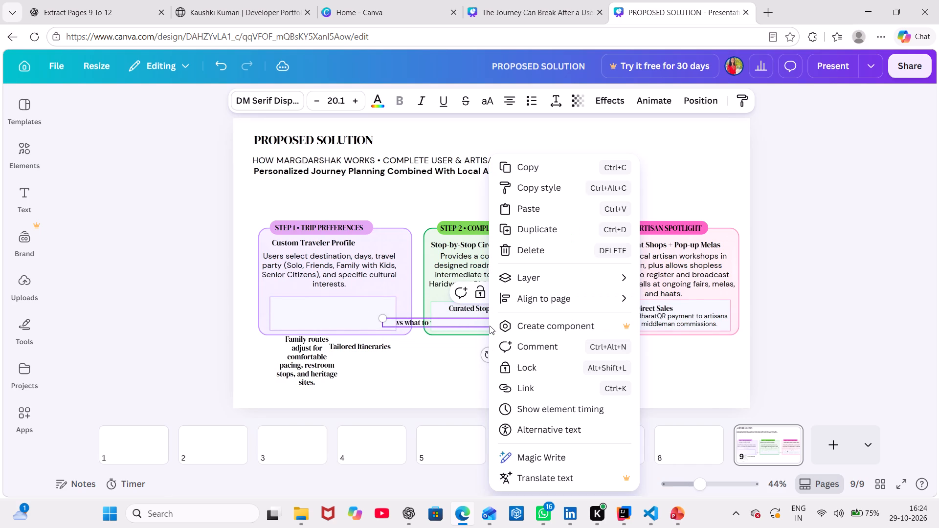
click(667, 275)
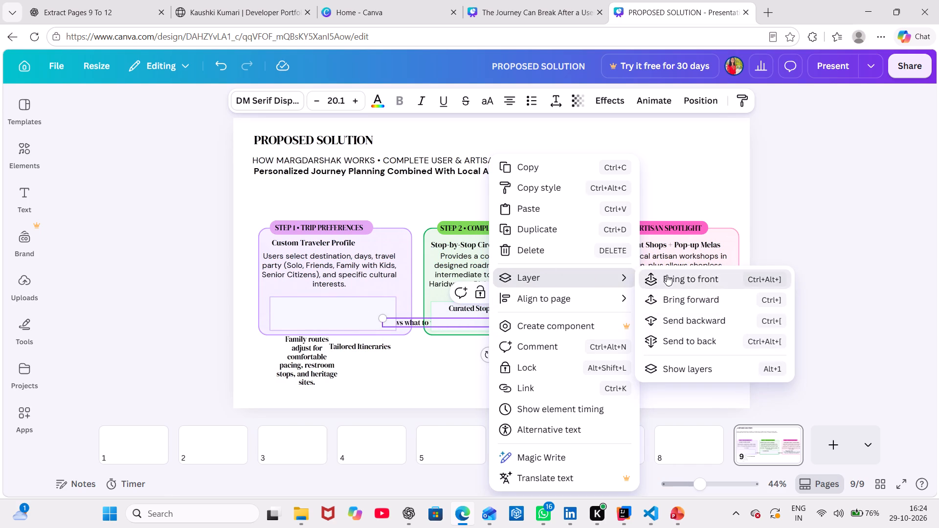
click(431, 344)
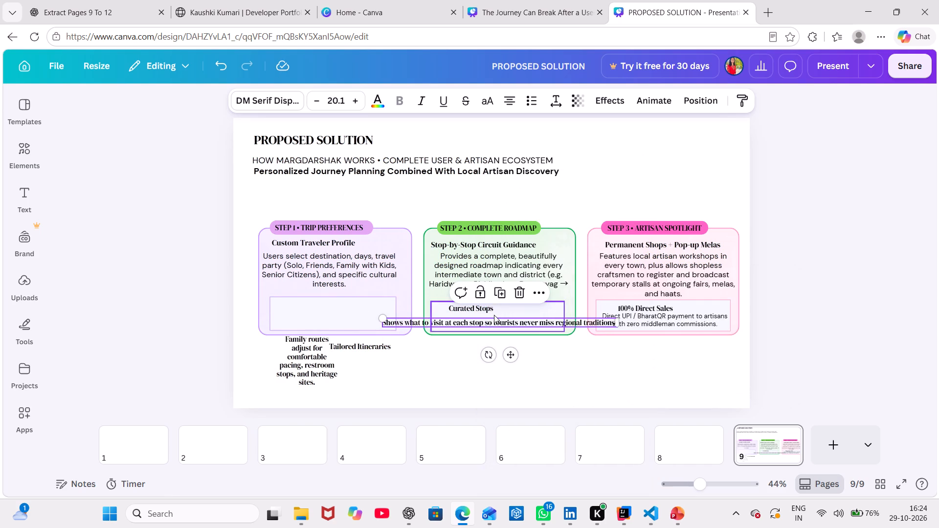
Format the "Shows what to visit at each stop" text in DM Sans at size 18.1, matching the pink card's payment text.
click(632, 322)
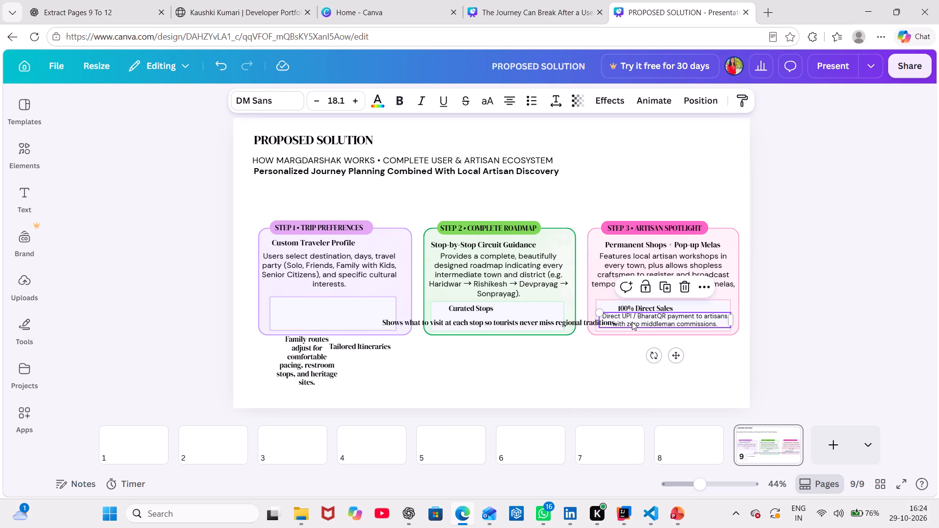
click(550, 326)
triple_click(550, 326)
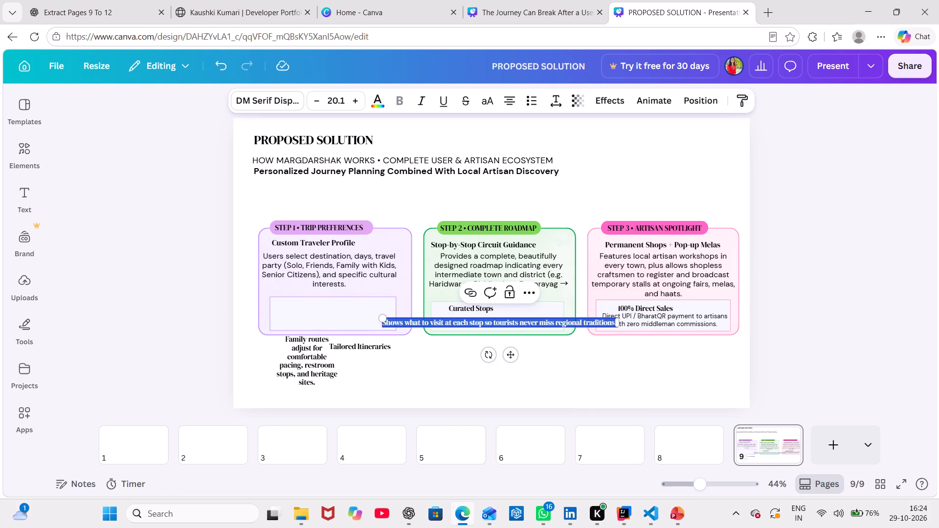
click(276, 101)
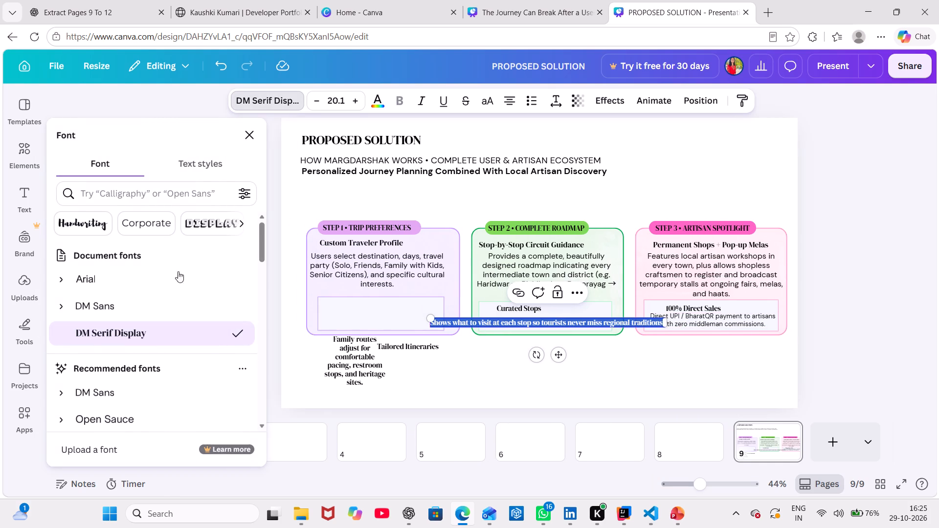
click(165, 303)
double_click(316, 102)
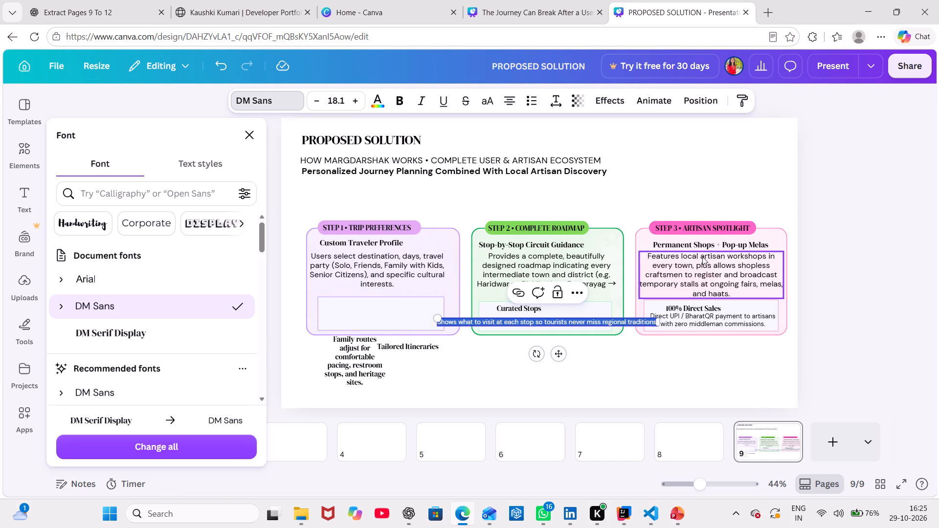
Narrow the "Shows what to visit" text to about the green inner box's width and place it under "Curated Stops".
drag(660, 323, 592, 327)
drag(523, 362, 554, 353)
drag(621, 316, 615, 316)
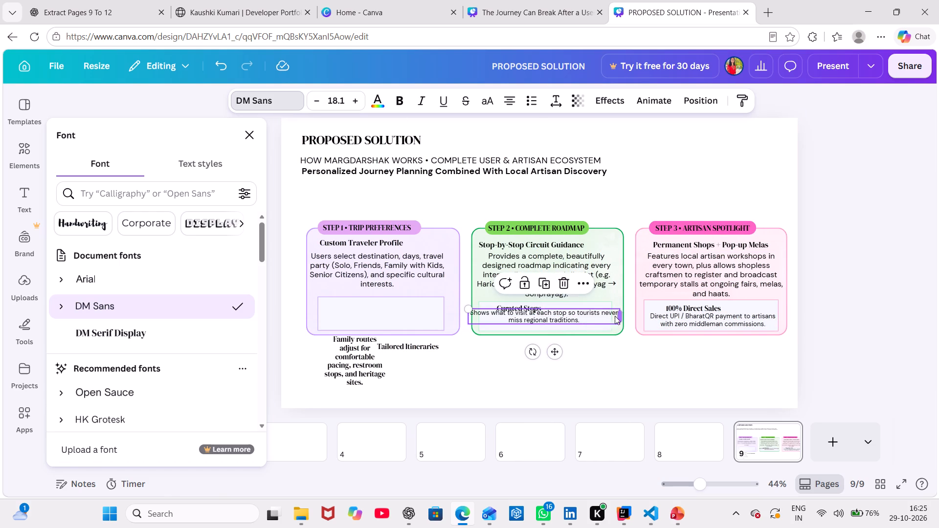
drag(615, 316, 598, 315)
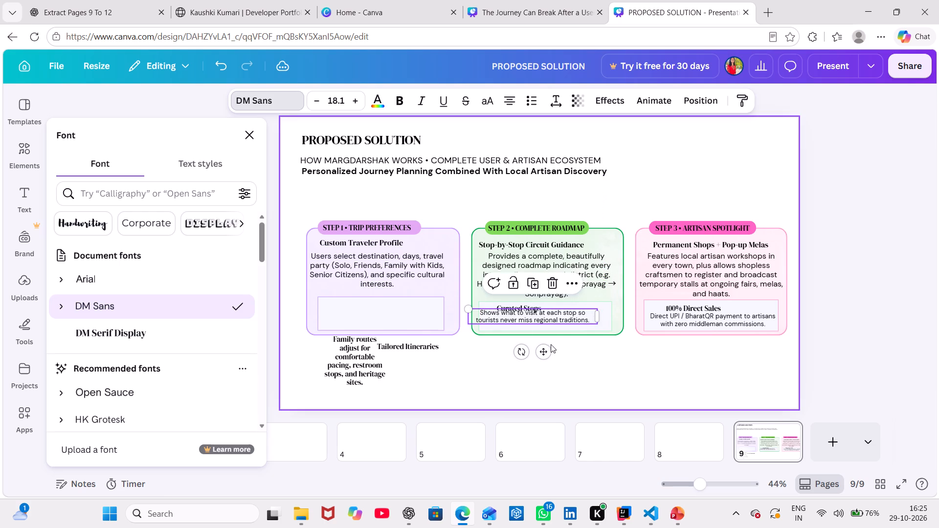
drag(543, 351, 555, 354)
click(634, 359)
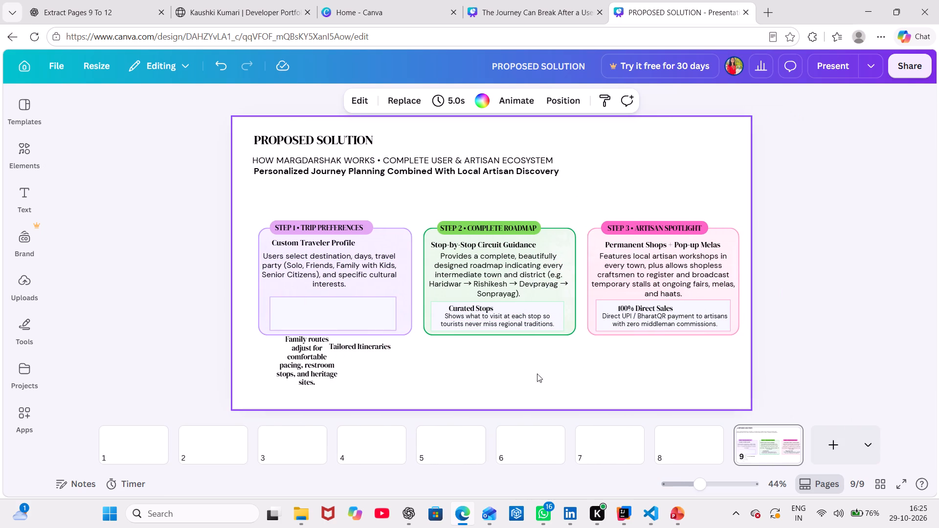
Bring the "Tailored Itineraries" text to the front and place it inside the purple card's inner box, along its upper edge.
drag(357, 345, 317, 317)
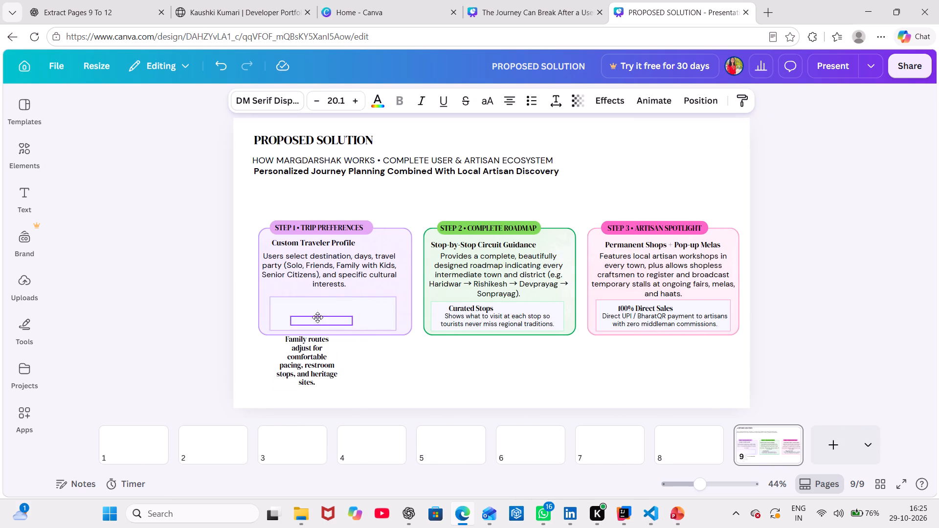
drag(317, 317, 314, 312)
right_click(314, 312)
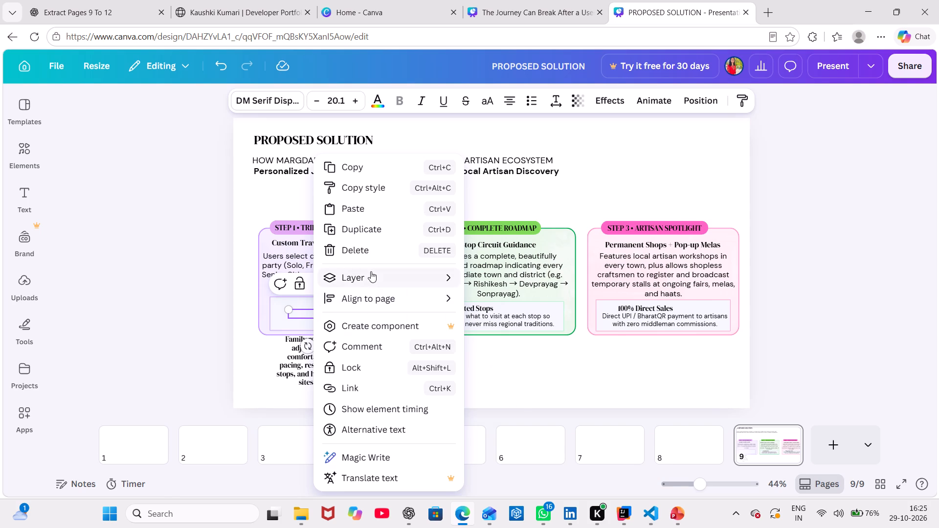
click(503, 279)
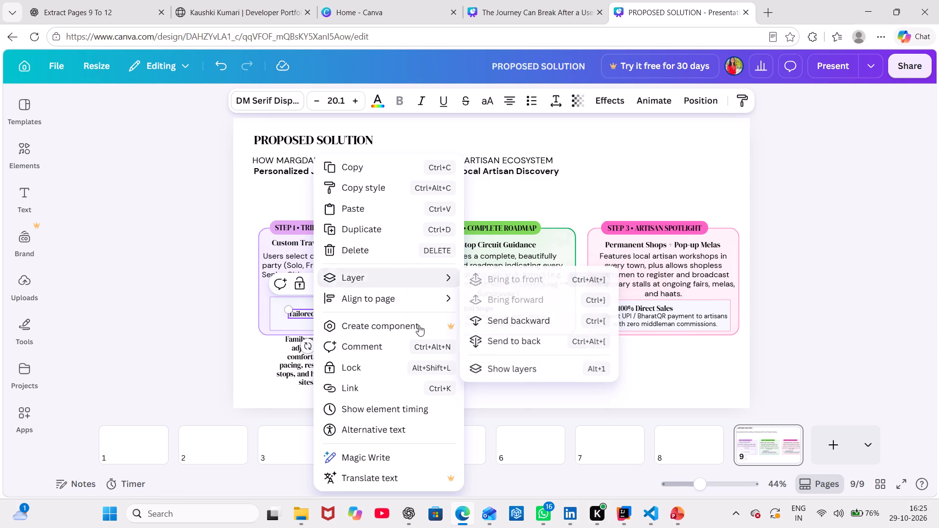
click(503, 387)
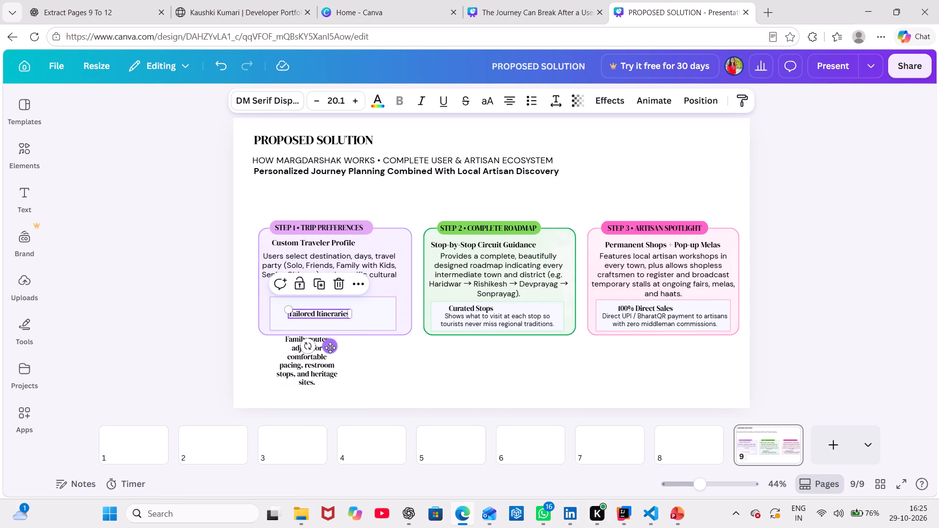
drag(330, 348, 322, 337)
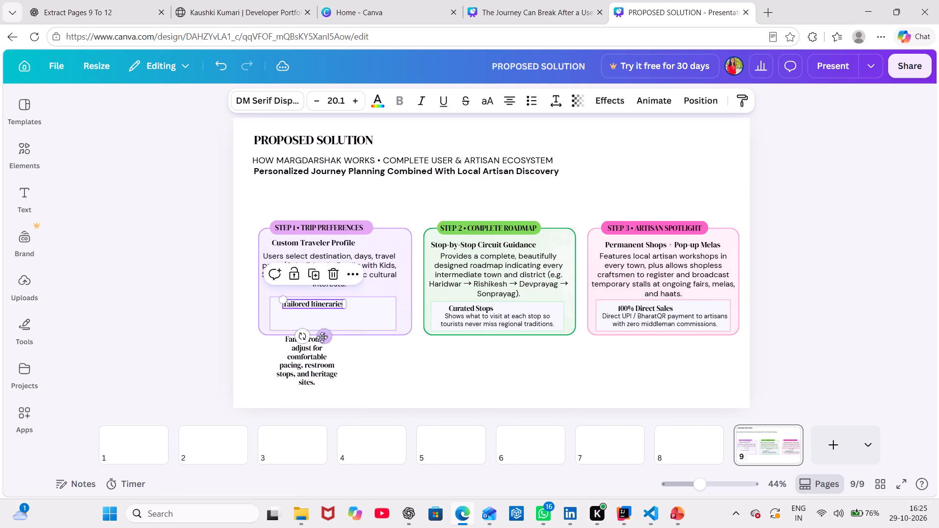
Move the "Family routes adjust" text under "Tailored Itineraries" in the purple card and bring it to the front.
click(317, 368)
drag(317, 368, 315, 346)
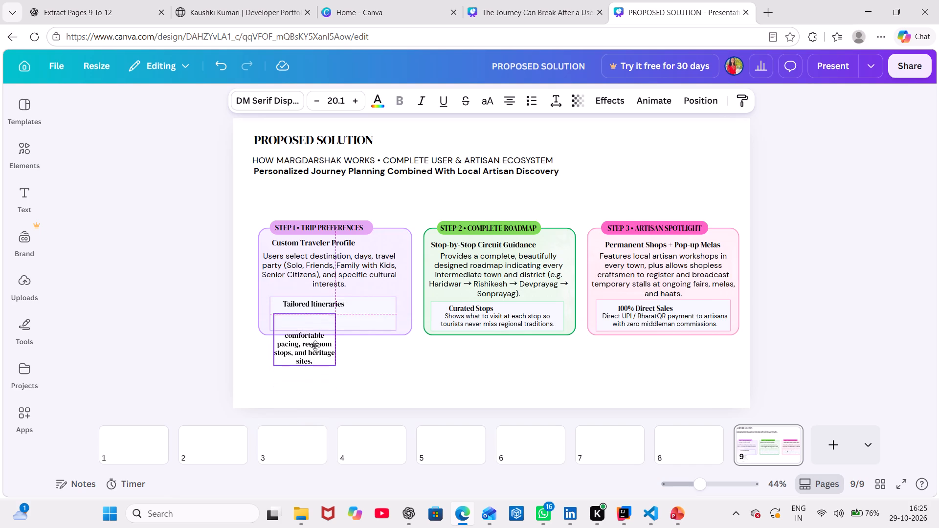
drag(315, 346, 315, 341)
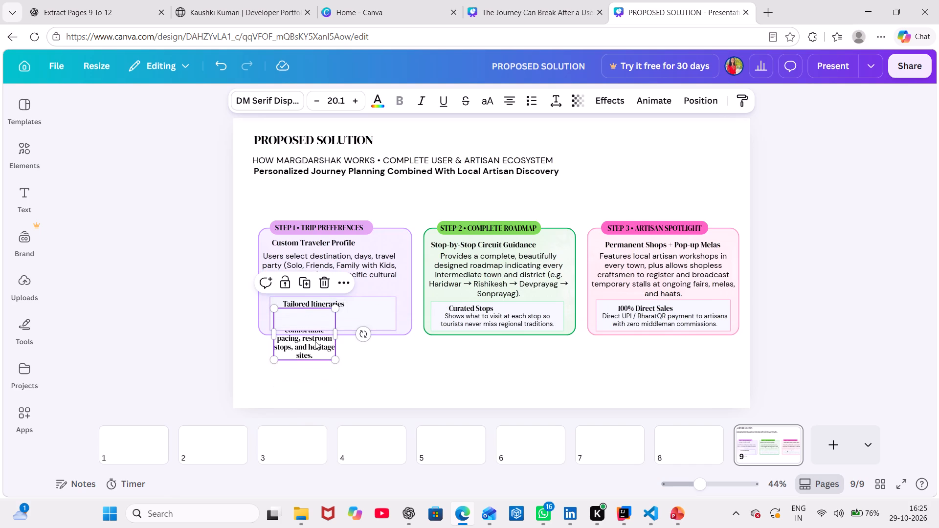
right_click(315, 341)
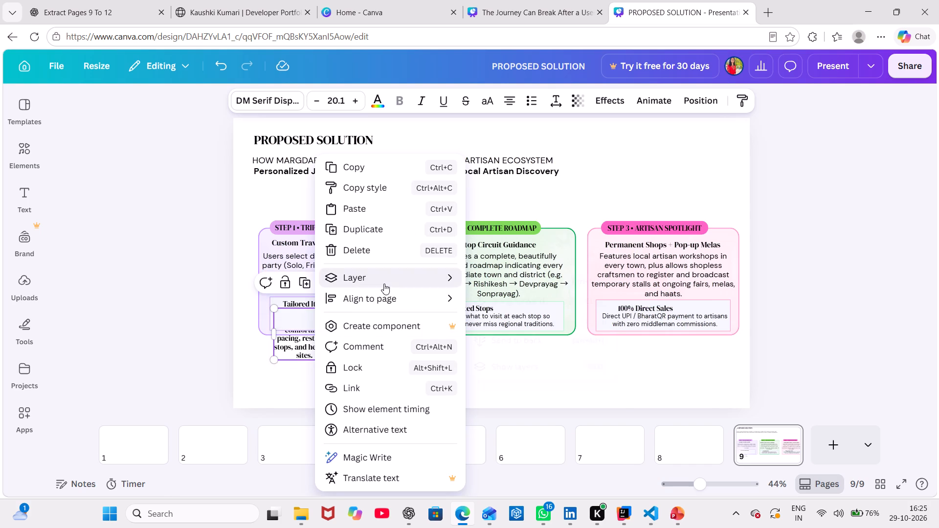
click(493, 278)
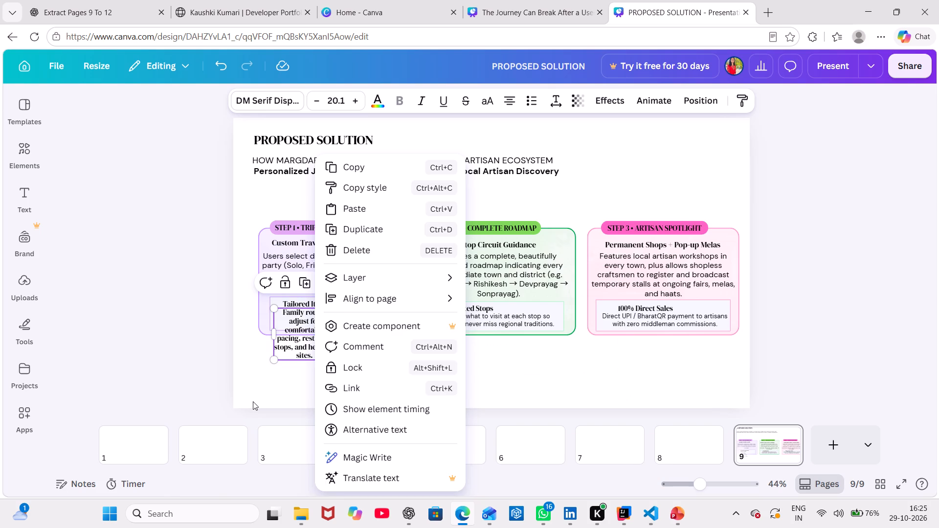
click(253, 401)
Format the "Family routes adjust" text in DM Sans at size 18.1, matching the green card's inner text.
triple_click(294, 320)
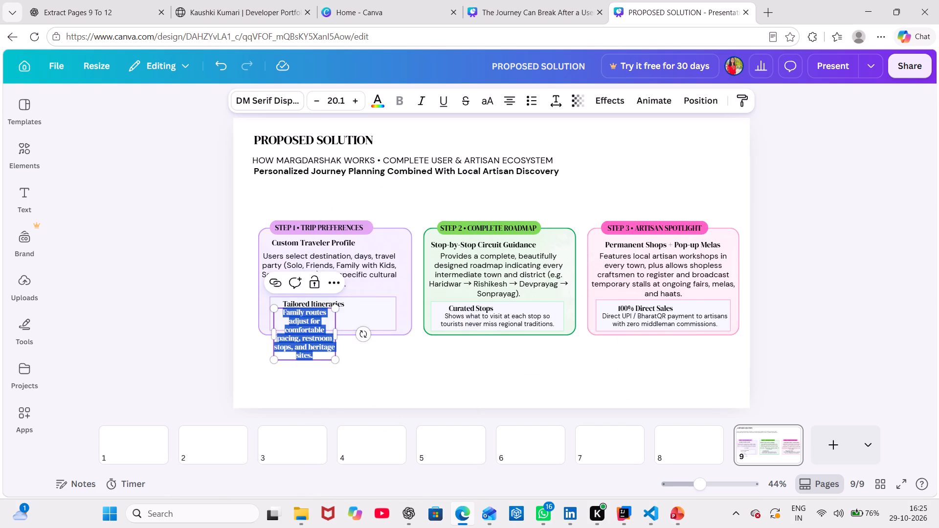
triple_click(317, 96)
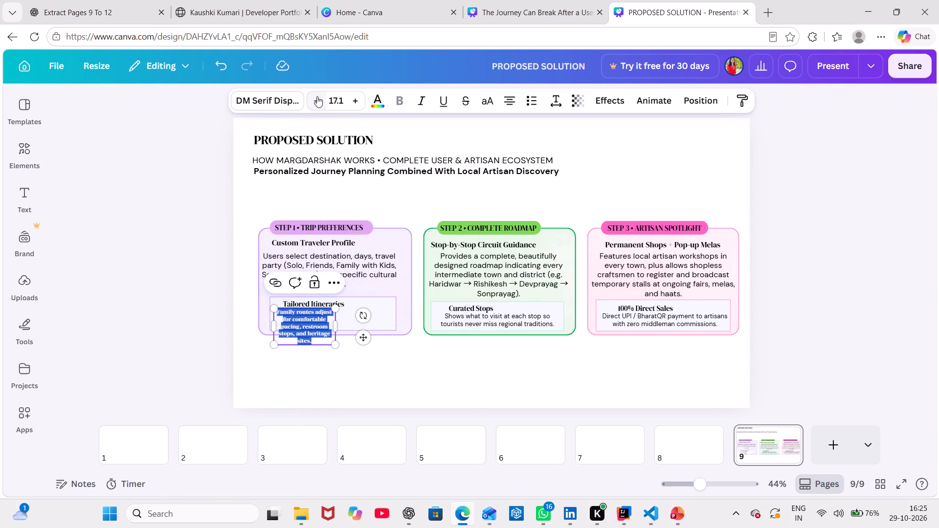
click(485, 316)
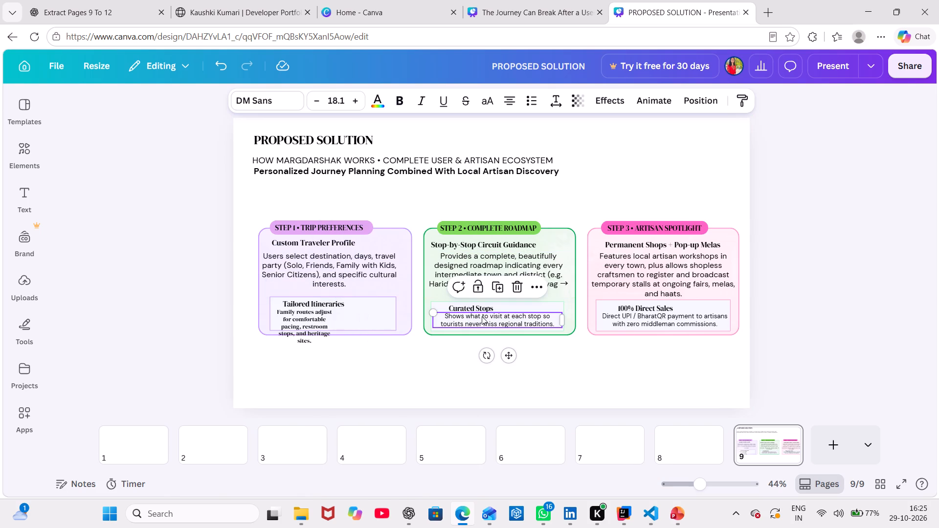
click(302, 328)
click(359, 100)
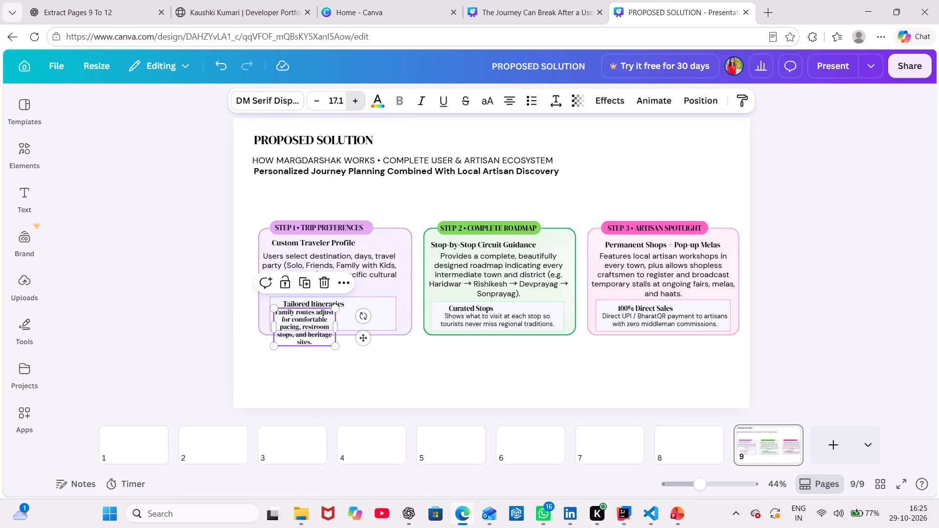
click(273, 95)
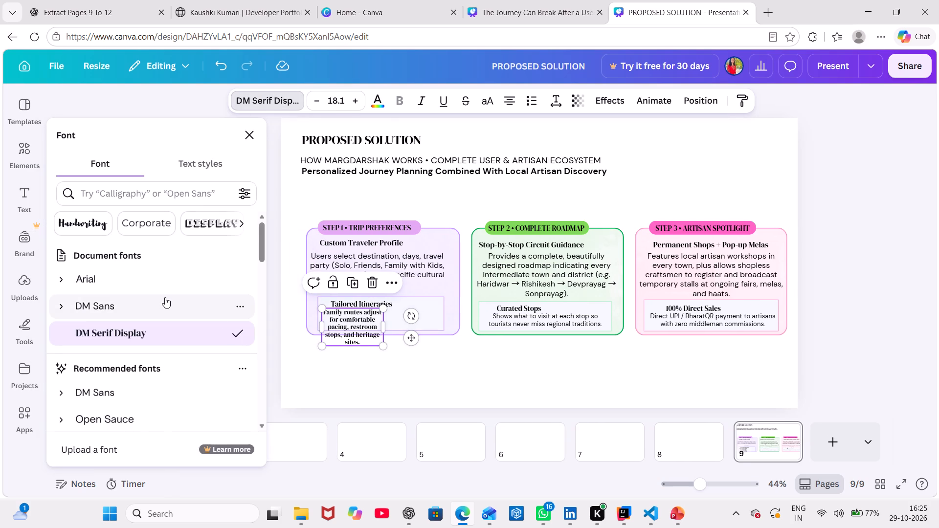
click(165, 297)
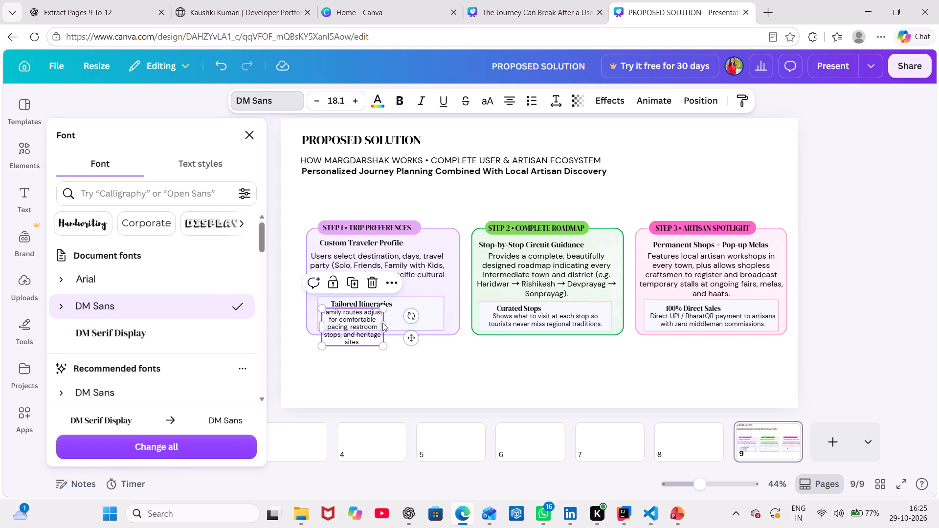
Widen the "Family routes adjust" text to wrap on three lines and fit it under "Tailored Itineraries" inside the purple inner box.
drag(385, 322, 417, 317)
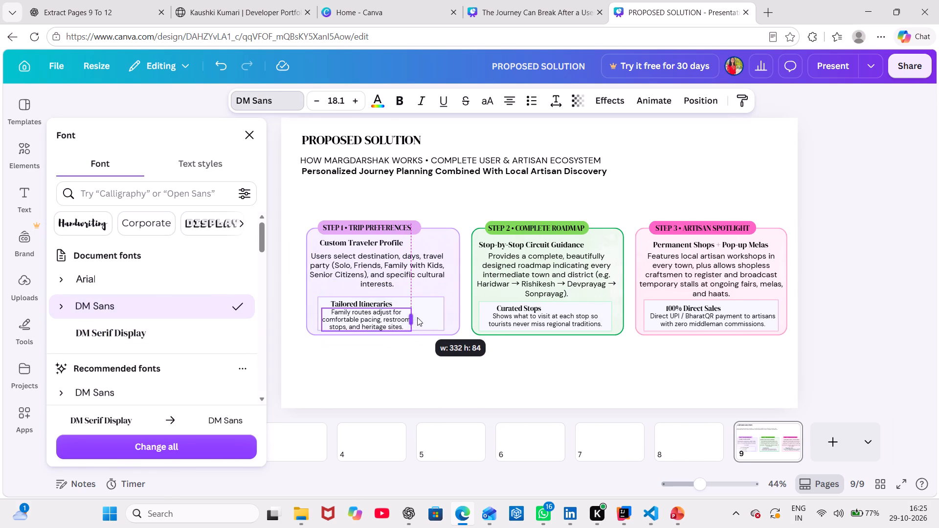
drag(417, 317, 422, 317)
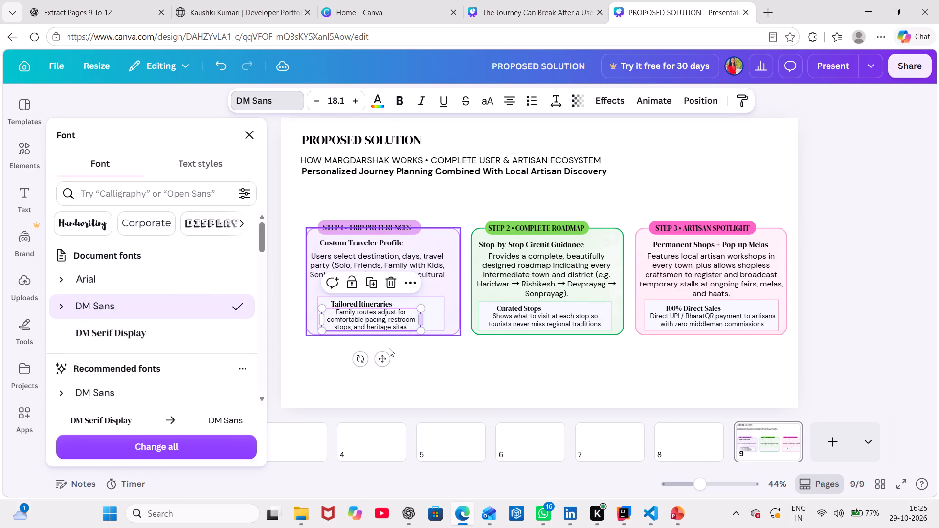
drag(383, 355, 387, 355)
click(445, 360)
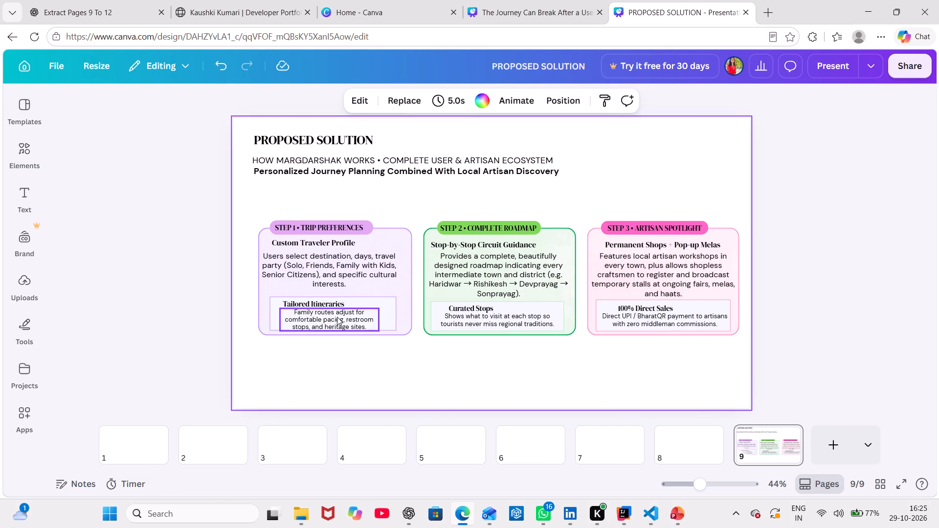
drag(337, 317, 331, 316)
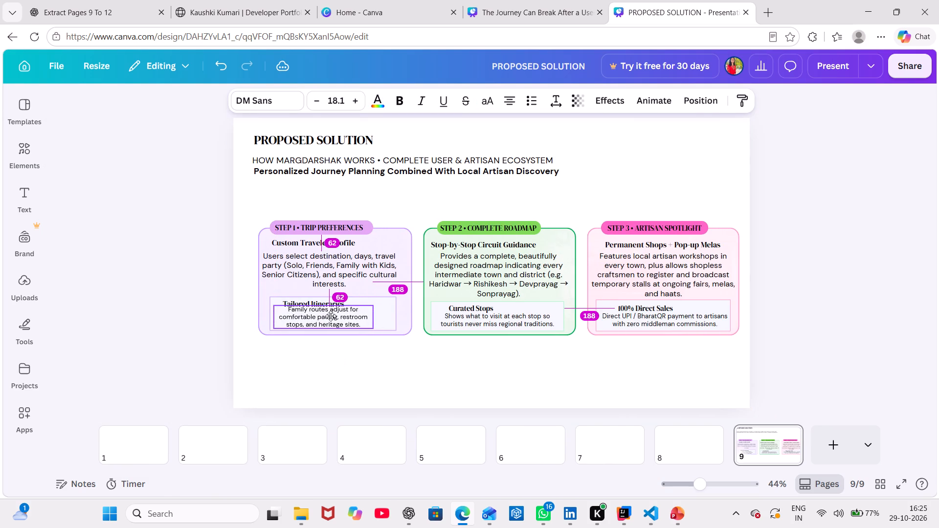
drag(331, 316, 330, 316)
click(416, 342)
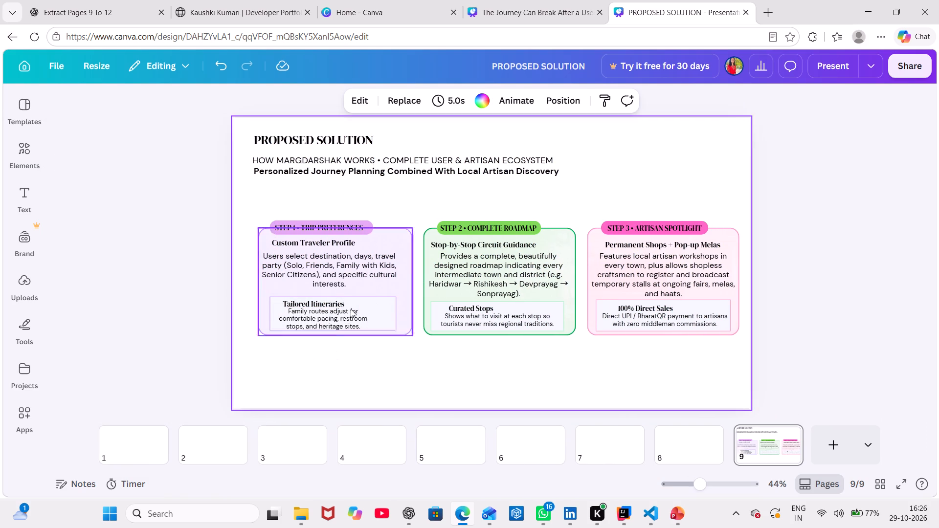
Widen the "Family routes adjust" text to nearly the full width of the purple inner box and nudge it slightly down under "Tailored Itineraries".
click(325, 302)
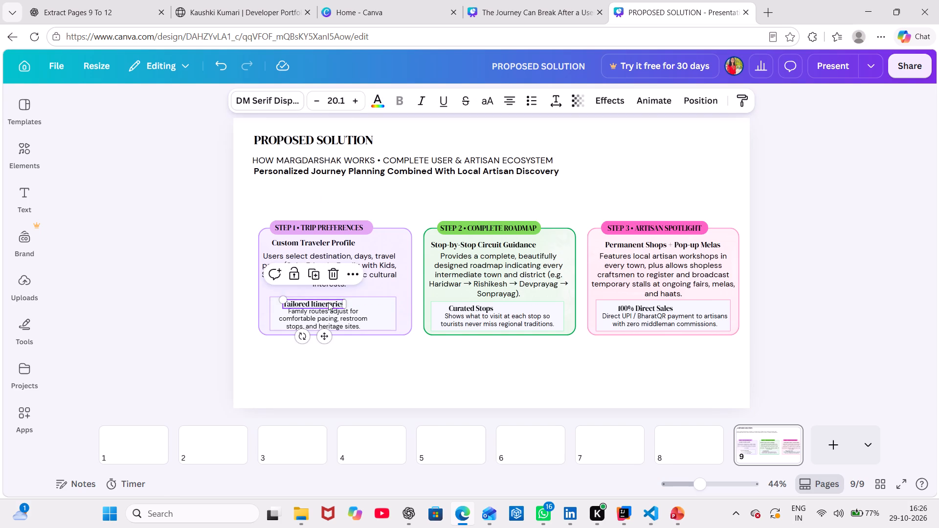
click(331, 317)
drag(374, 322, 396, 322)
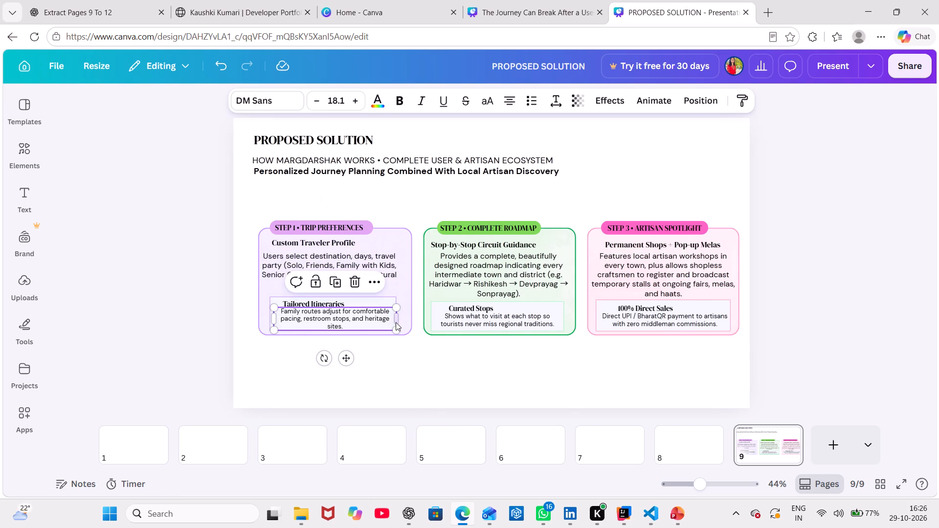
click(396, 355)
click(337, 311)
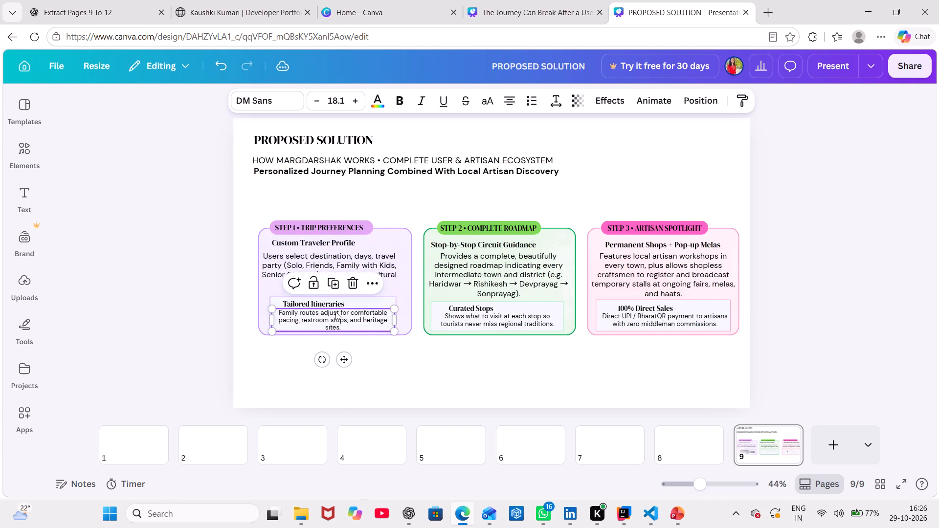
click(389, 360)
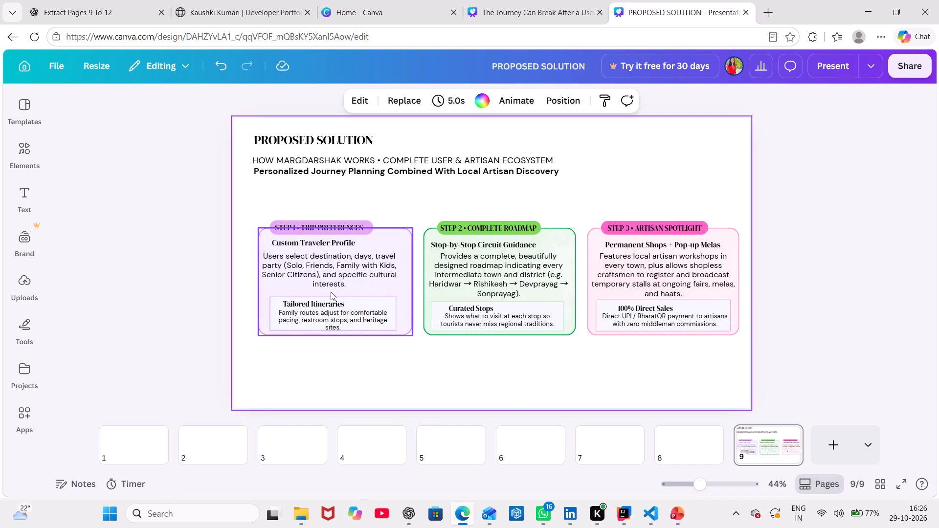
Shift the "Tailored Itineraries" heading slightly to the right within the purple card's inner box.
click(332, 301)
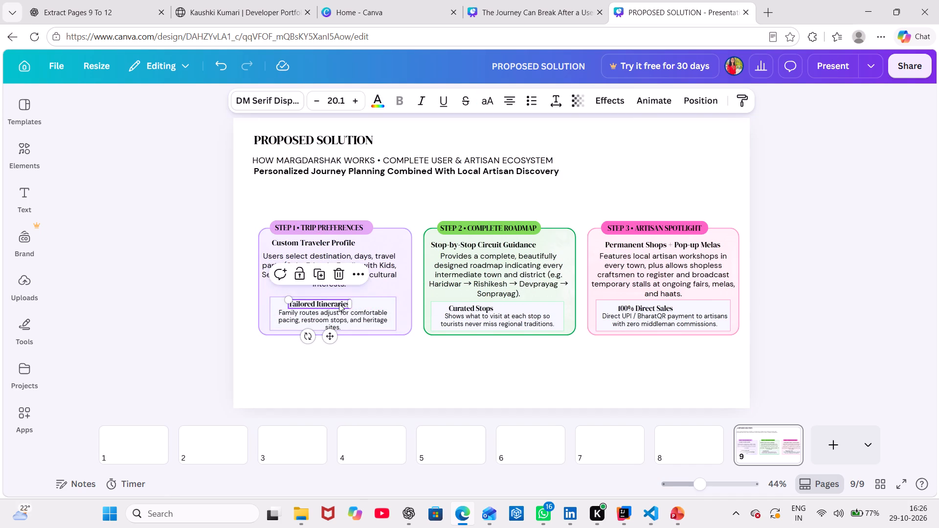
click(420, 363)
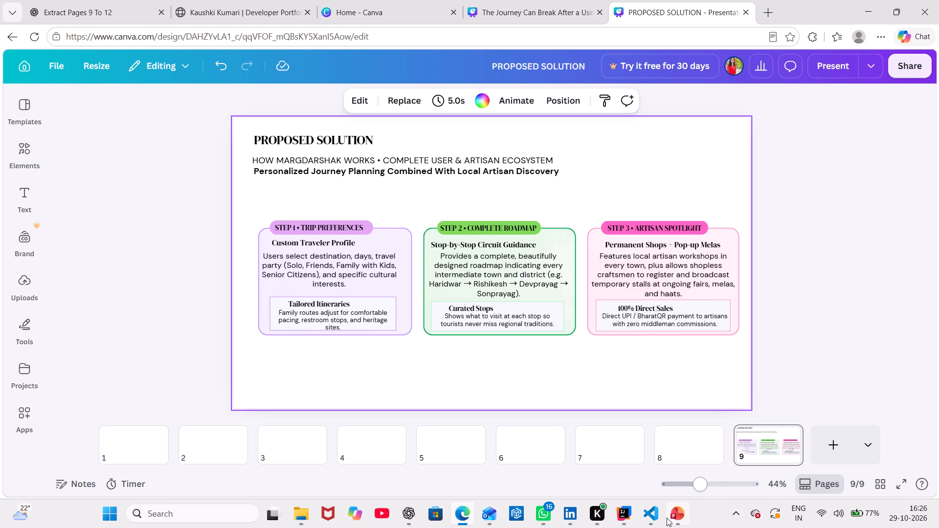
Copy the "Complete Solution" sentence from slide 9's dark banner in PowerPoint and place it below the three step cards in Canva.
click(664, 454)
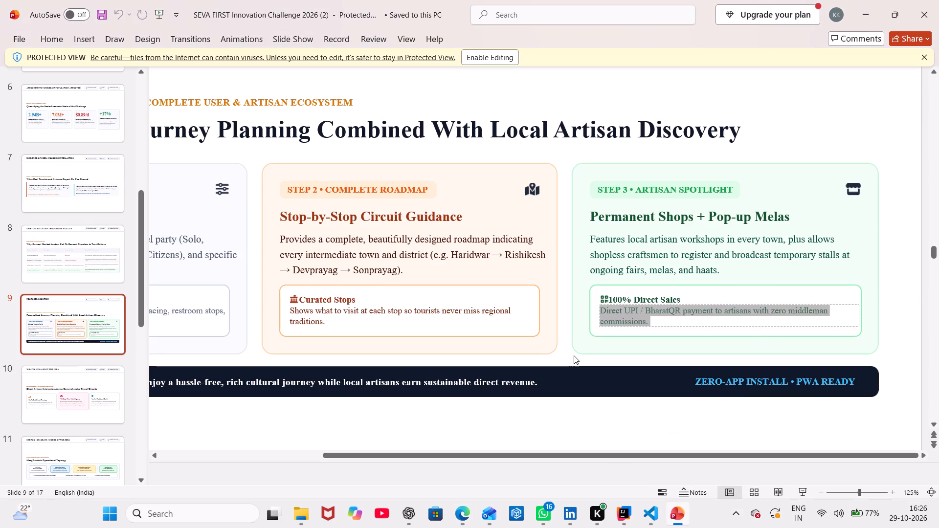
ctrl+scroll(574, 355, down, 4)
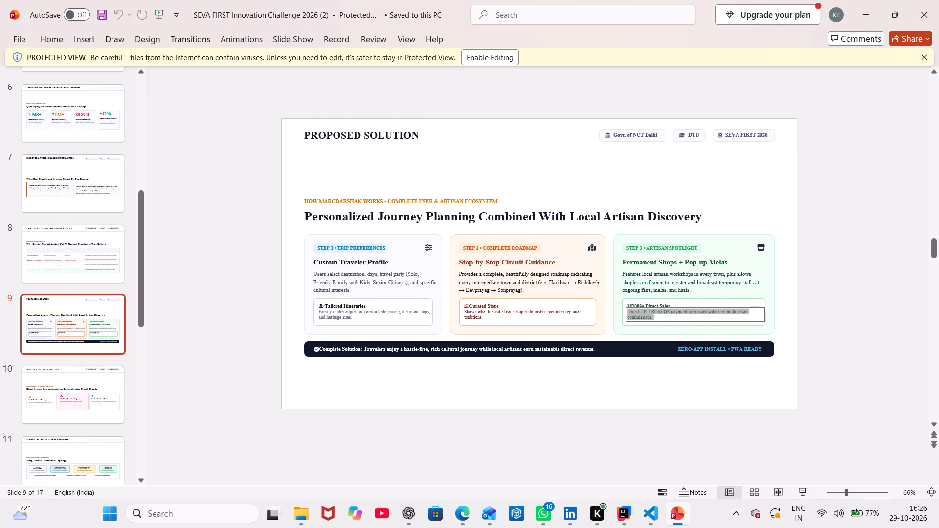
triple_click(518, 349)
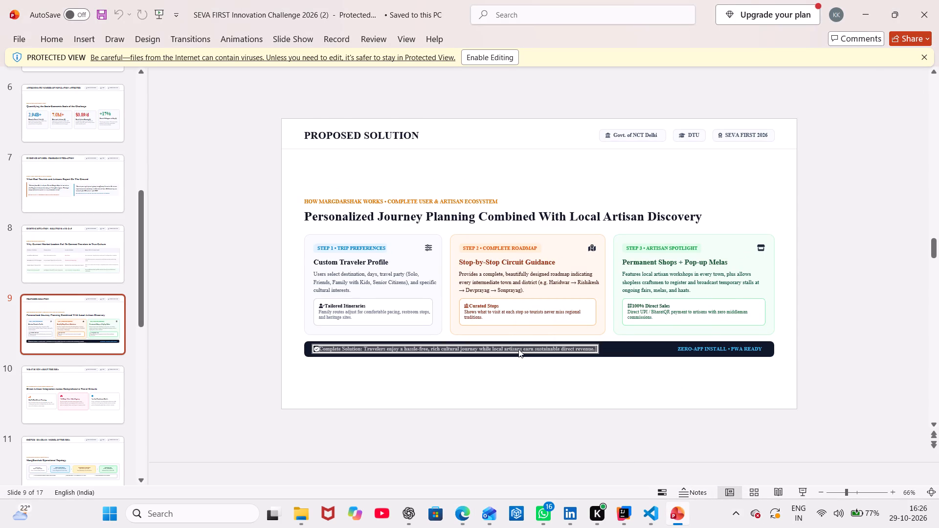
key(ctrl+c)
key(alt+Tab)
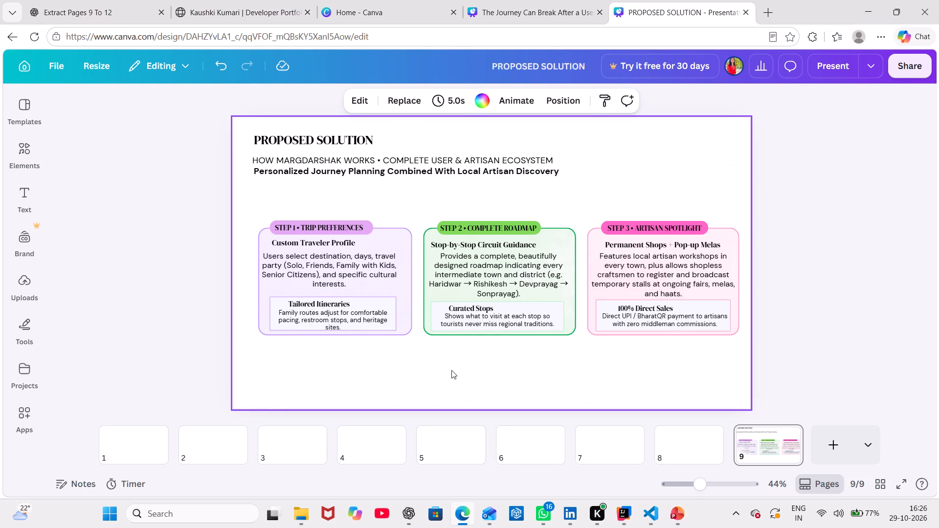
key(ctrl+v)
drag(505, 291, 504, 332)
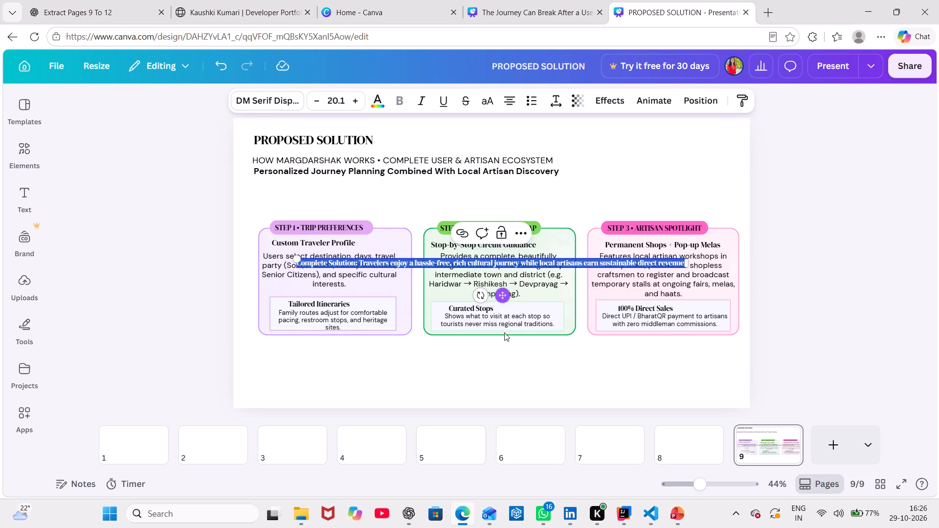
drag(504, 332, 497, 378)
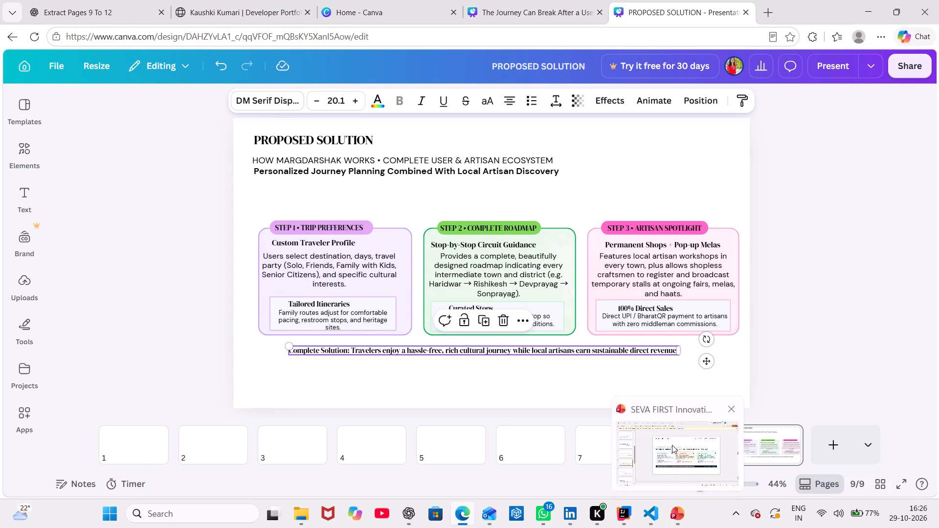
Switch back to slide 9 of the SEVA FIRST presentation in PowerPoint.
click(672, 445)
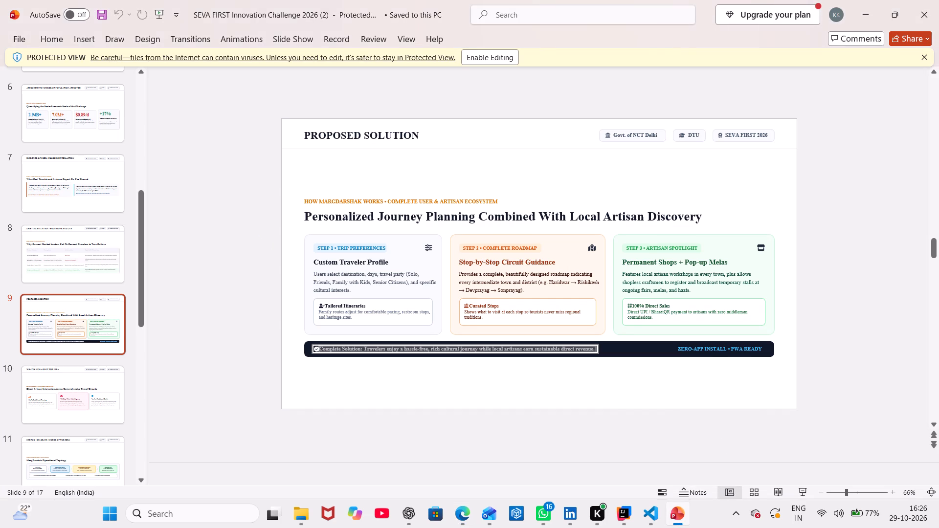
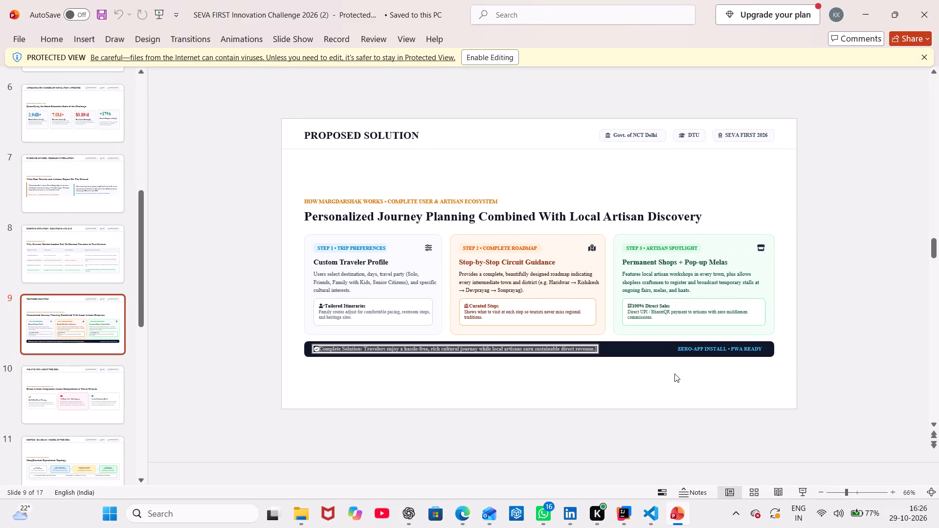
In Canva, move the "Complete Solution" sentence slightly down and to the left, leaving more space beneath the three step cards.
ctrl+scroll(673, 366, up, 2)
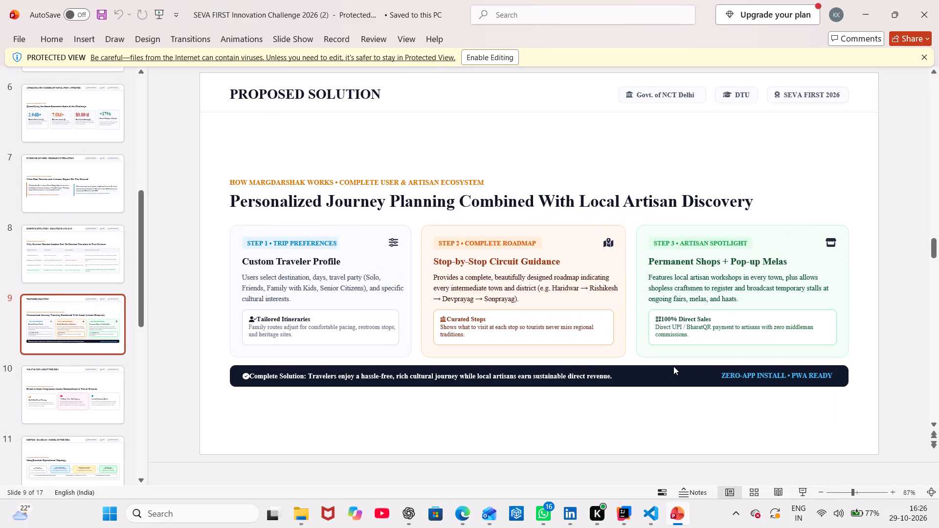
key(alt+Tab)
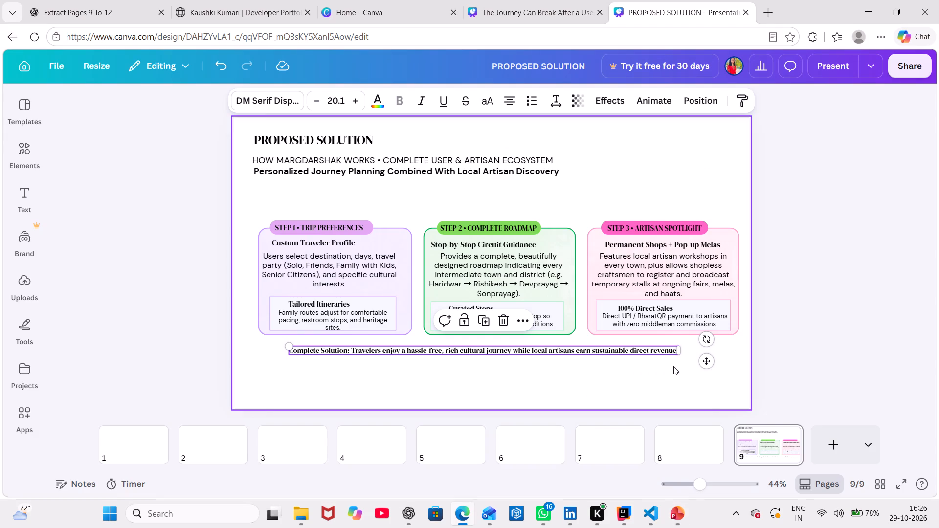
drag(604, 353, 594, 362)
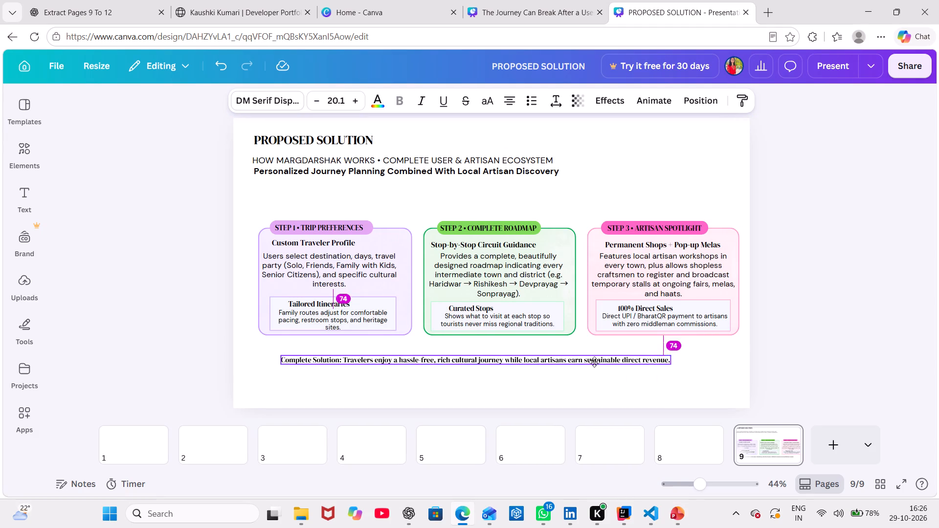
drag(594, 362, 589, 367)
click(777, 317)
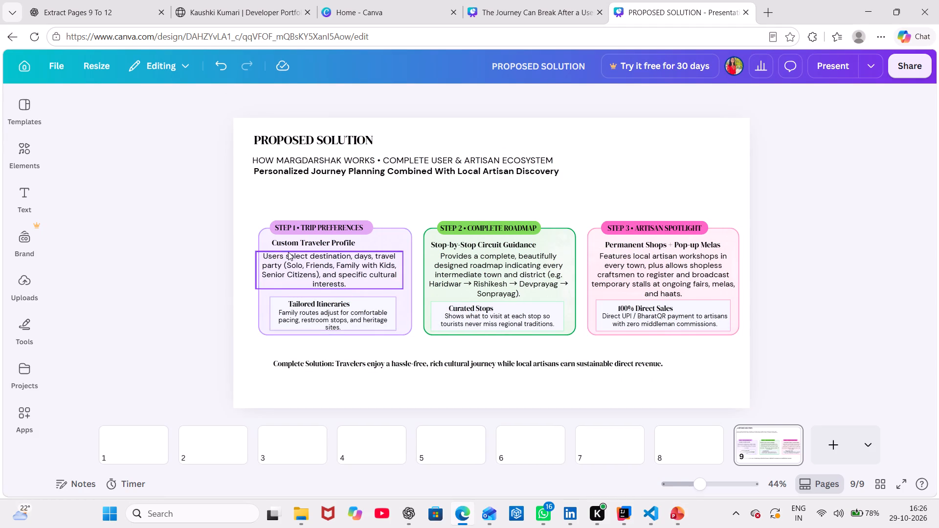
click(689, 462)
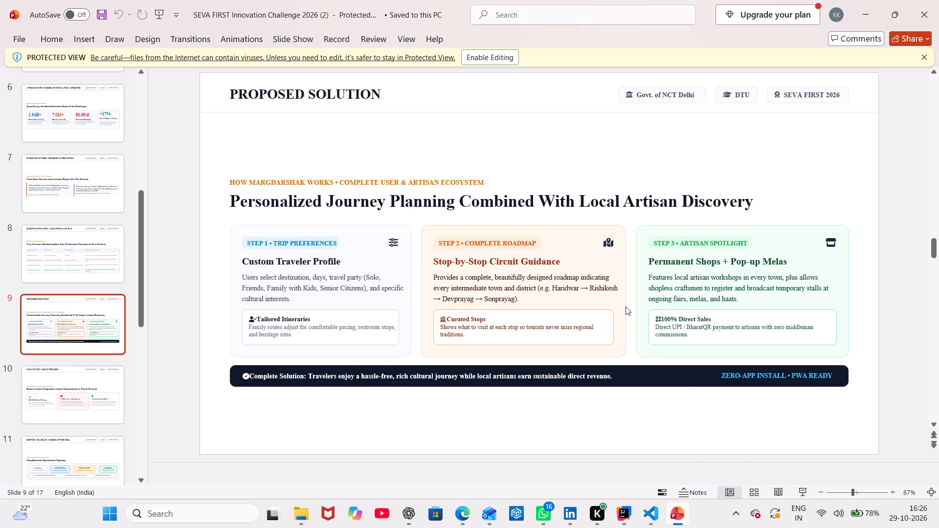
ctrl+scroll(626, 307, down, 2)
scroll(626, 307, left, 1)
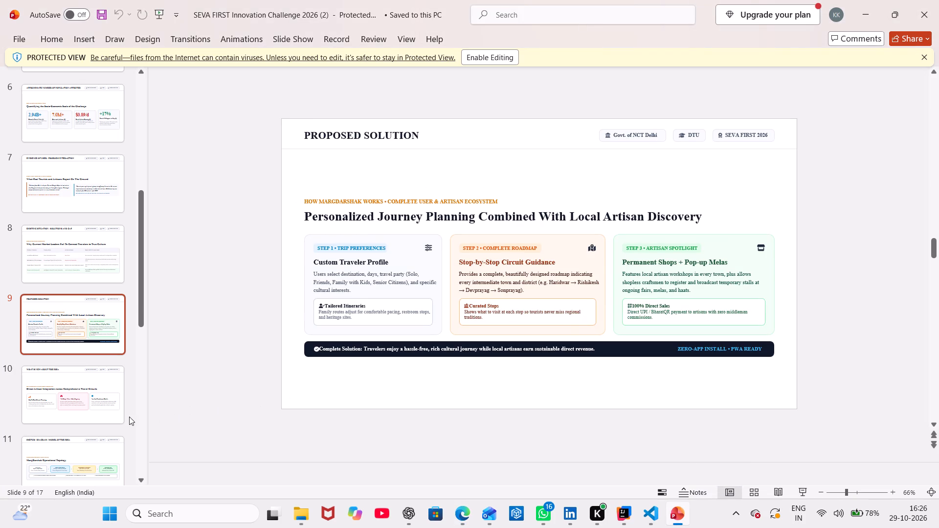
click(95, 396)
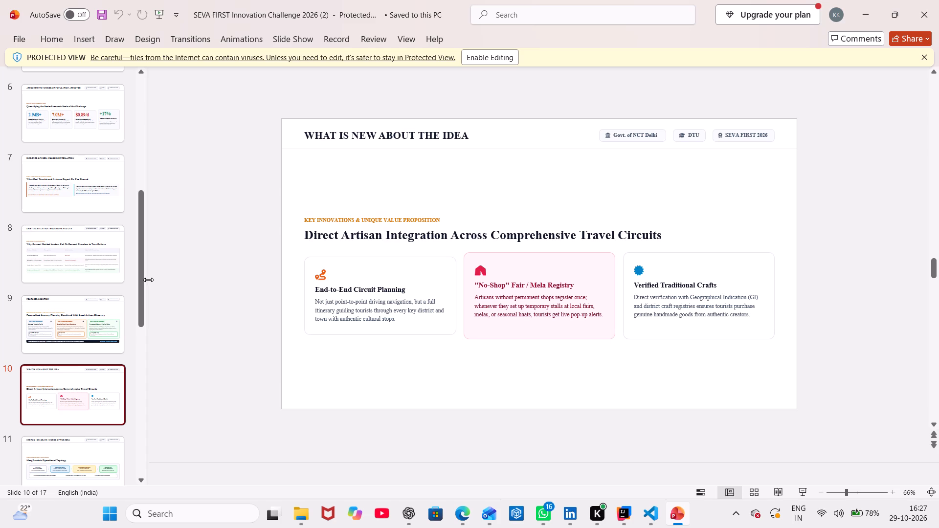
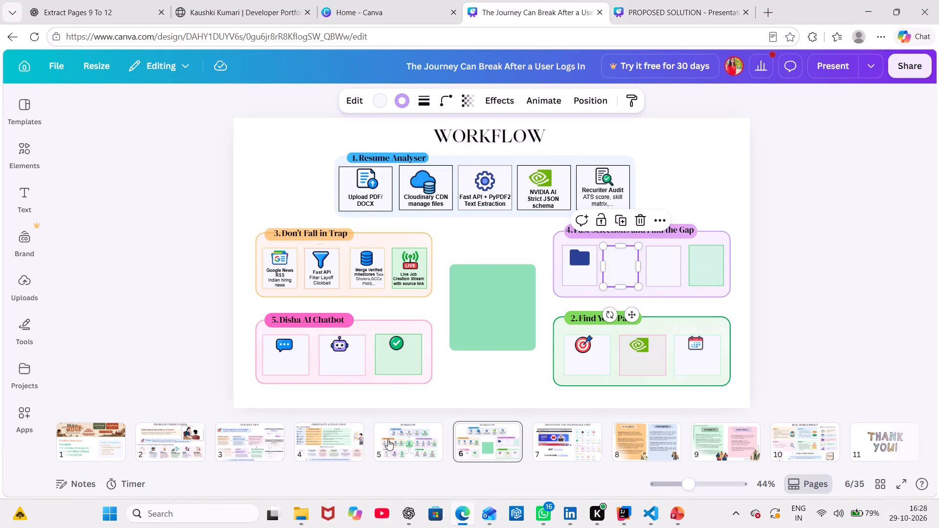
click(319, 445)
click(406, 426)
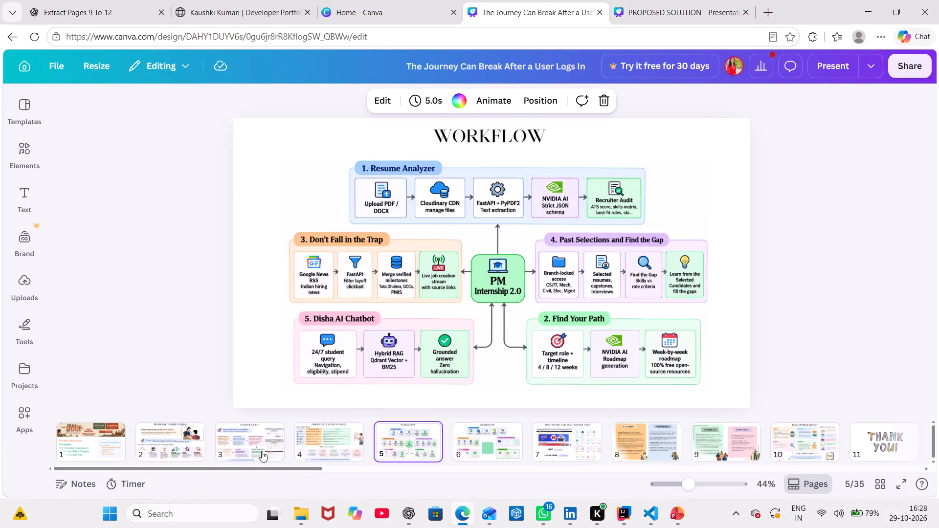
click(249, 451)
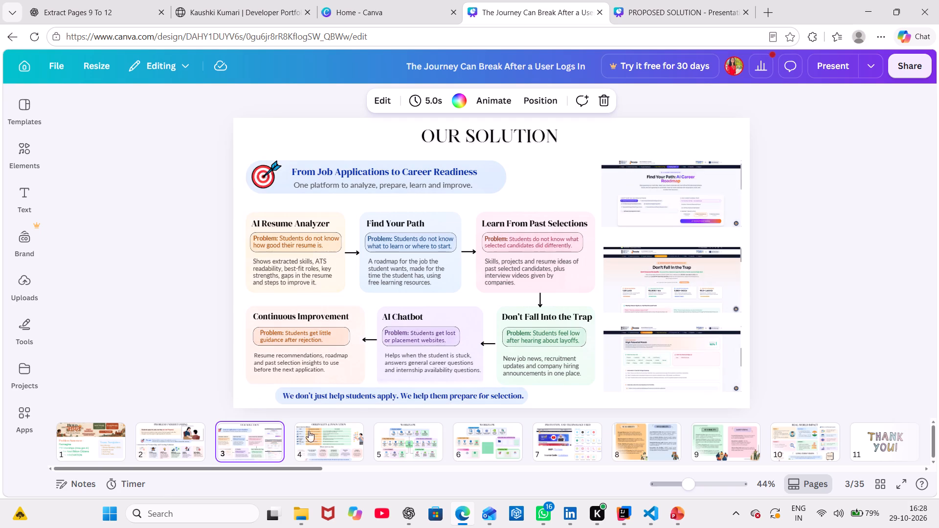
click(334, 399)
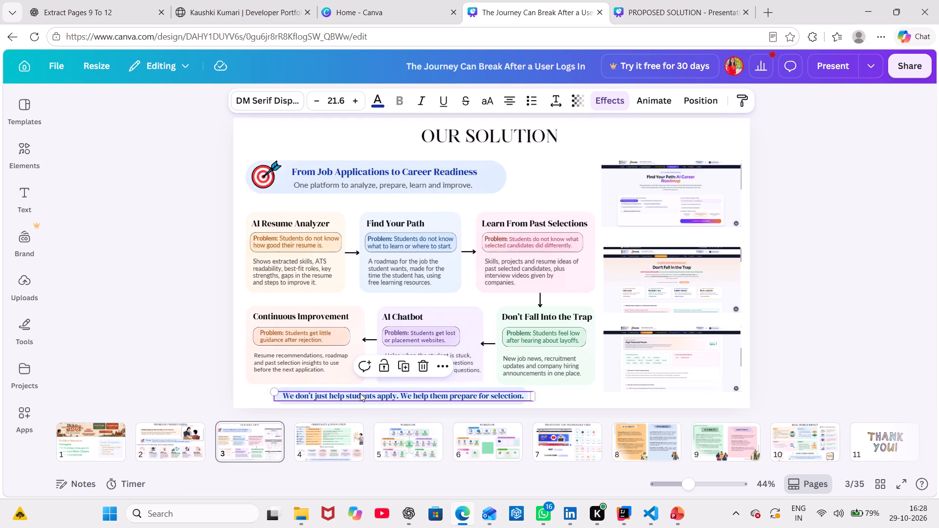
click(358, 401)
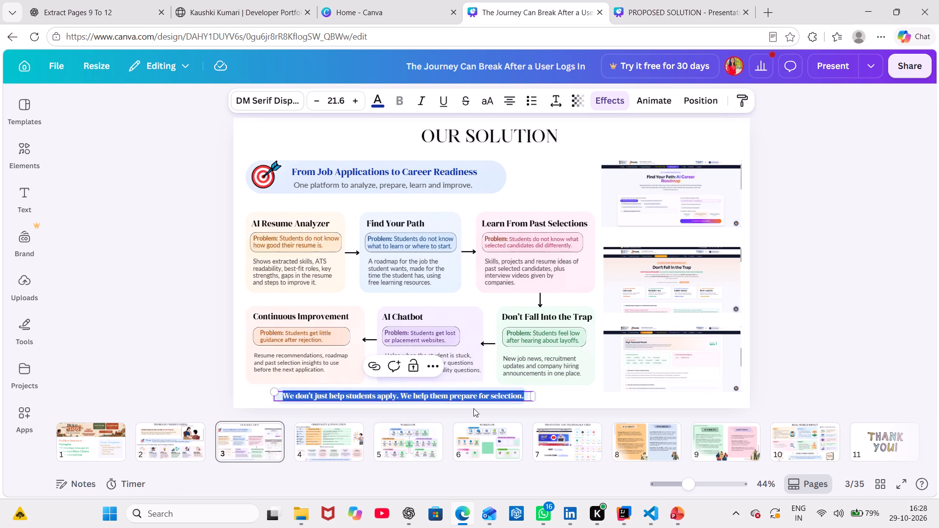
click(808, 330)
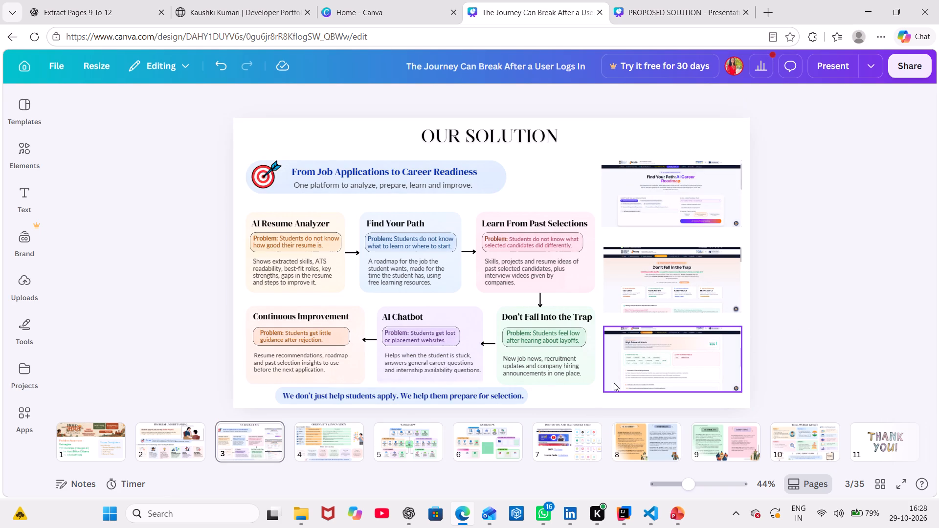
click(519, 388)
key(ctrl+c)
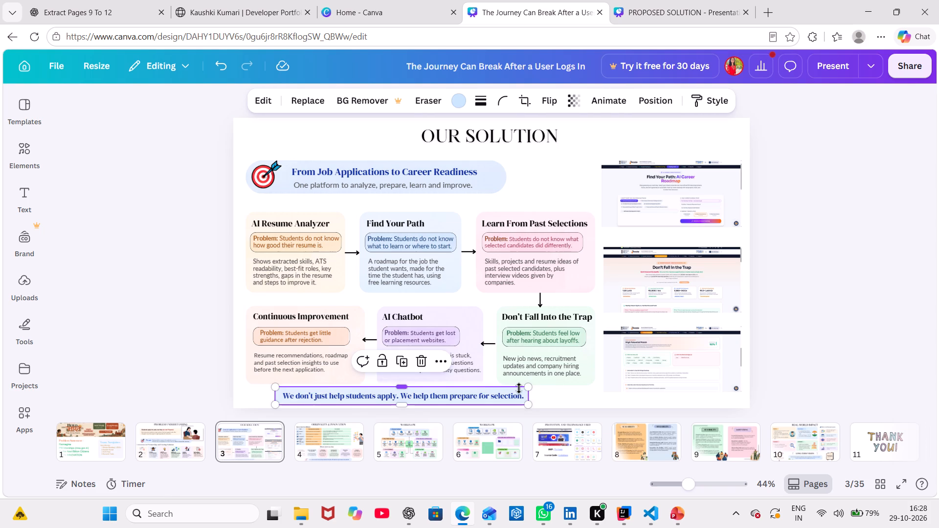
click(707, 14)
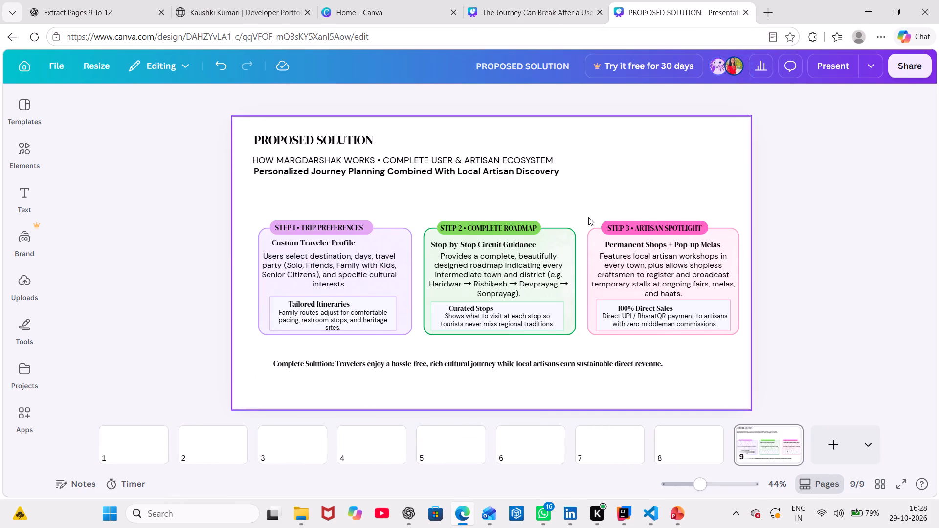
key(ctrl+v)
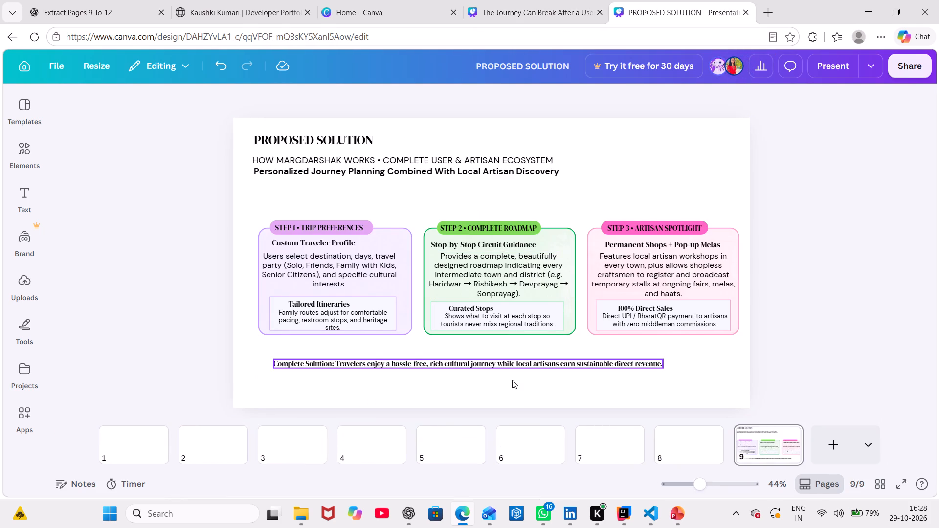
Place the pale-blue bar just below the "Complete Solution" sentence and widen it to span the sentence's full length.
drag(486, 392, 484, 373)
drag(529, 380, 673, 363)
click(481, 364)
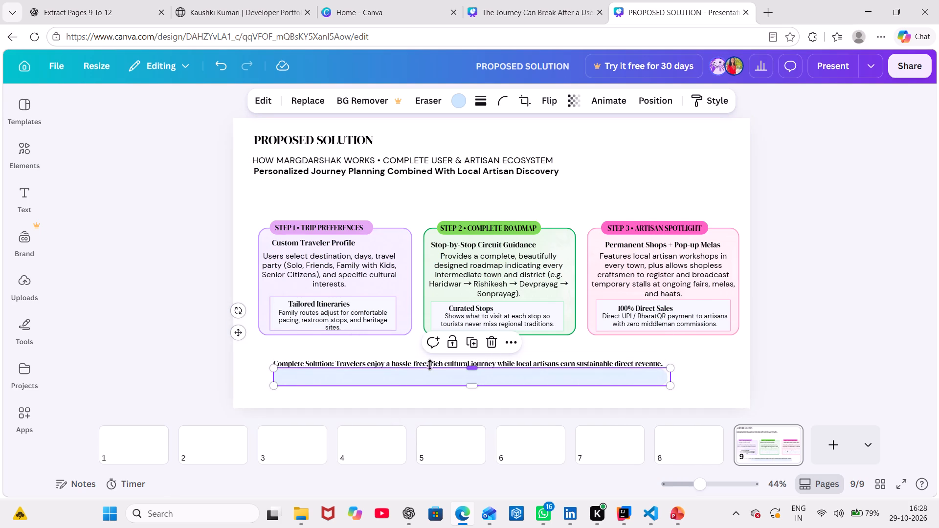
Move the "Complete Solution" sentence down onto the pale-blue bar and bring the text to the front.
click(335, 362)
right_click(335, 362)
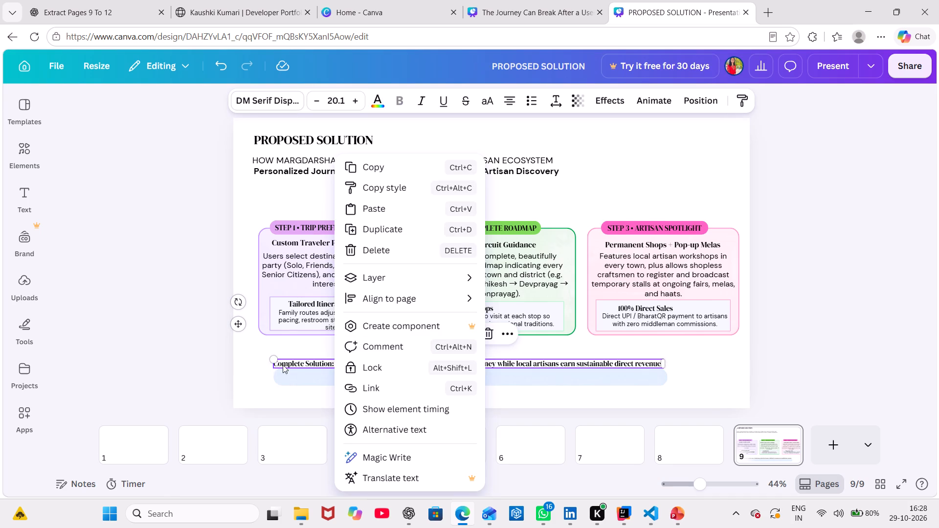
drag(285, 363, 289, 373)
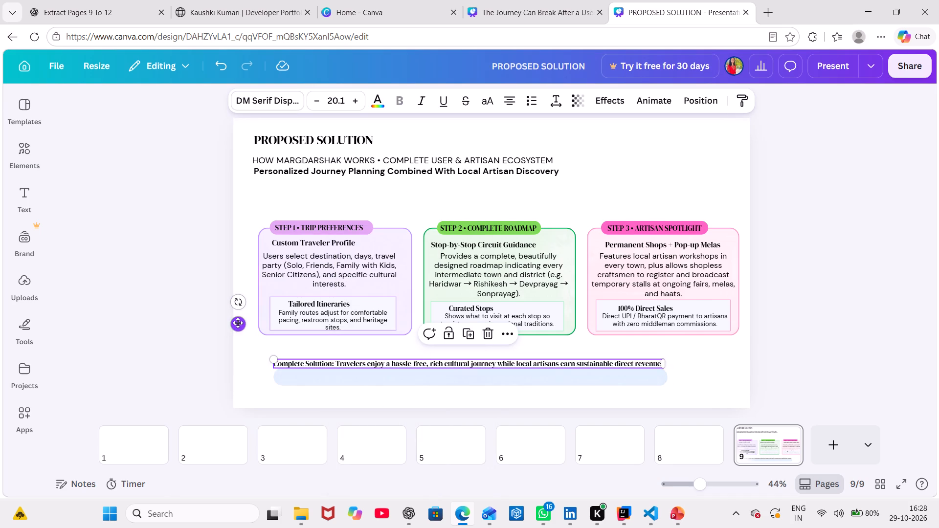
drag(238, 323, 238, 332)
right_click(238, 332)
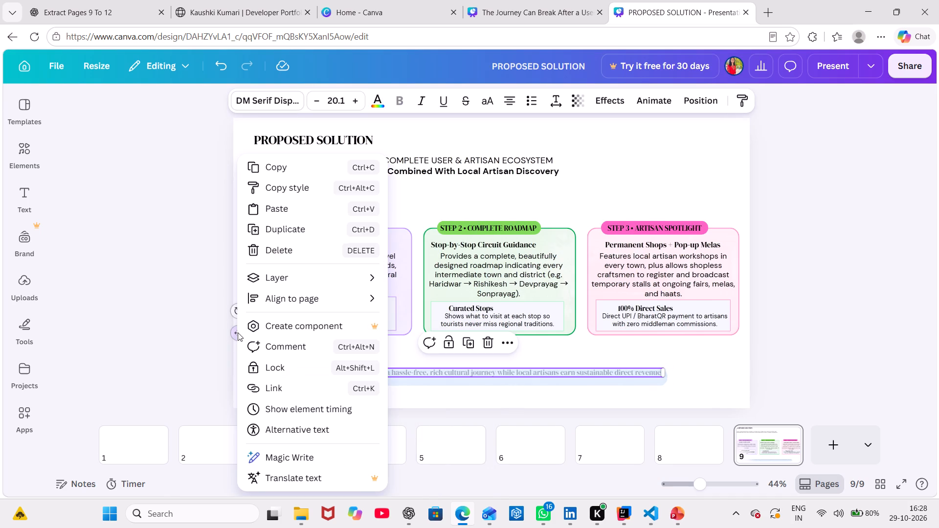
click(424, 274)
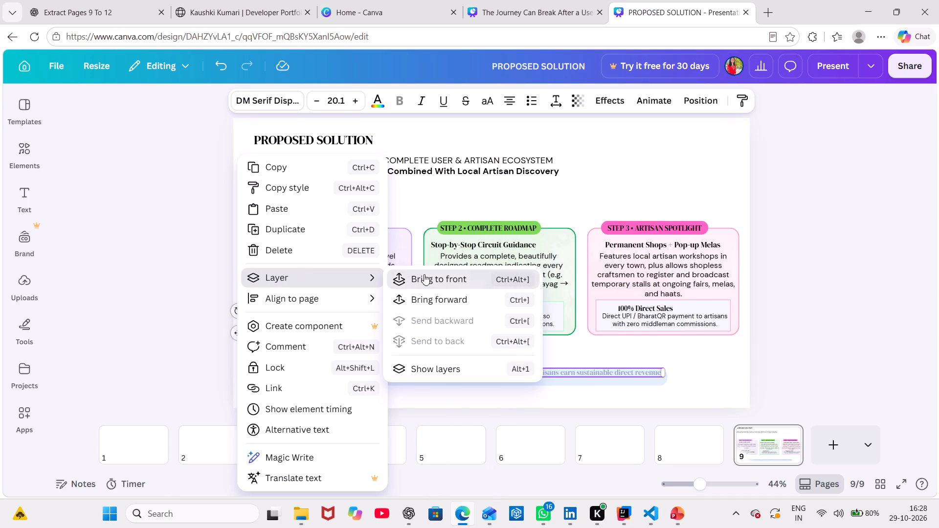
Recolour the whole "Complete Solution" sentence with the medium blue from the default solid colours.
triple_click(617, 371)
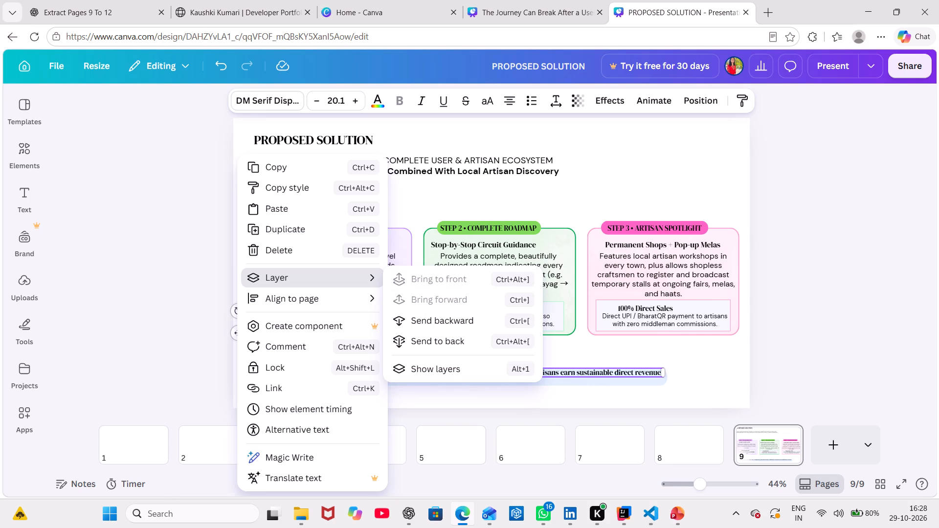
click(381, 99)
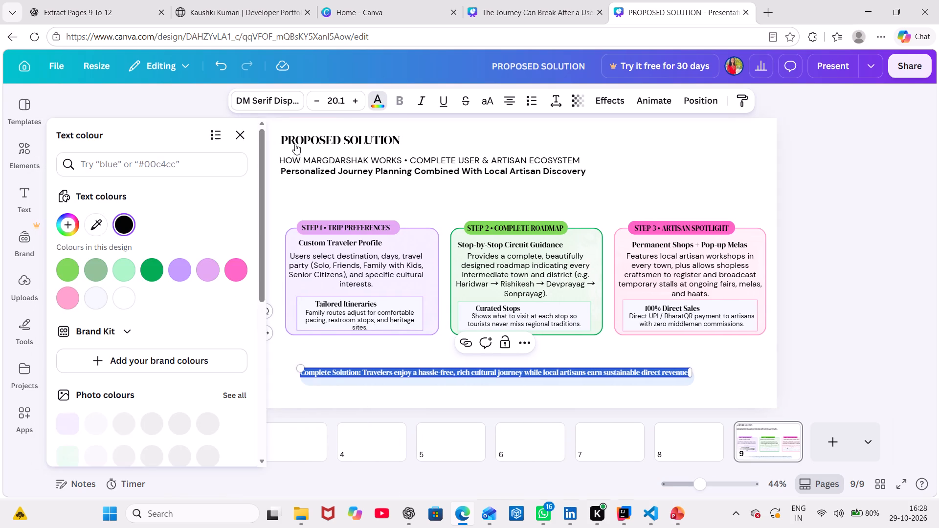
scroll(147, 290, down, 4)
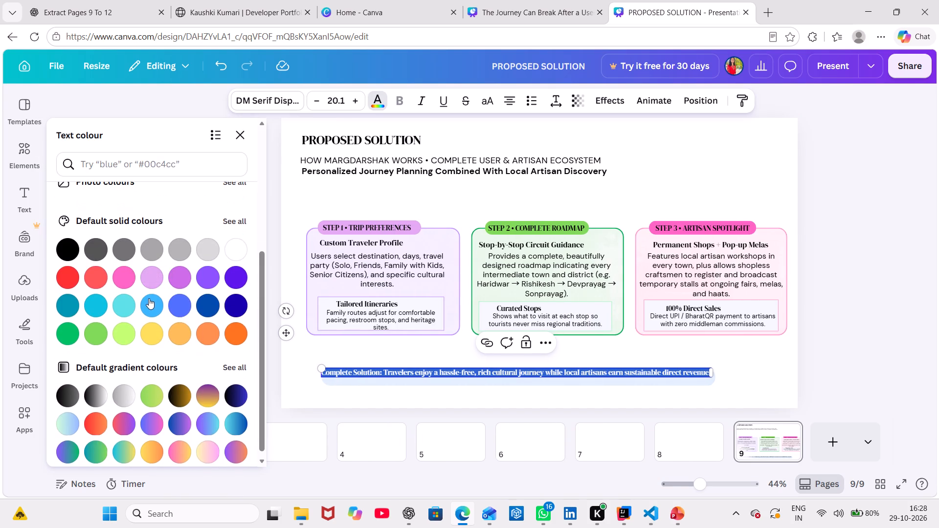
click(147, 302)
click(184, 297)
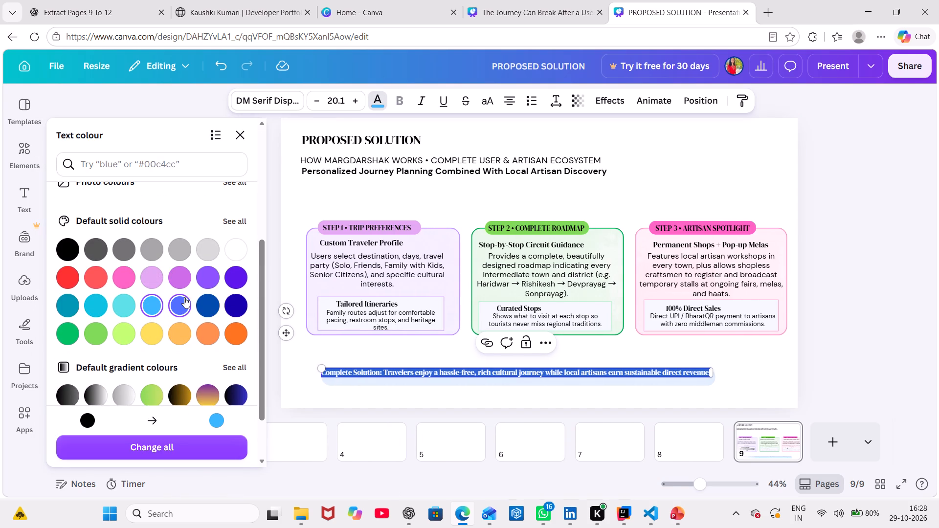
click(918, 364)
click(918, 364)
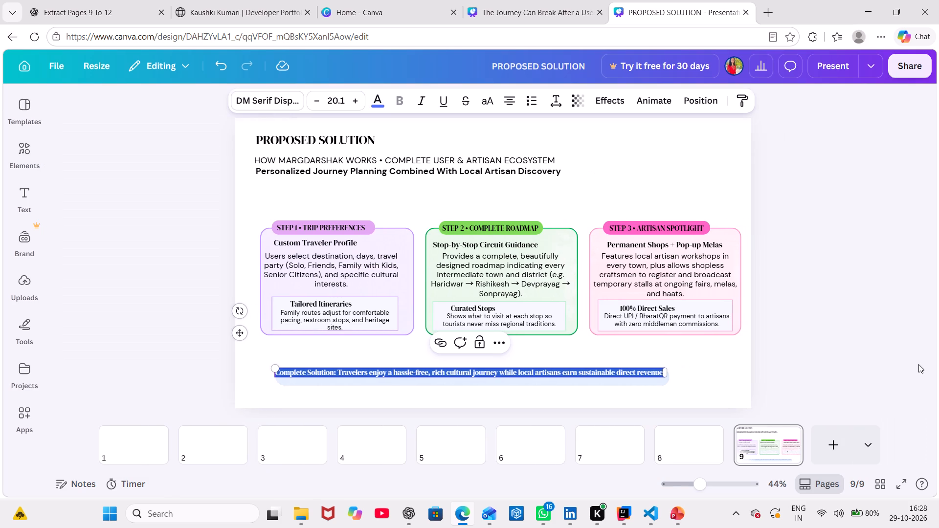
Nudge the "Complete Solution" sentence slightly down so it is centred within the pale-blue bar.
click(568, 370)
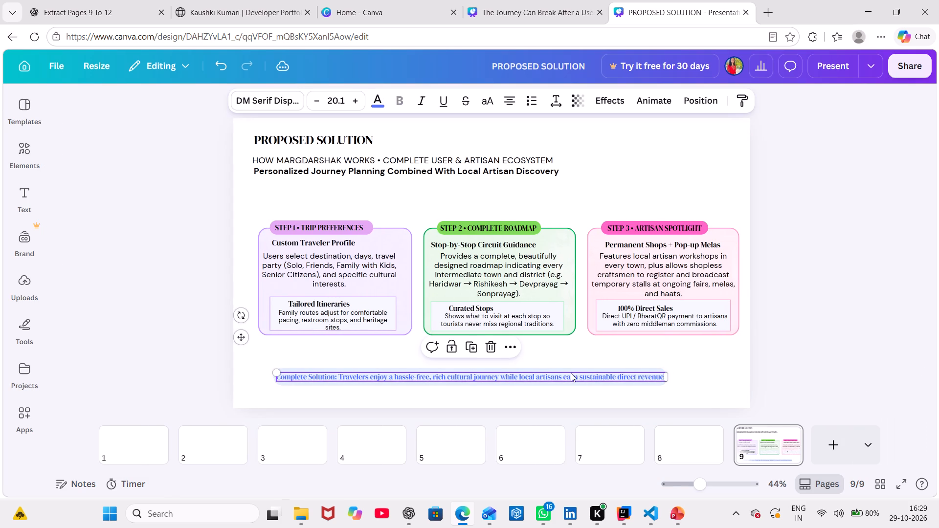
click(835, 332)
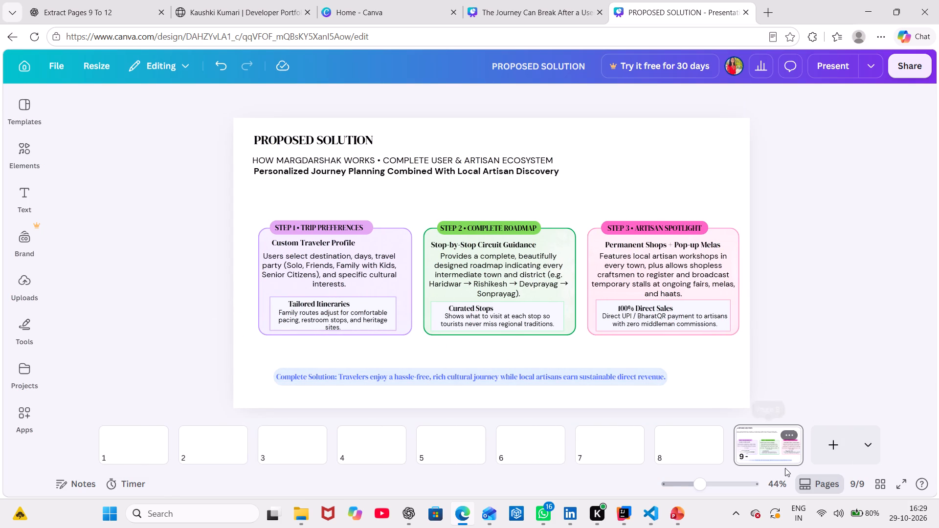
Copy the text "ZERO-APP INSTALL • PWA READY" from slide 9 in PowerPoint into the "PROPOSED SOLUTION" slide in Canva.
click(690, 448)
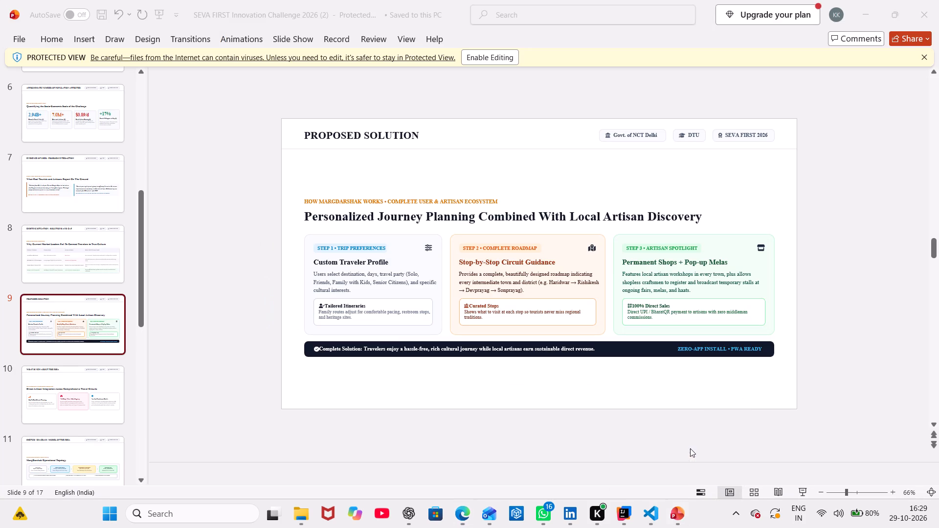
ctrl+scroll(697, 350, up, 1)
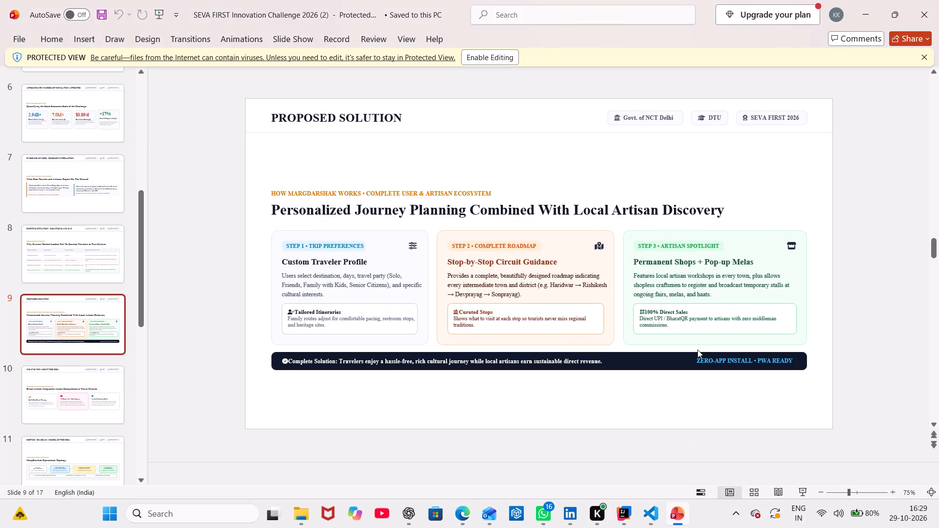
triple_click(708, 354)
triple_click(704, 362)
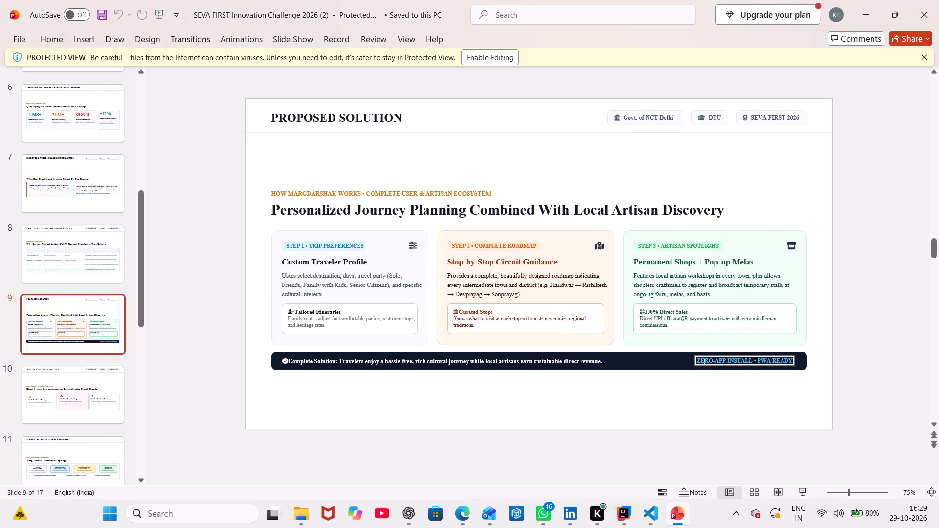
double_click(704, 362)
triple_click(704, 362)
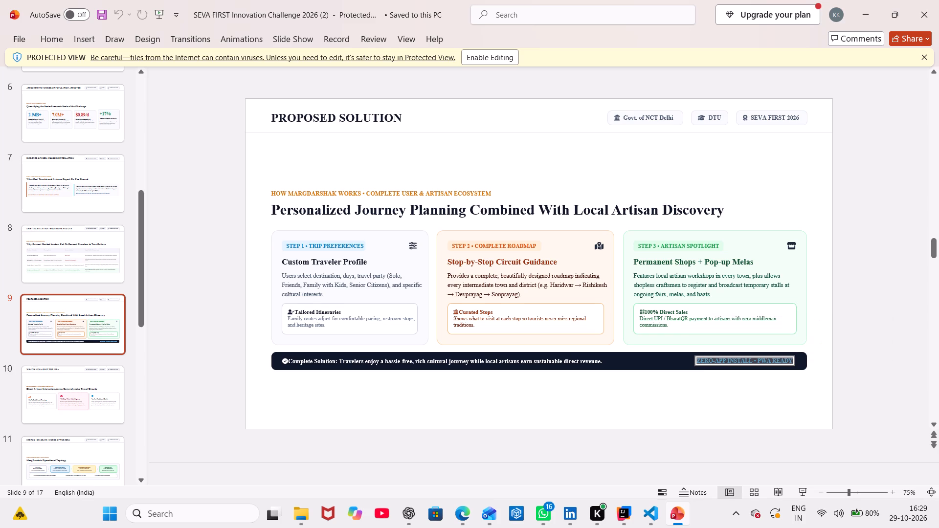
key(ctrl+c)
click(478, 447)
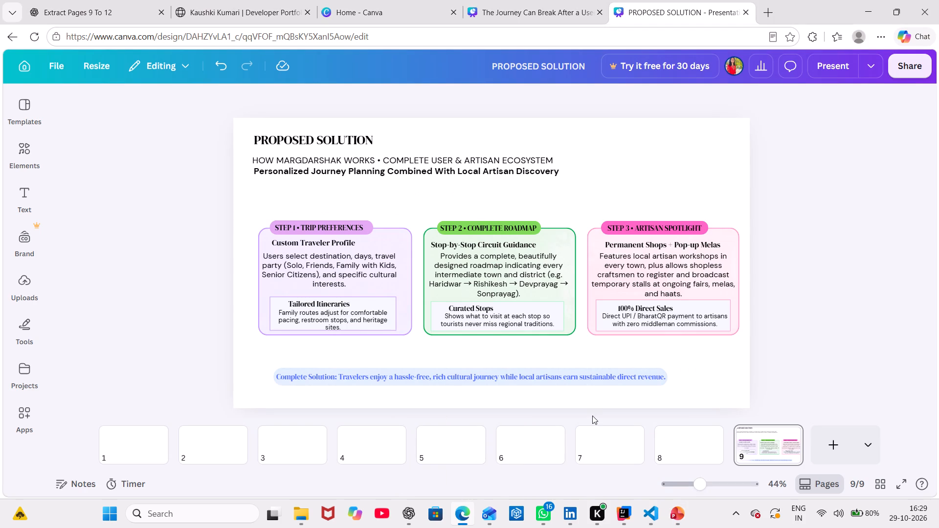
key(ctrl+v)
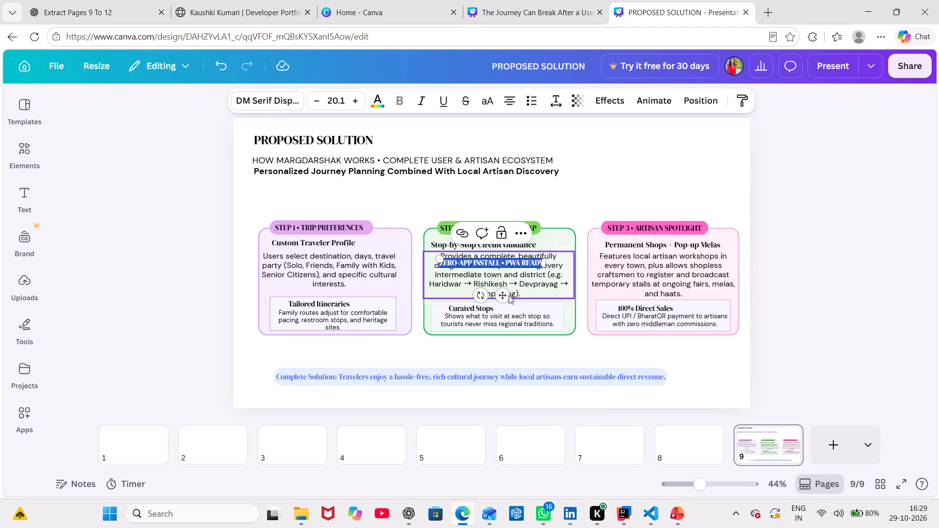
Place the "ZERO-APP INSTALL • PWA READY" text in the slide's lower-right corner, beneath the end of the pale-blue bar.
drag(506, 292, 664, 420)
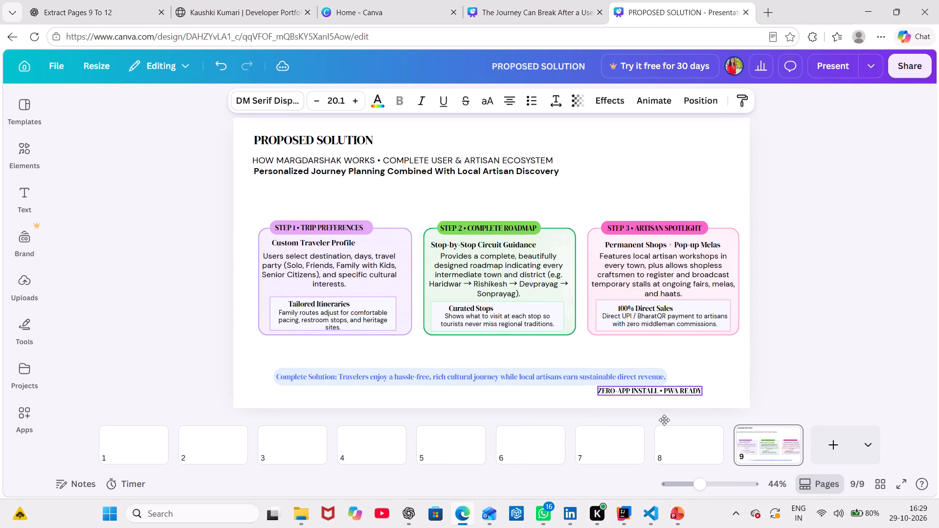
drag(664, 420, 700, 423)
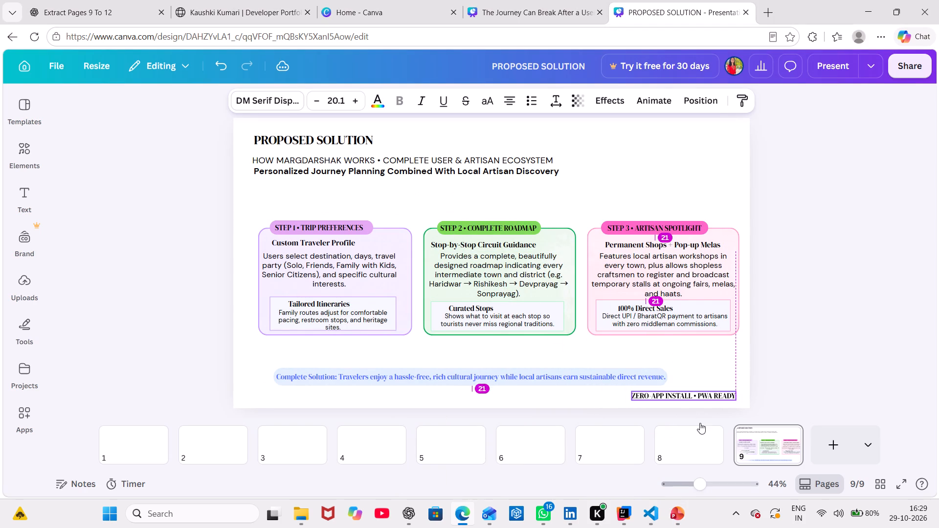
drag(700, 423, 700, 424)
click(800, 369)
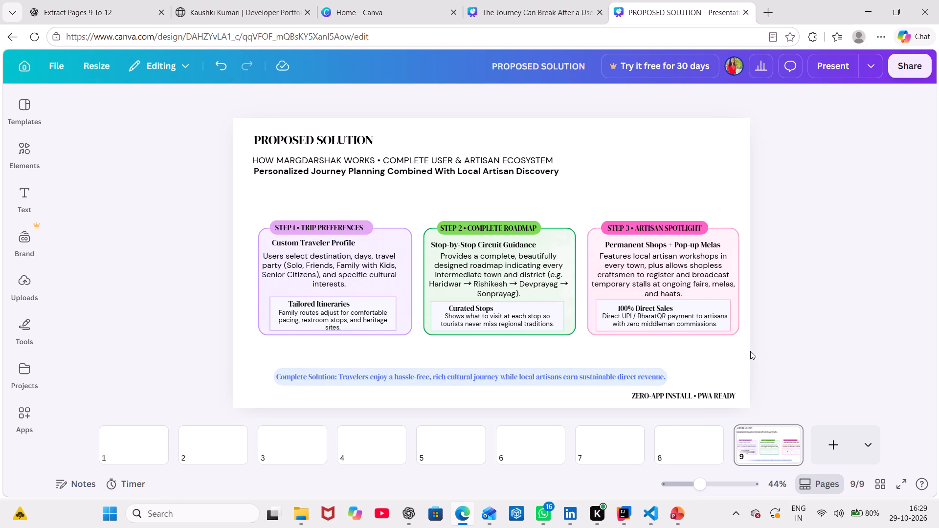
click(808, 304)
Move the "Personalized Journey Planning Combined With Local Artisan Discovery" line down, roughly centred above the three step cards.
drag(545, 172, 554, 180)
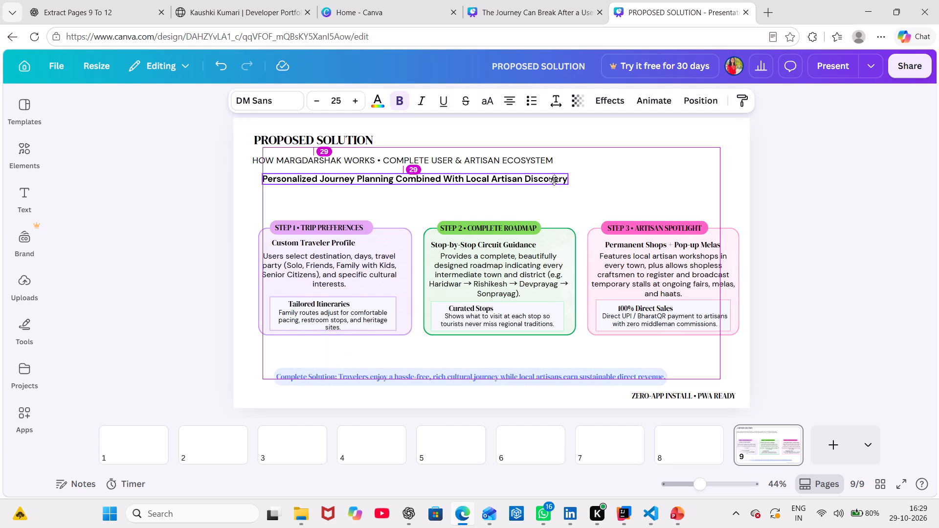
drag(554, 180, 601, 190)
Set the "Personalized Journey Planning Combined With Local Artisan Discovery" line in DM Serif Display at size 34 and keep it roughly centred above the step cards.
triple_click(447, 194)
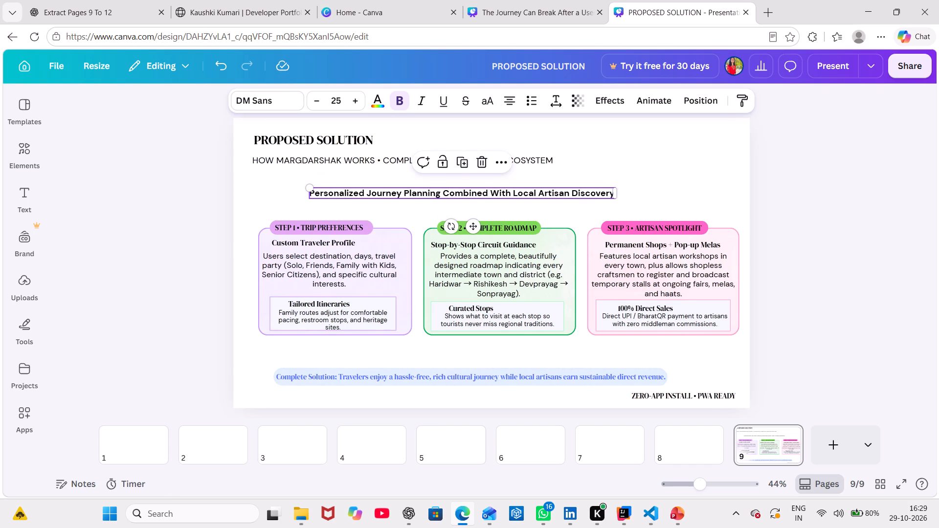
click(274, 100)
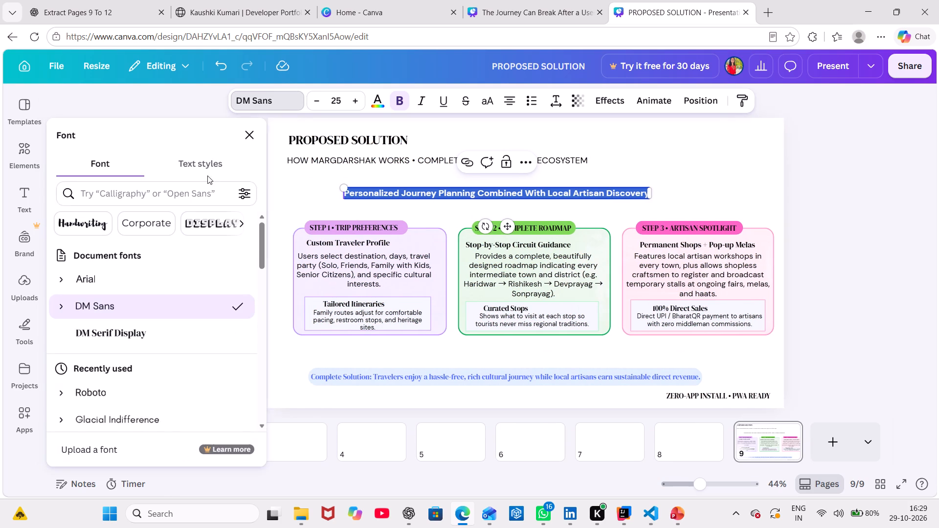
click(145, 327)
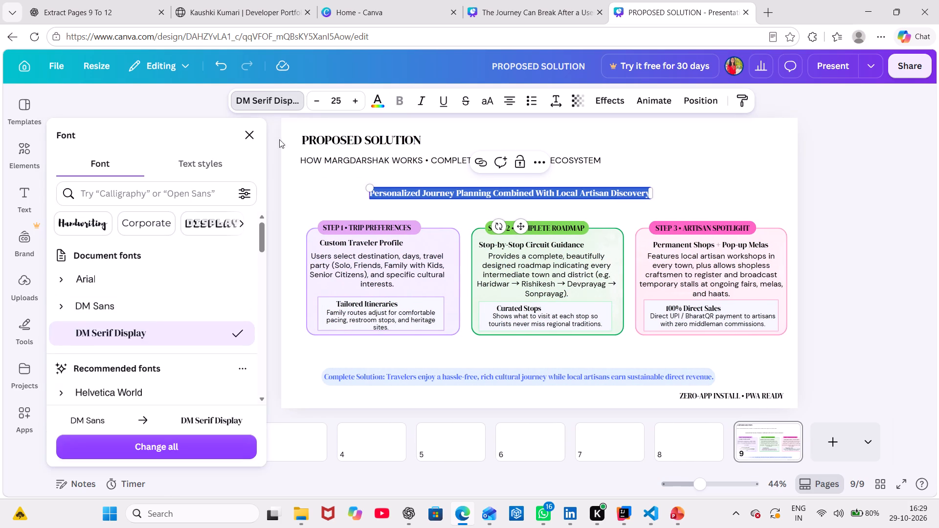
triple_click(357, 101)
triple_click(357, 101)
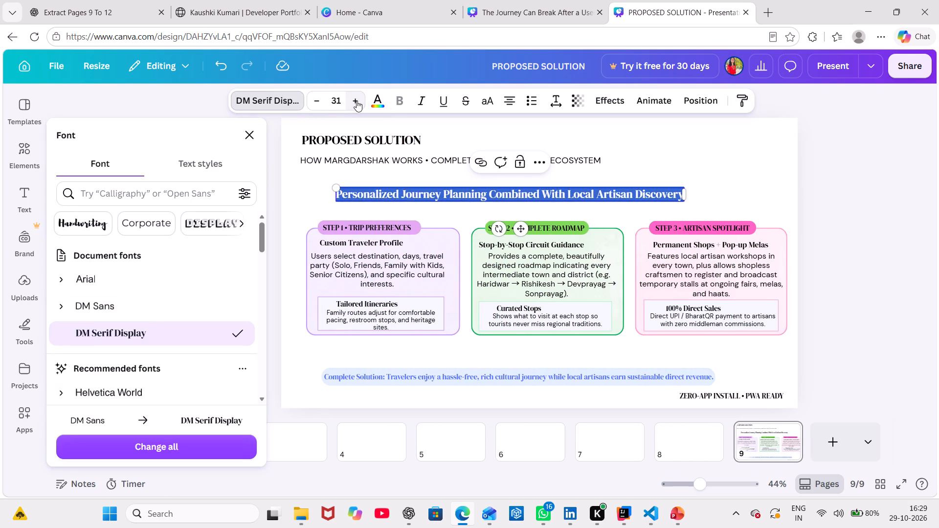
triple_click(357, 101)
drag(518, 229, 535, 229)
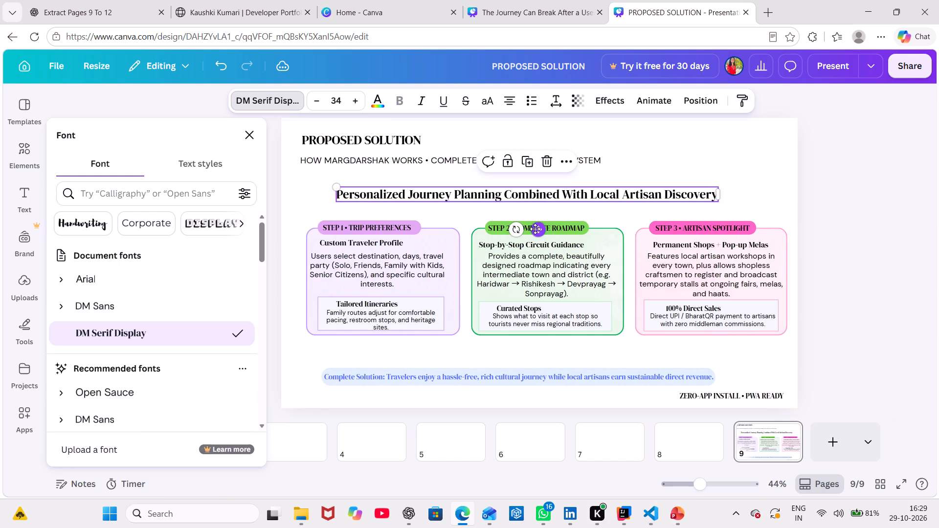
Move the "PROPOSED SOLUTION" title slightly up and bring the "HOW MARGDARSHAK WORKS" subtitle up directly beneath it.
click(381, 134)
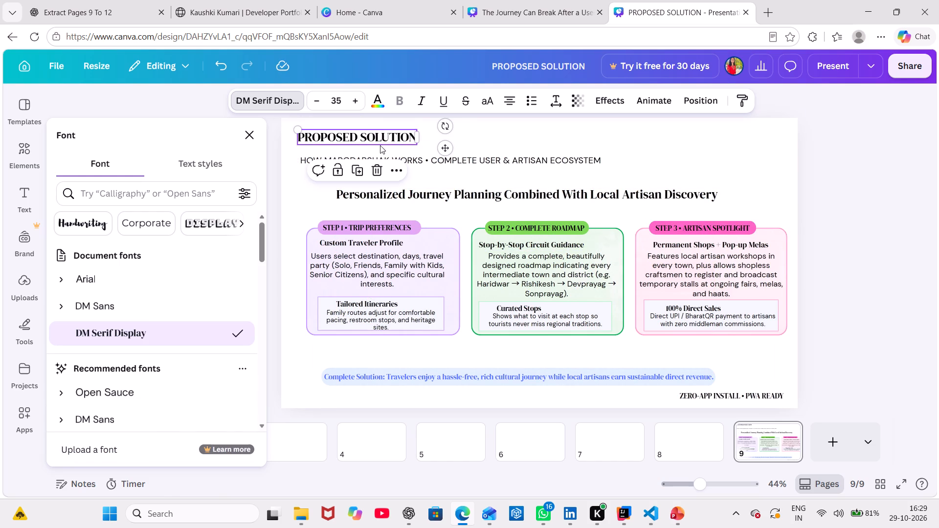
drag(400, 157, 395, 151)
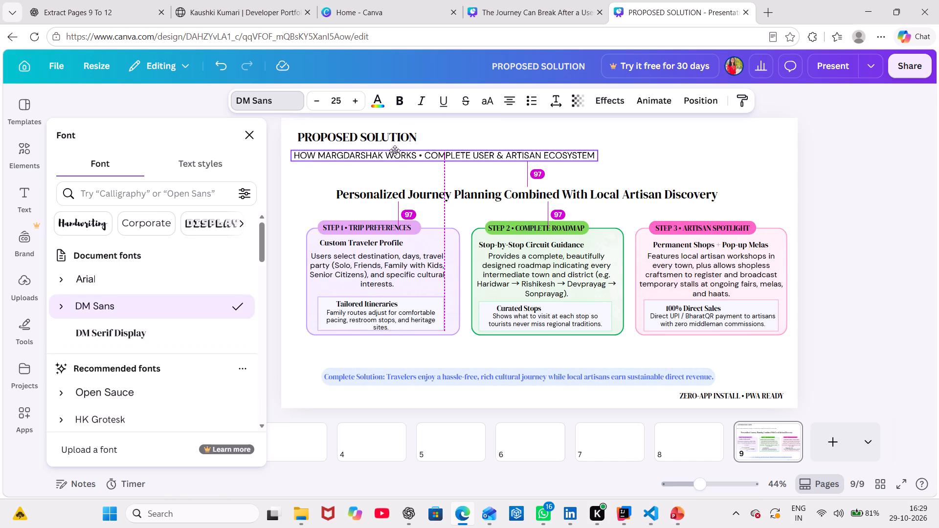
drag(395, 151, 398, 146)
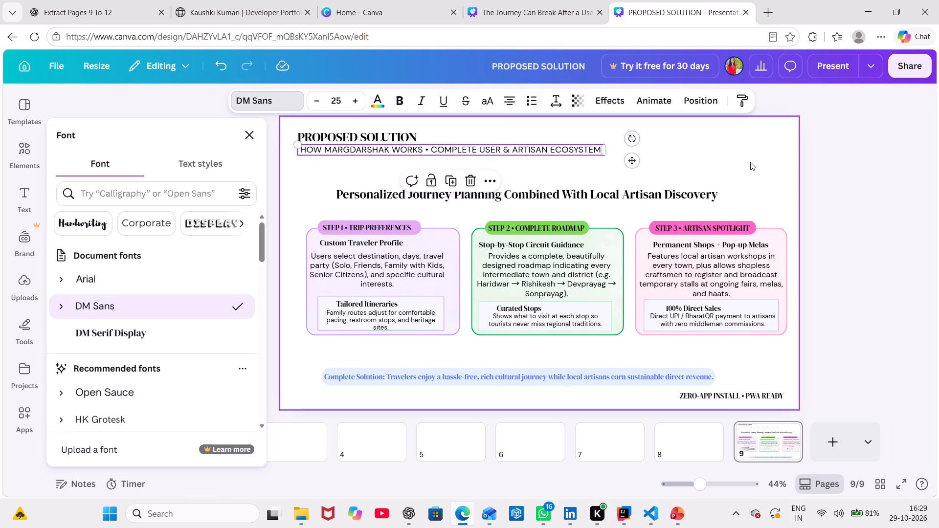
click(888, 181)
click(888, 181)
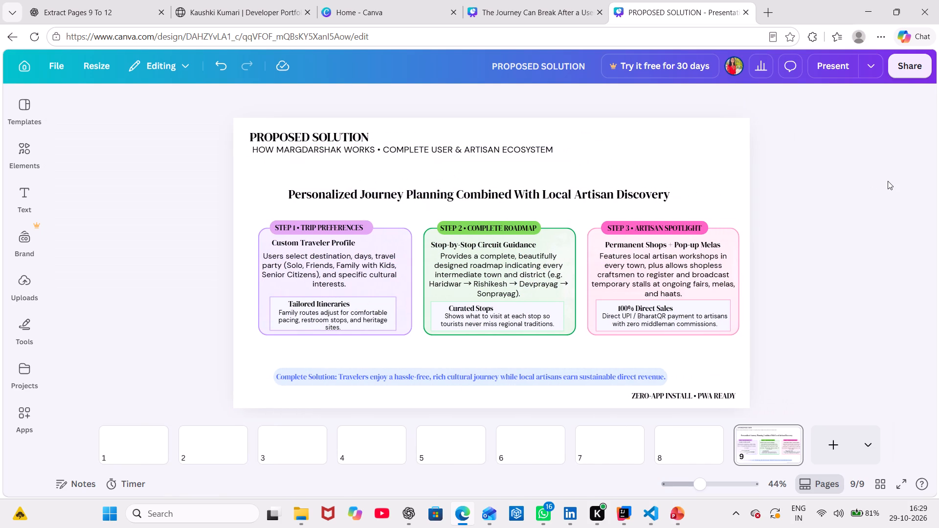
Add a blank page 10 after the "PROPOSED SOLUTION" slide.
click(834, 440)
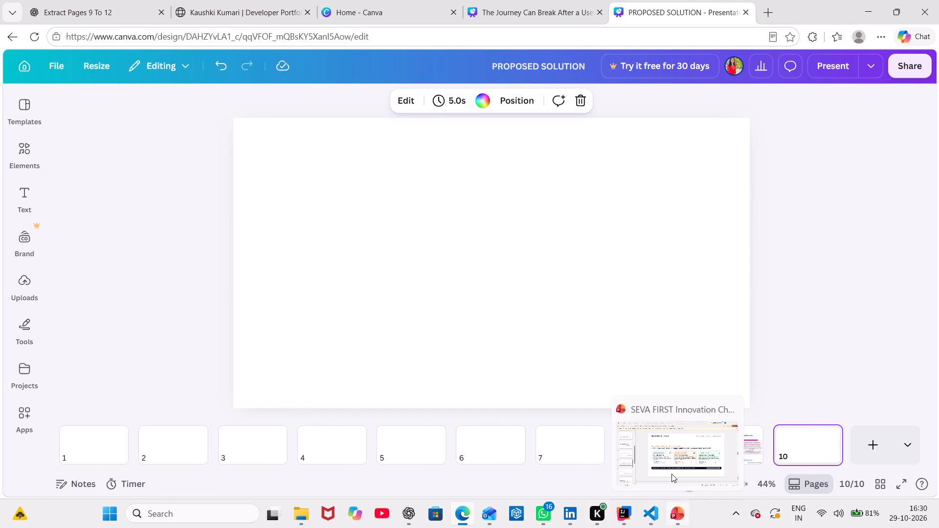
Copy the title "WHAT IS NEW ABOUT THE IDEA" from slide 10 in PowerPoint into the blank page 10 in Canva.
click(671, 466)
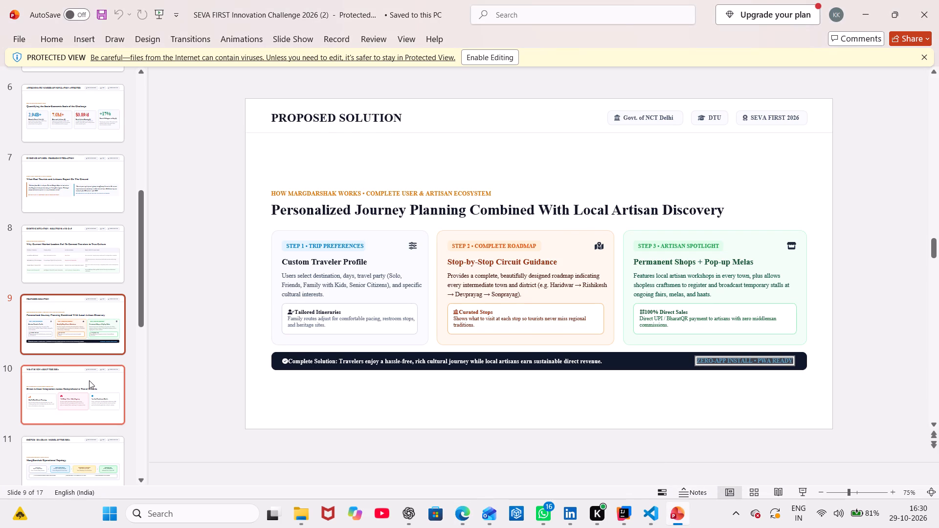
click(89, 380)
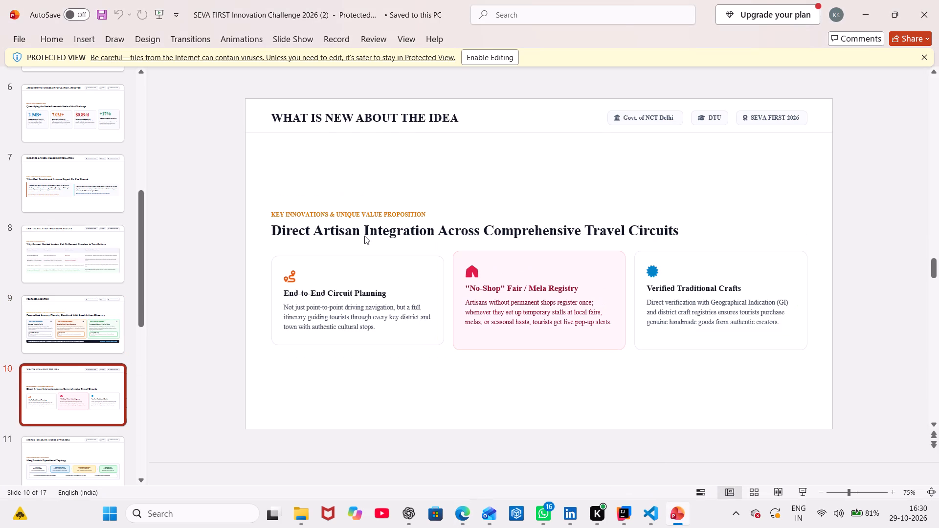
triple_click(396, 119)
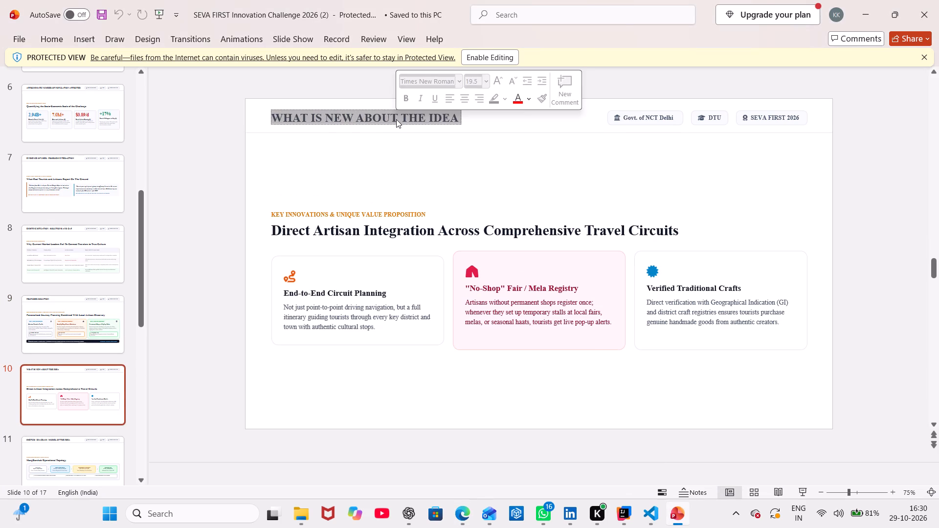
key(ctrl+c)
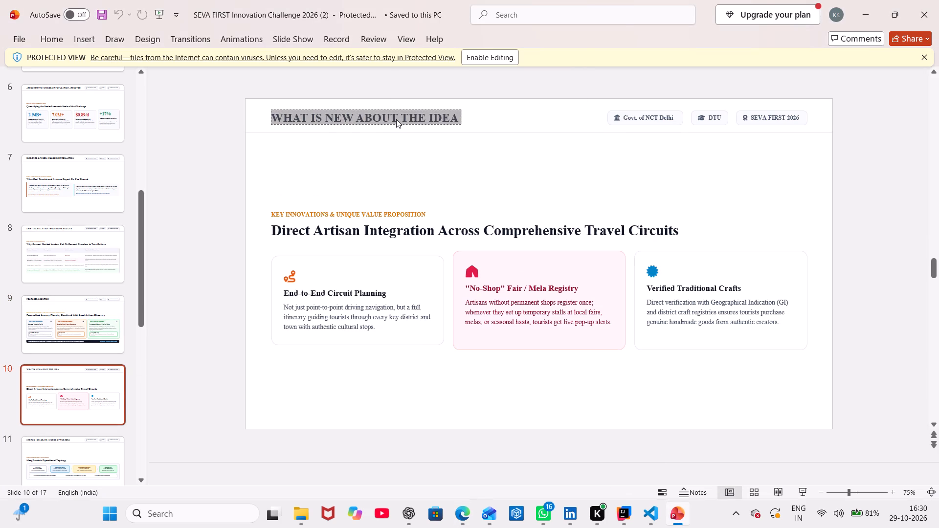
key(alt+Tab)
key(ctrl+v)
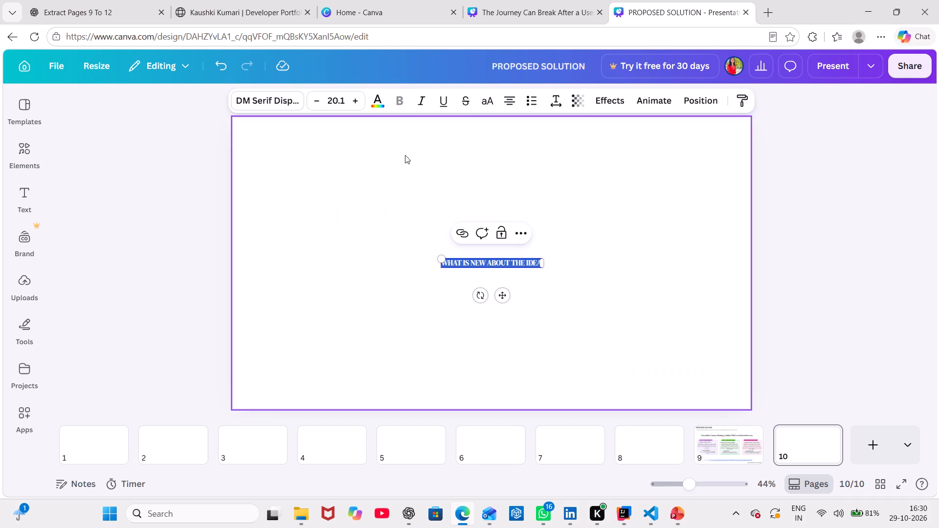
Place the "WHAT IS NEW ABOUT THE IDEA" title in the slide's upper-left corner and enlarge it to size 27.1.
drag(501, 293, 376, 209)
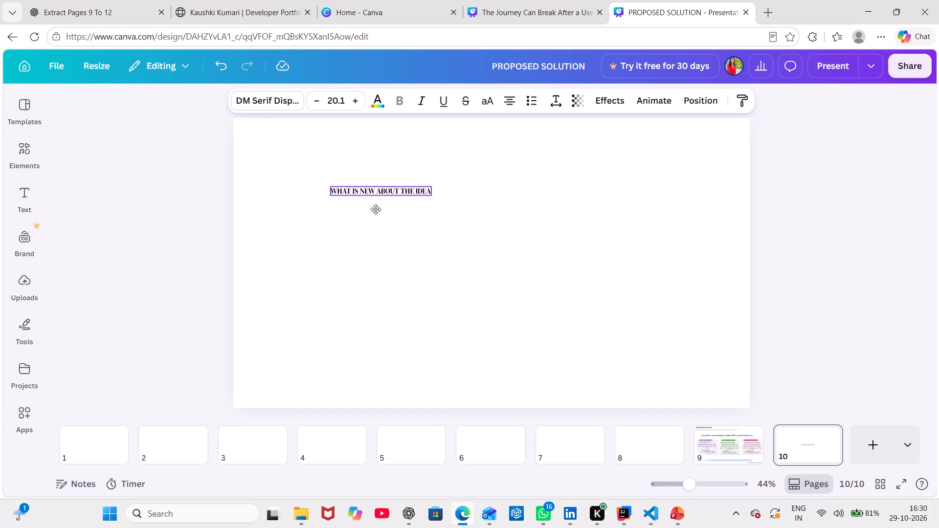
drag(376, 209, 311, 163)
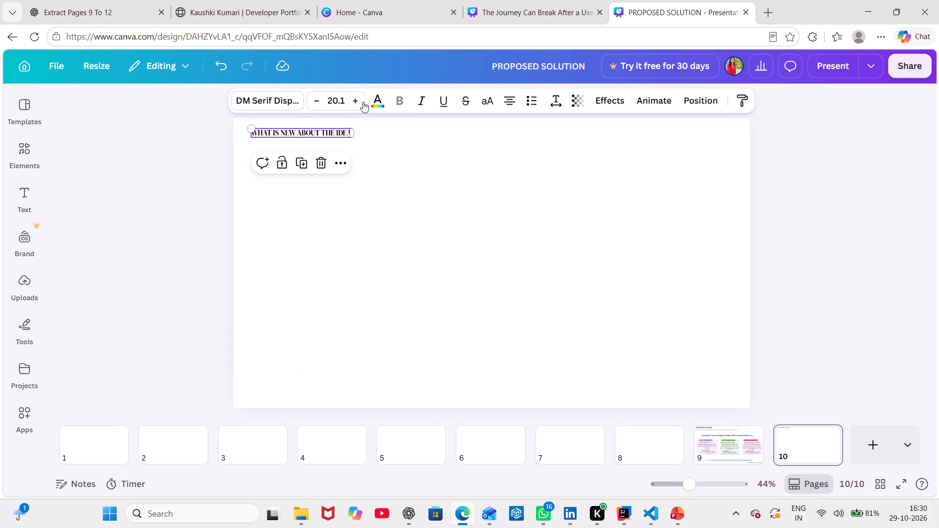
click(362, 89)
drag(362, 89, 357, 98)
triple_click(357, 98)
triple_click(357, 98)
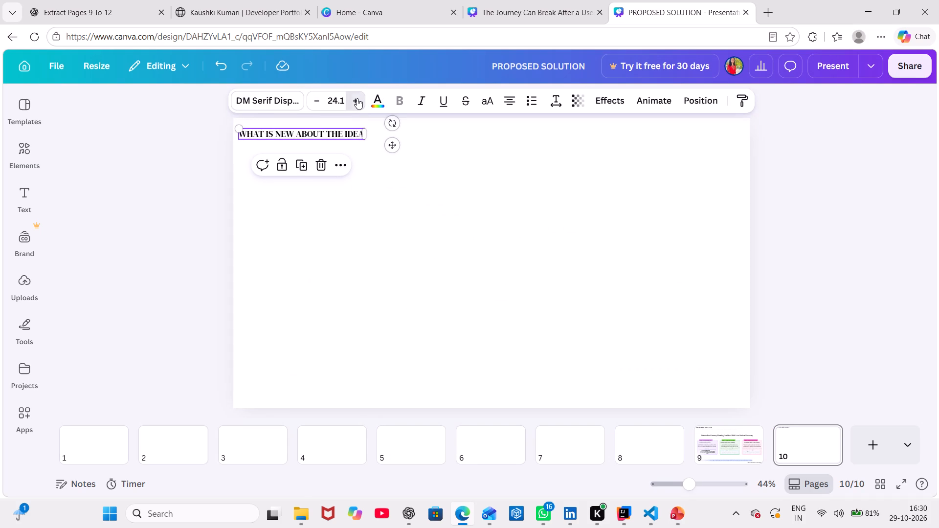
click(357, 98)
drag(357, 98, 396, 144)
drag(396, 144, 400, 144)
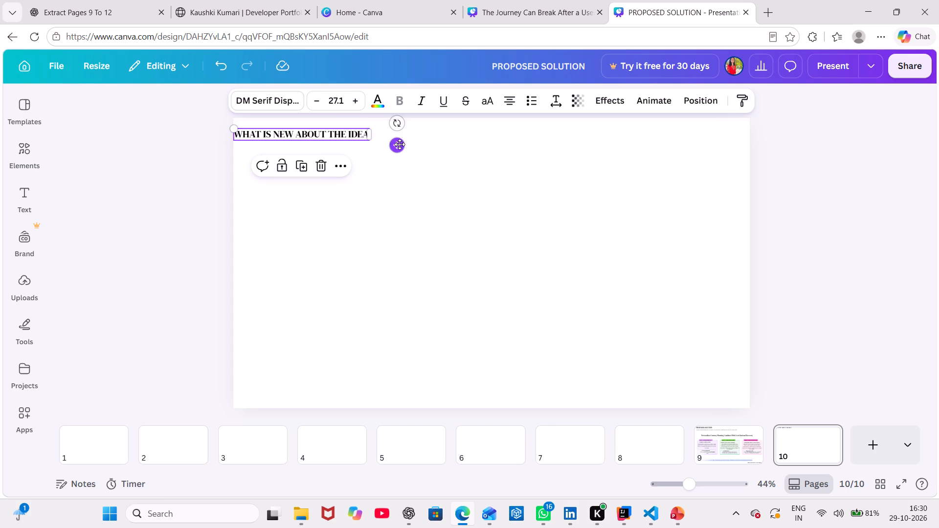
drag(400, 144, 405, 142)
Check the "PROPOSED SOLUTION" title's font size on page 9 and enlarge the page 10 title to 35.1 to match.
click(714, 448)
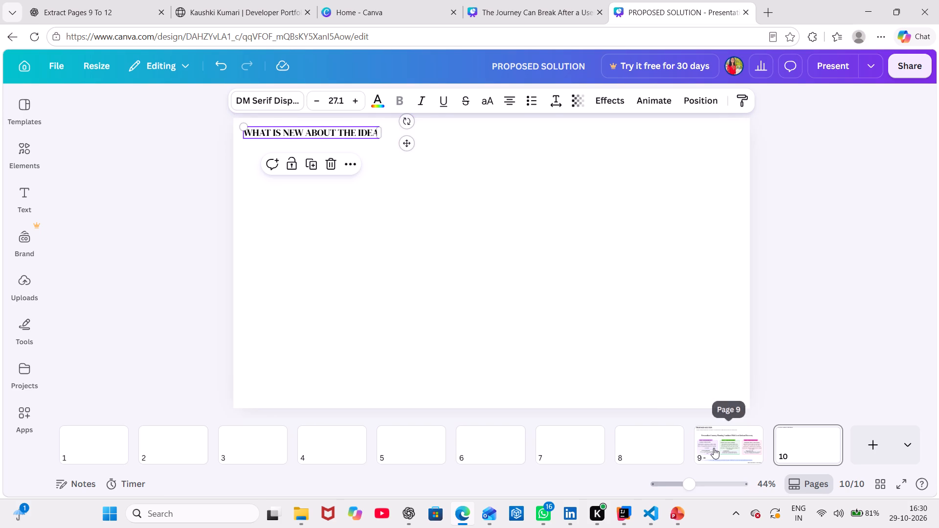
click(344, 141)
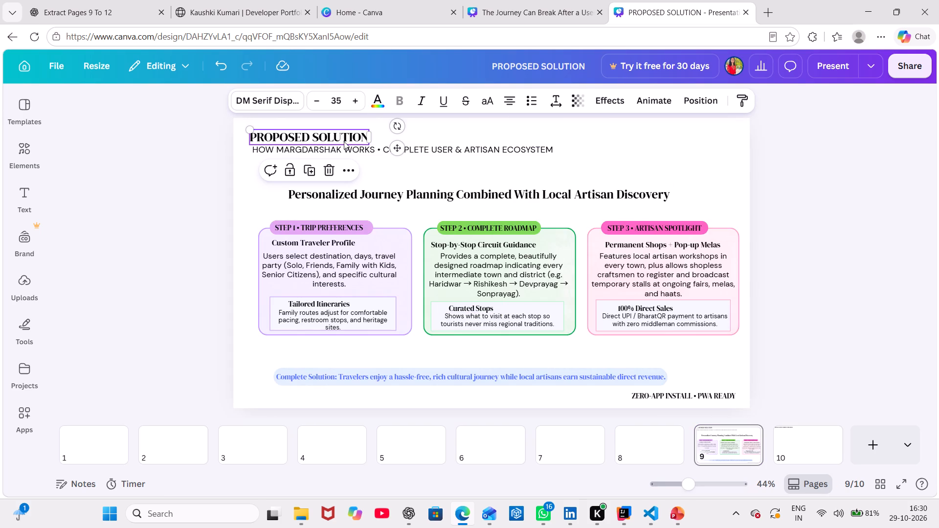
click(796, 452)
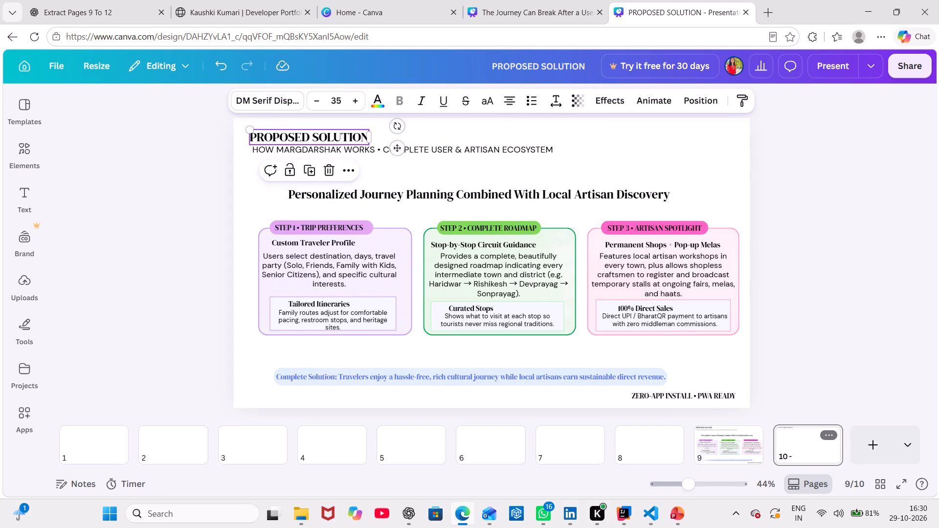
click(311, 133)
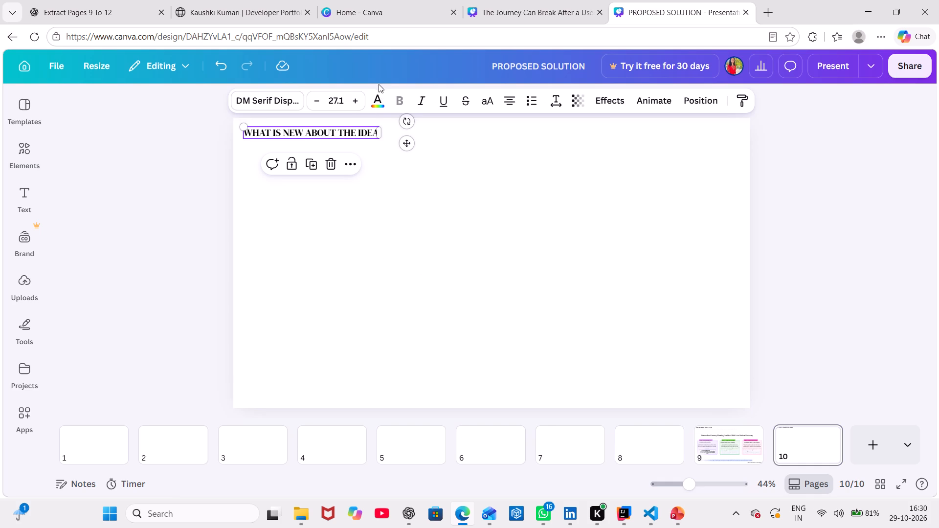
triple_click(361, 101)
click(361, 101)
double_click(361, 101)
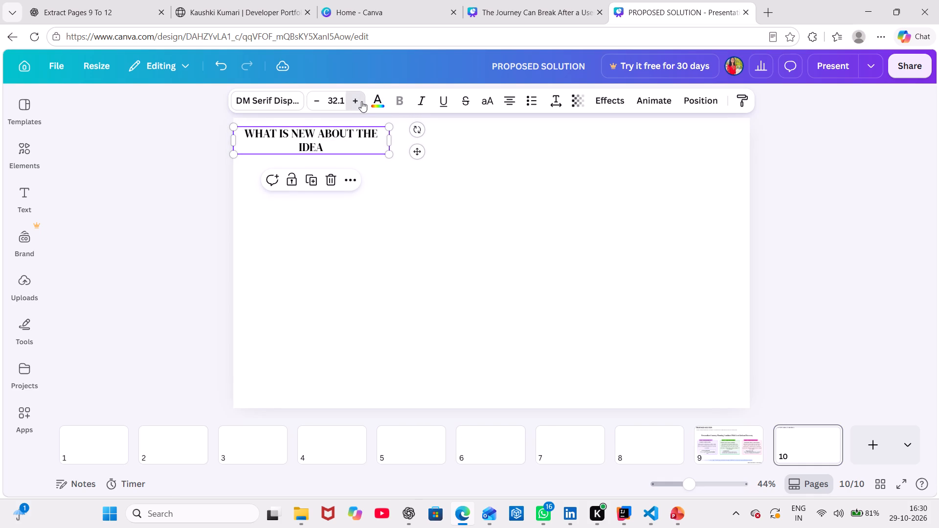
click(361, 101)
click(361, 101)
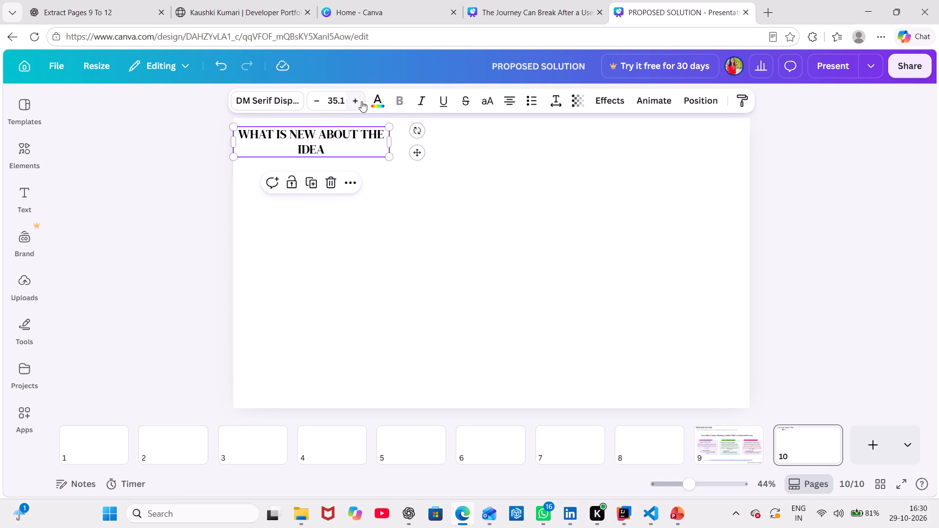
Widen the "WHAT IS NEW ABOUT THE IDEA" text box to fit one line and align it near the slide's upper-left corner.
drag(389, 142, 411, 139)
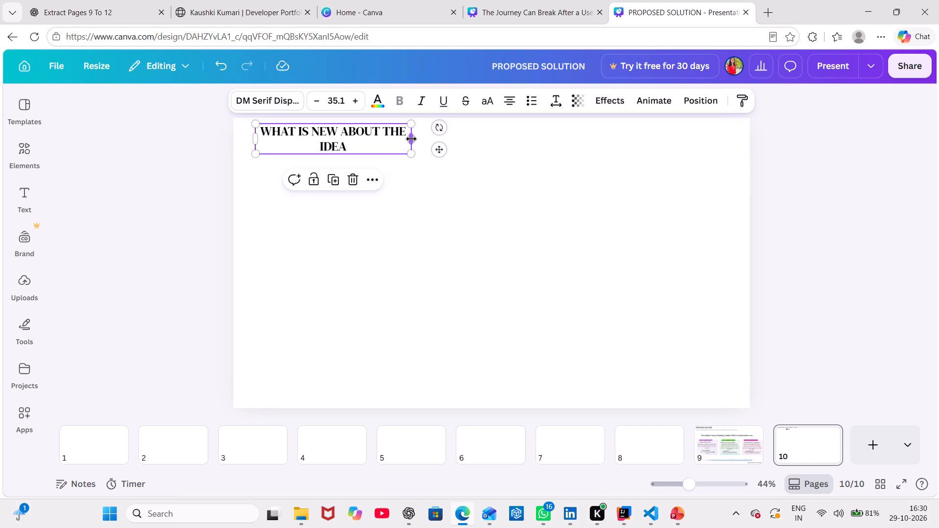
drag(413, 139, 441, 136)
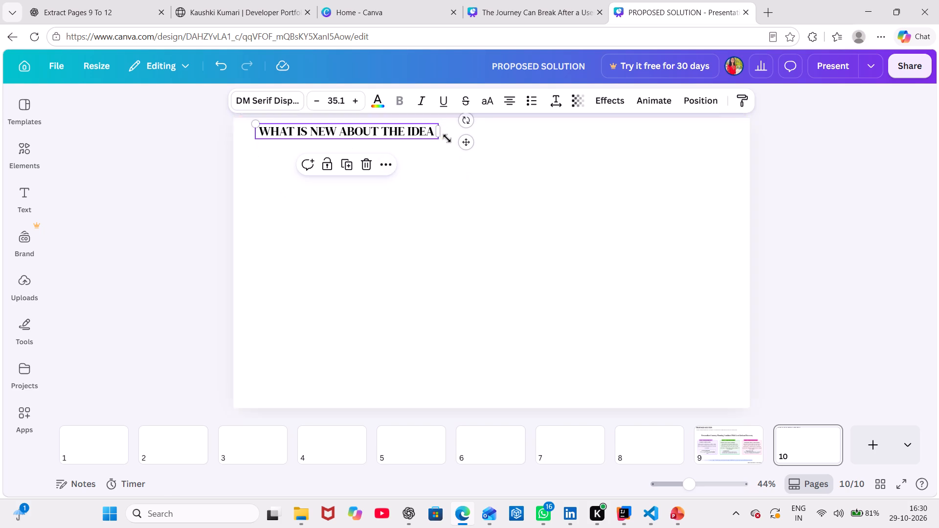
drag(467, 142, 451, 142)
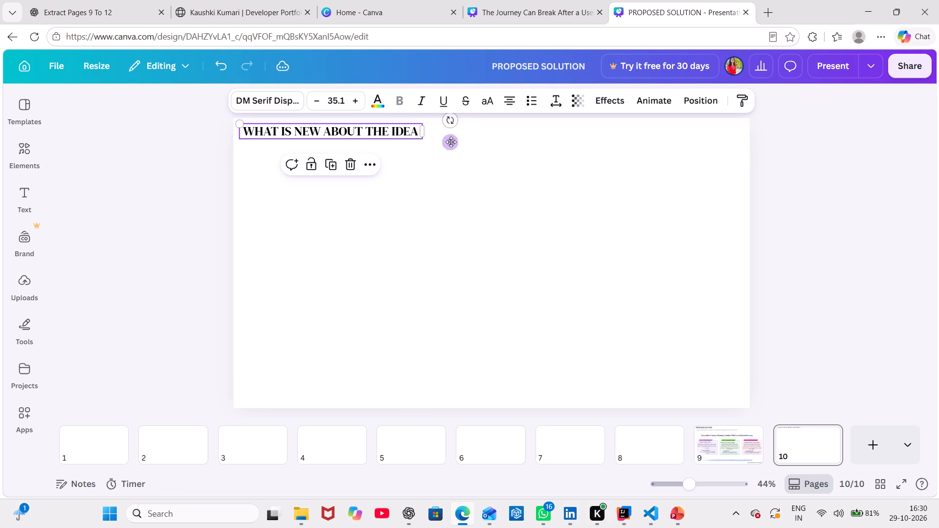
click(797, 212)
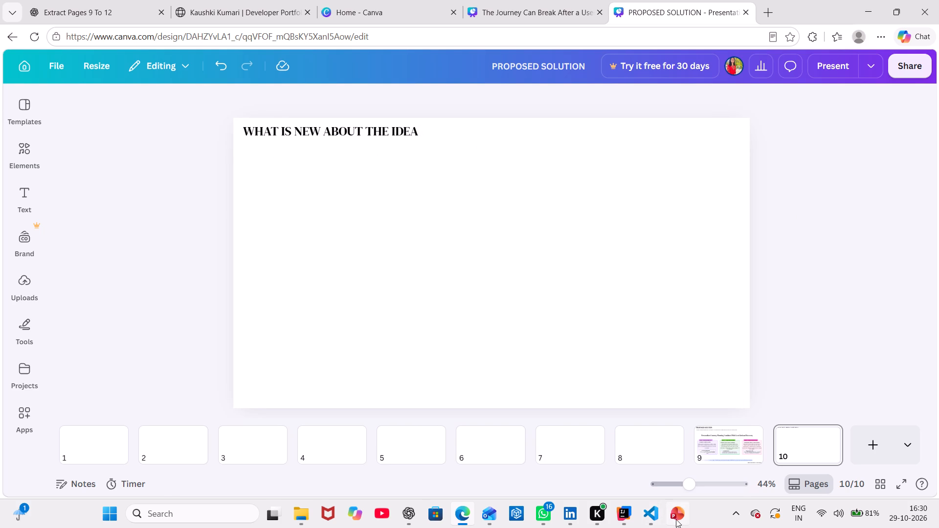
Copy "KEY INNOVATIONS & UNIQUE VALUE PROPOSITION" from slide 10 in PowerPoint into Canva's page 10 and place it just beneath the title.
click(682, 468)
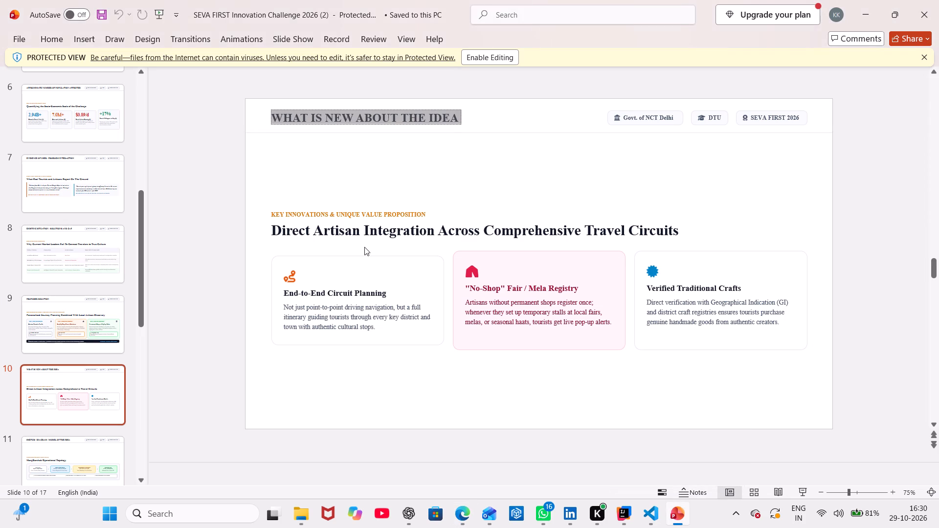
triple_click(369, 214)
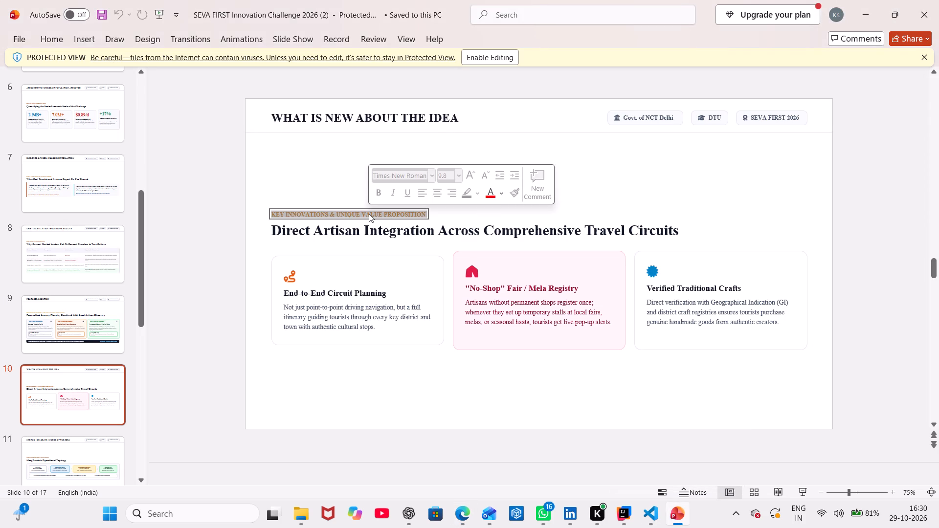
key(ctrl+c)
key(alt+Tab)
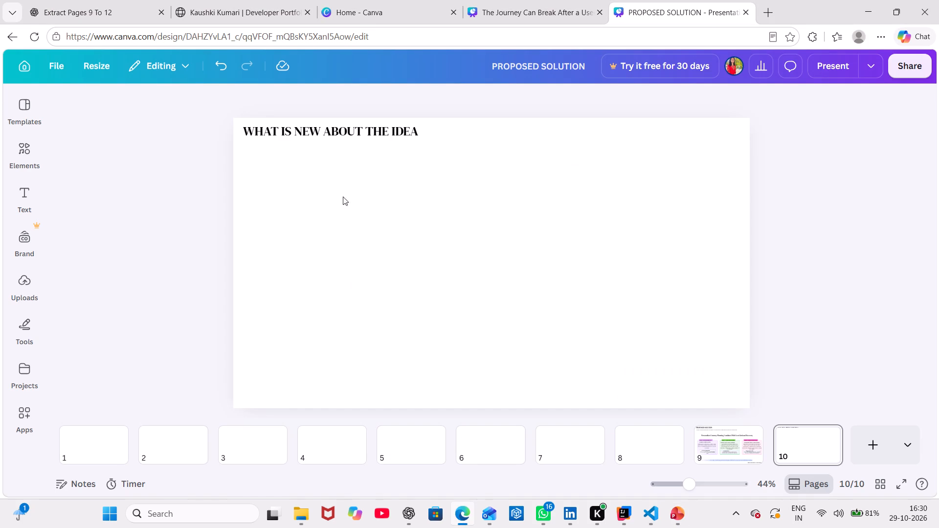
key(ctrl+v)
drag(504, 295, 343, 185)
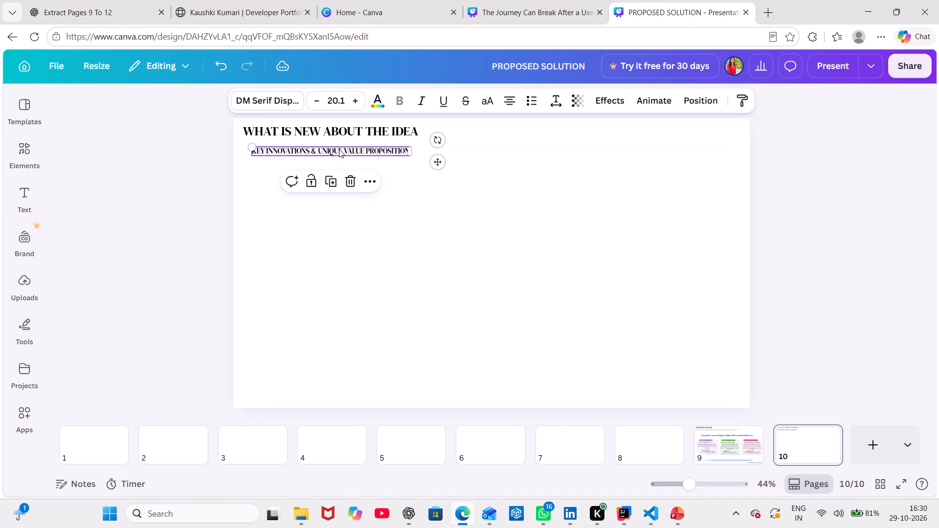
Change the font of the "KEY INNOVATIONS & UNIQUE VALUE PROPOSITION" subtitle to DM Sans.
triple_click(339, 149)
click(291, 94)
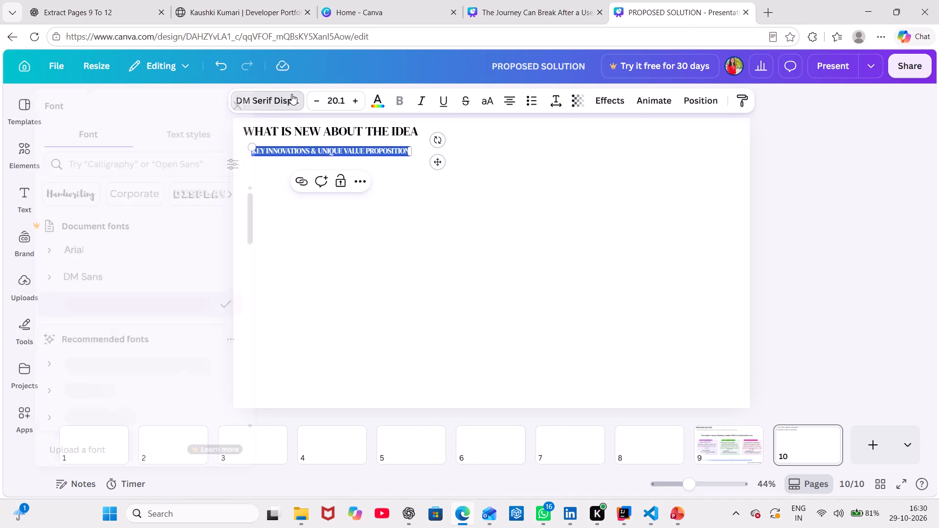
click(136, 299)
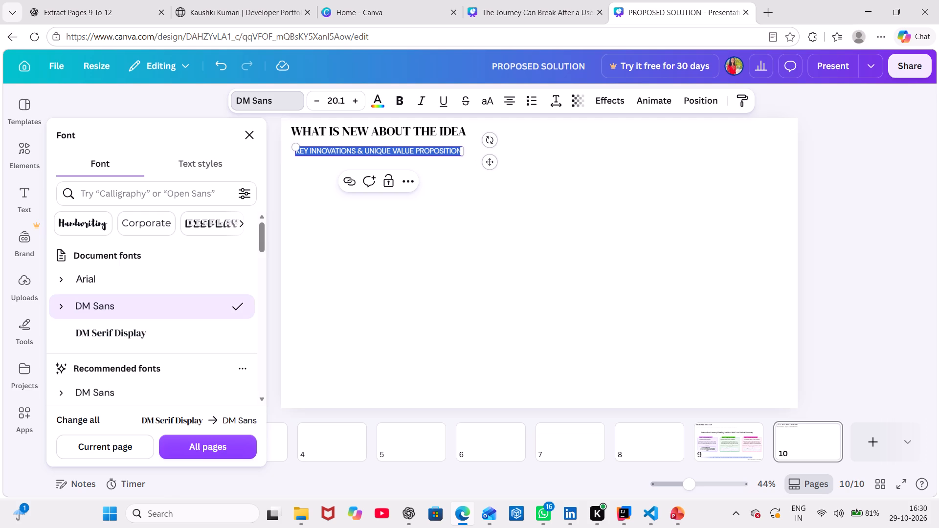
Enlarge the "KEY INNOVATIONS & UNIQUE VALUE PROPOSITION" subtitle to 21.1 and align it closely beneath the page 10 title.
click(356, 100)
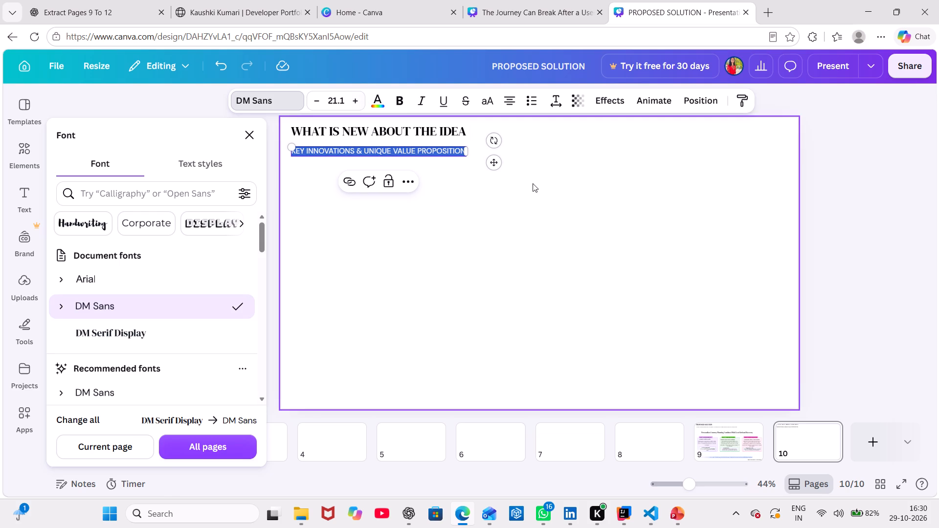
drag(499, 160, 499, 156)
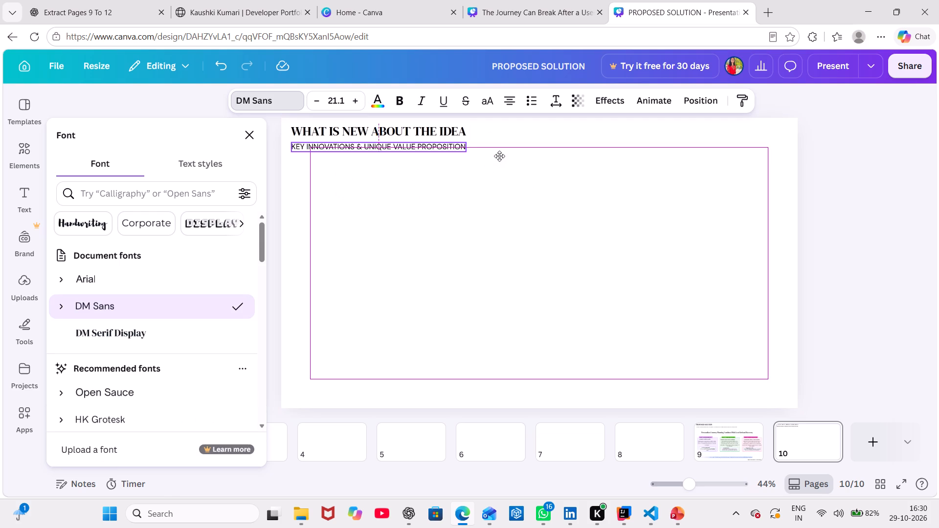
click(838, 171)
double_click(838, 171)
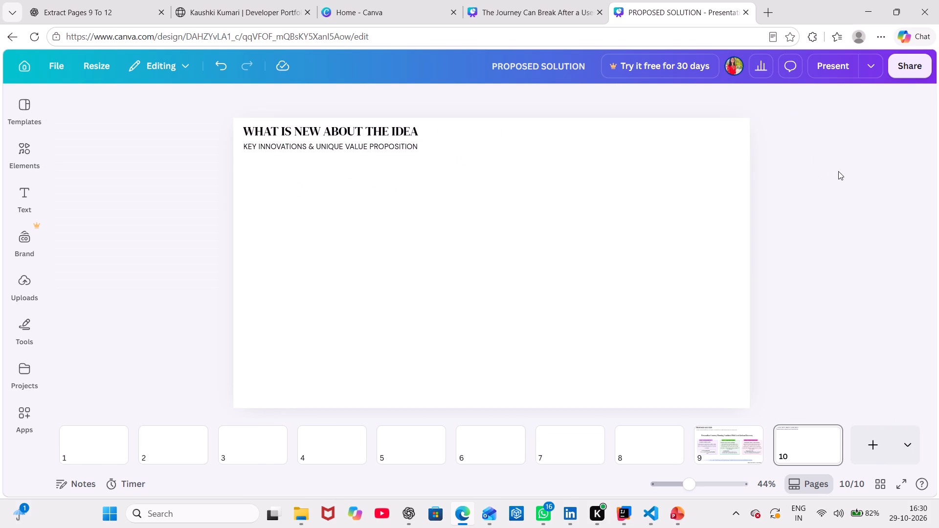
Check slide 10 in PowerPoint, then copy the cream card background from the other Canva deck's "PROBLEM UNDERSTANDING" page into page 10.
click(682, 475)
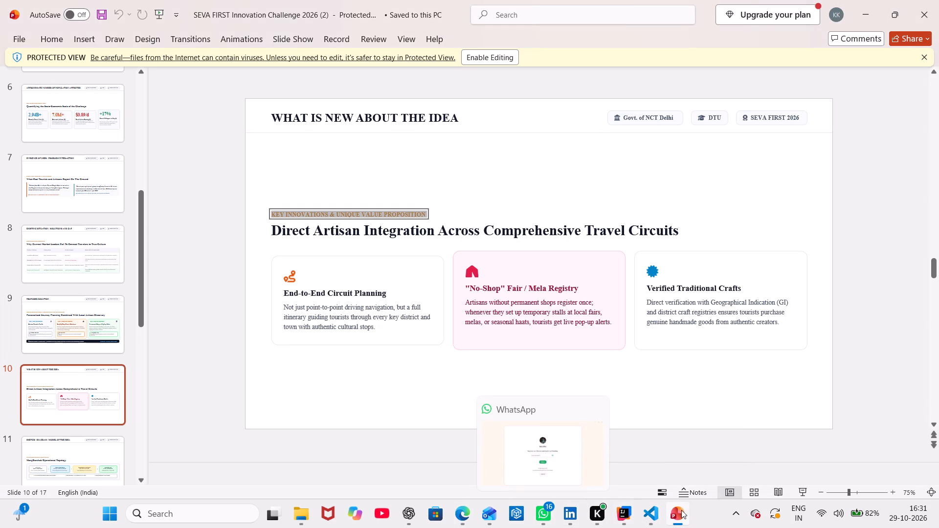
click(472, 470)
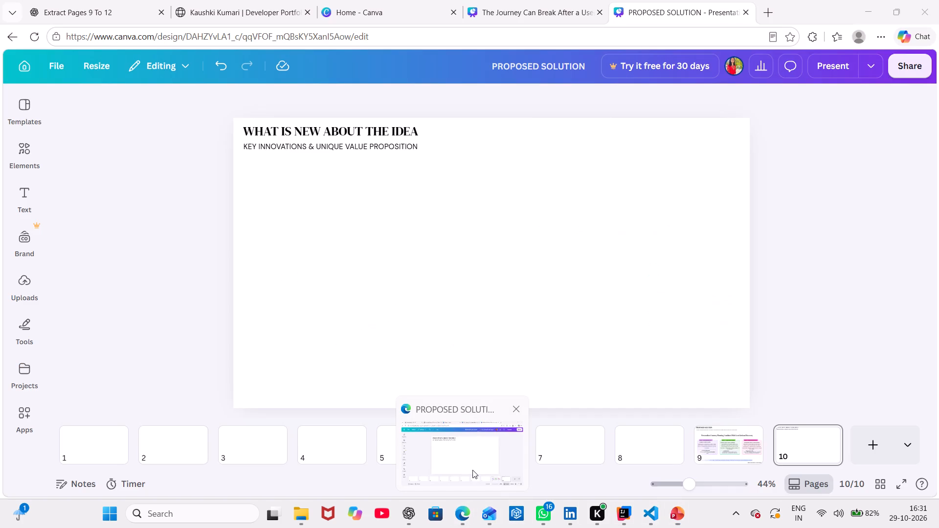
click(543, 0)
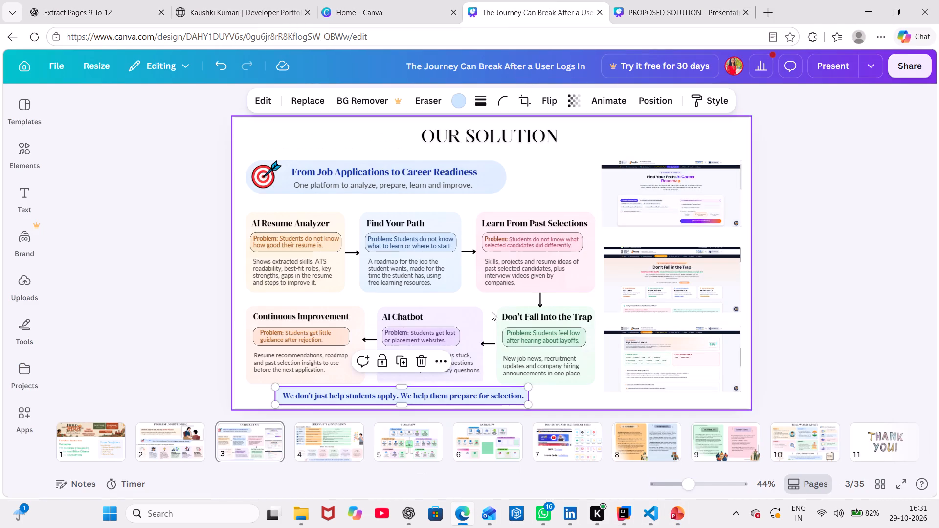
click(324, 445)
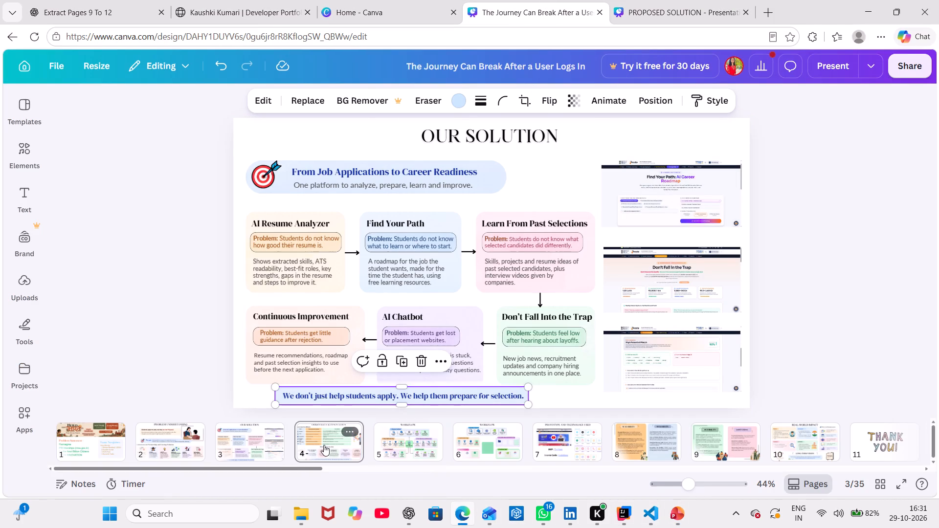
click(271, 444)
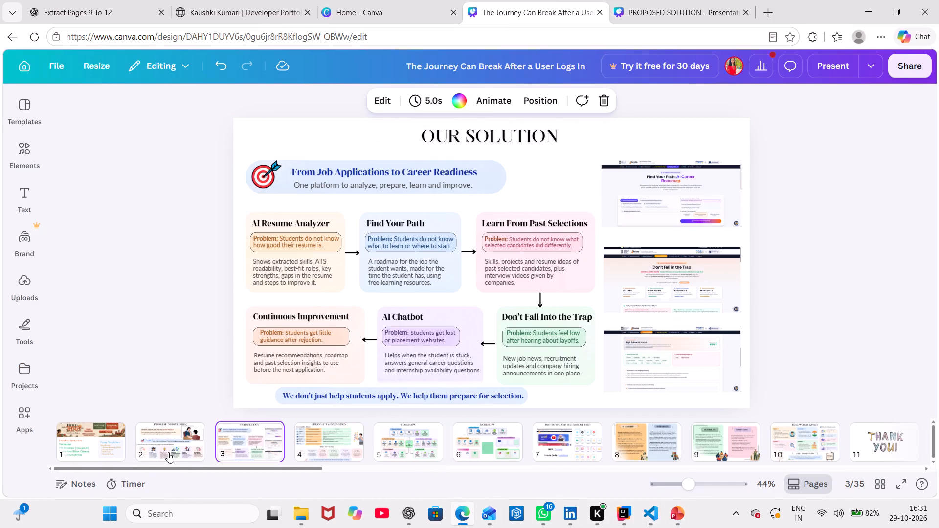
click(168, 452)
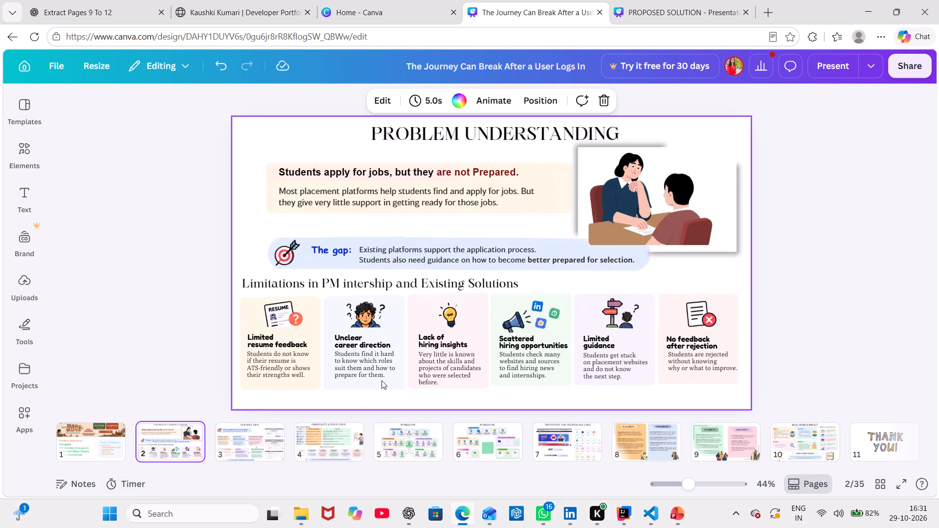
click(313, 377)
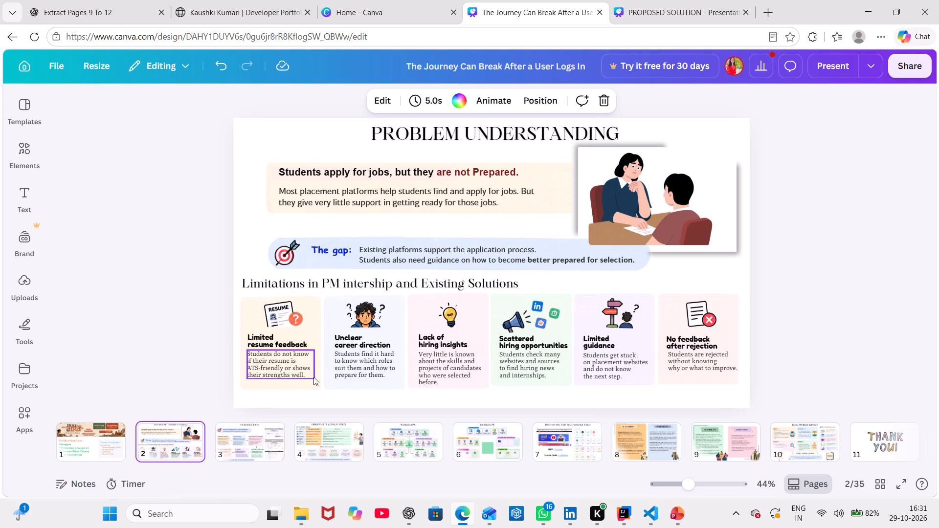
click(314, 388)
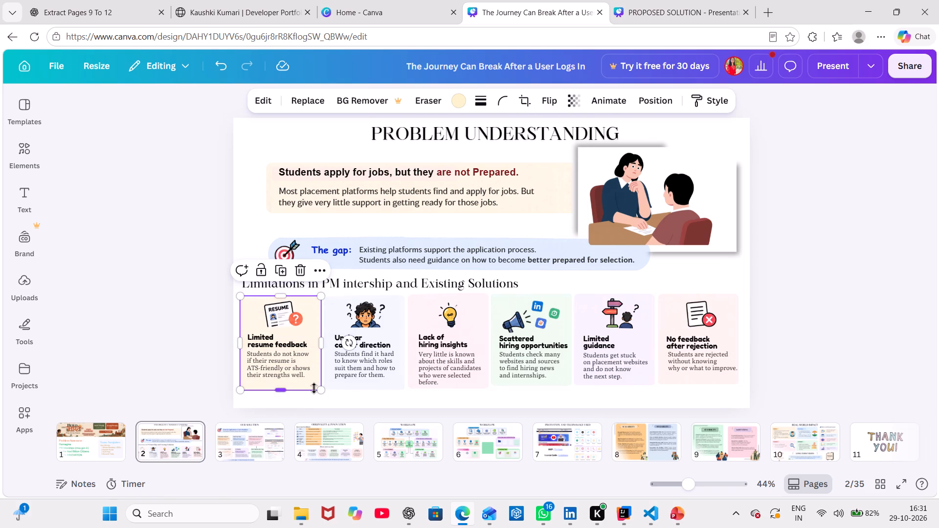
key(ctrl+c)
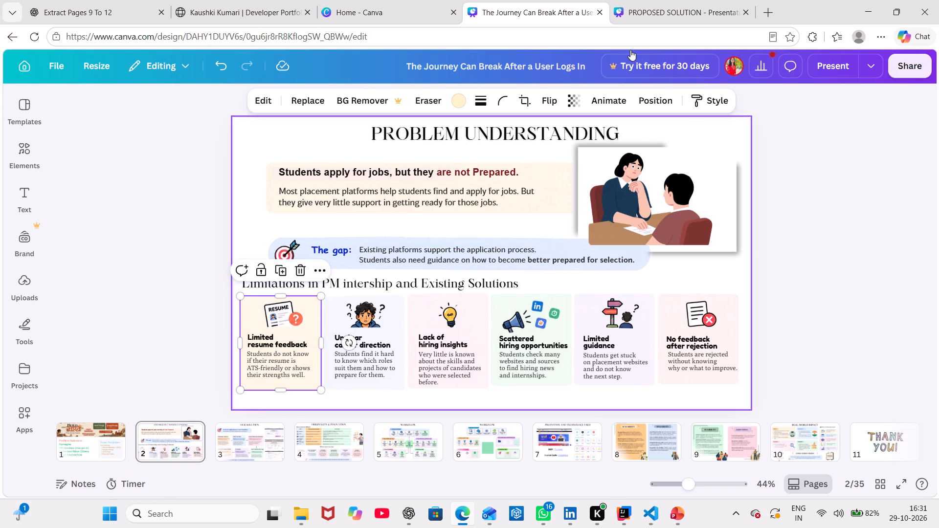
click(645, 20)
key(ctrl+v)
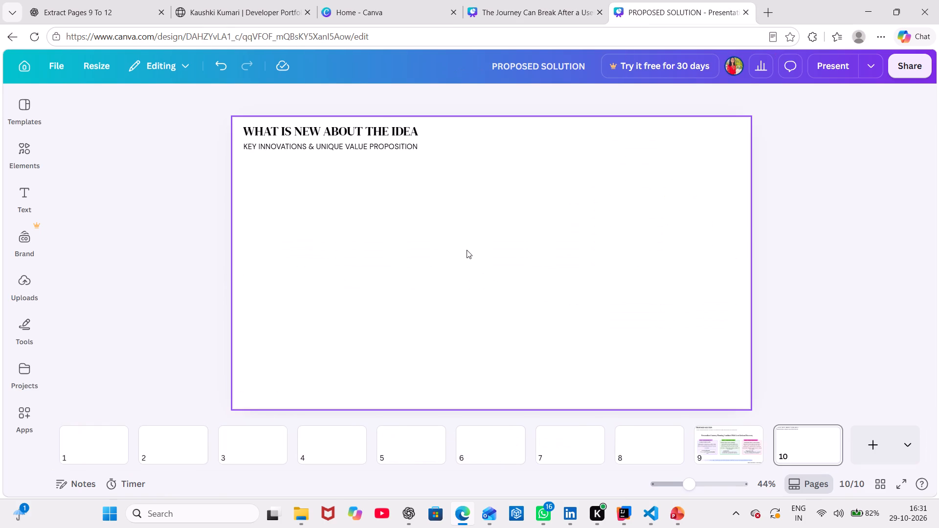
Move the cream card to the left half of page 10 below the subtitle and enlarge it to a nearly square shape.
drag(295, 343, 335, 273)
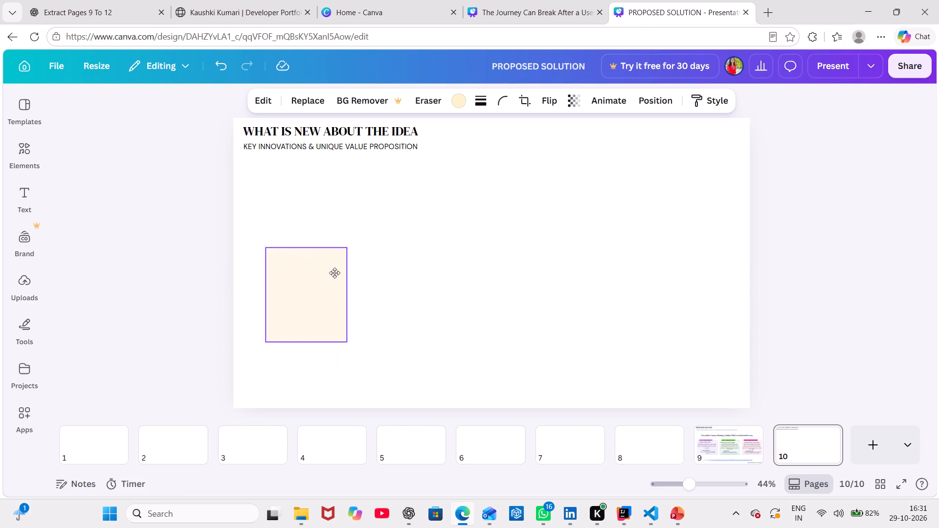
drag(335, 273, 335, 259)
drag(360, 308, 372, 310)
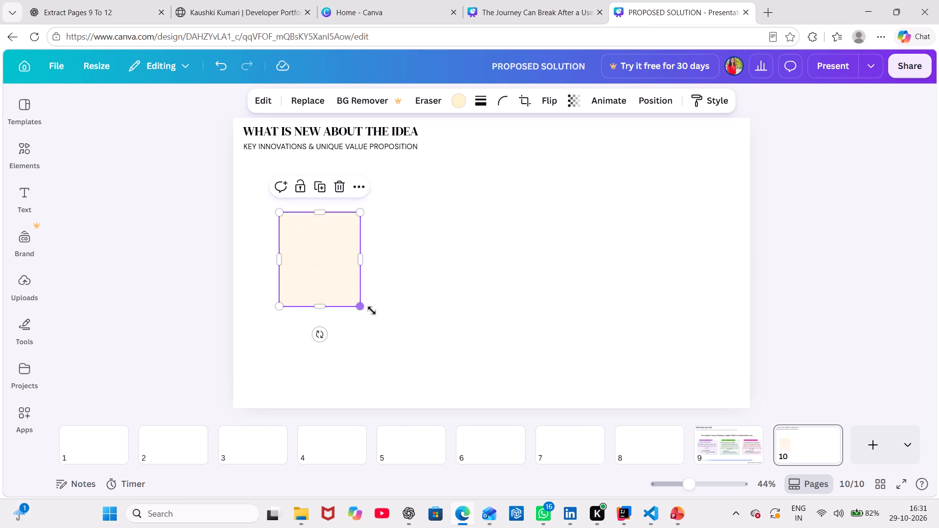
drag(372, 310, 400, 323)
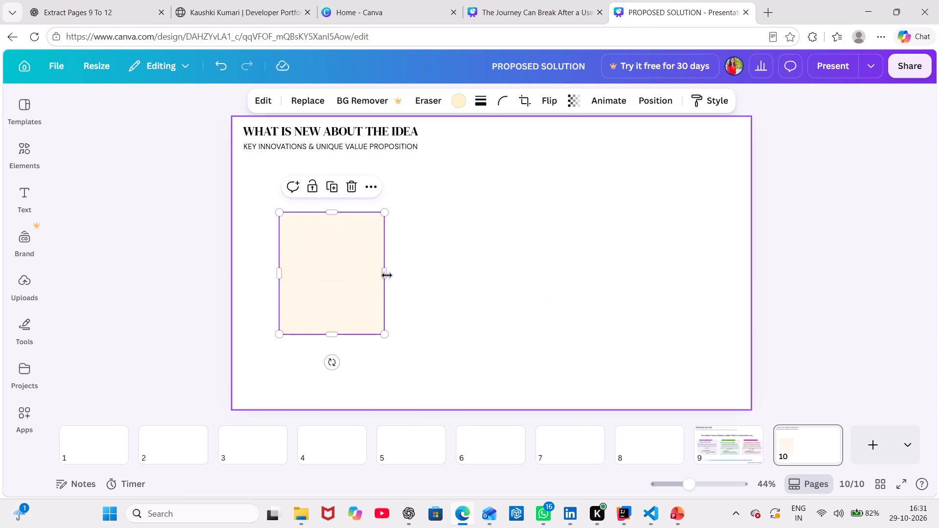
drag(384, 274, 397, 272)
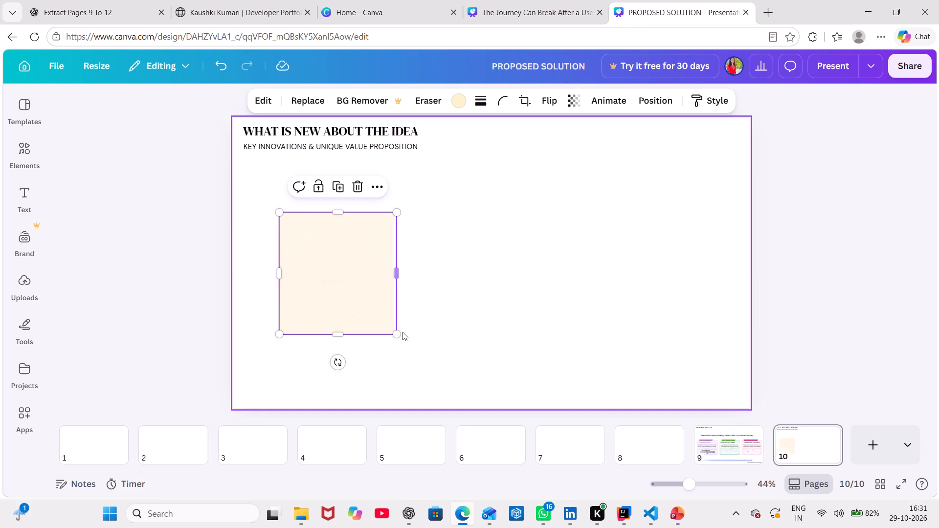
click(440, 292)
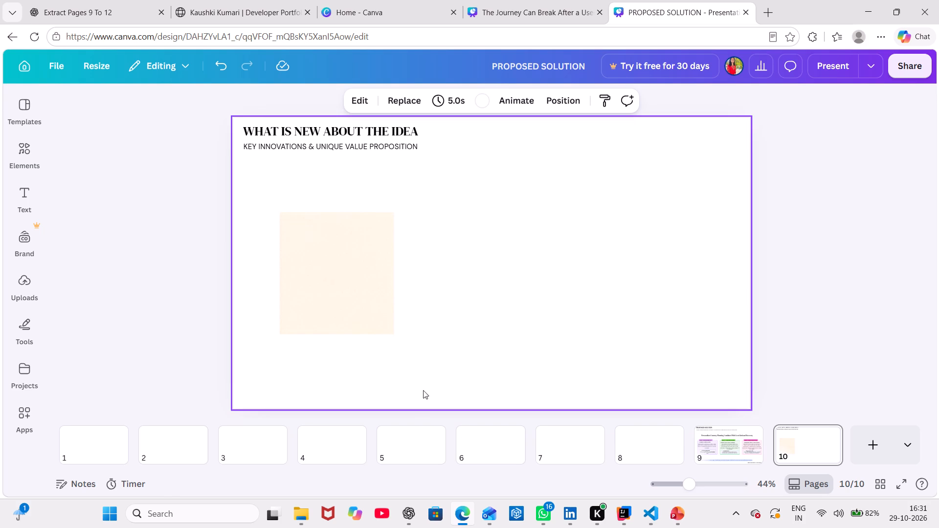
Copy the lavender "Limited guidance" card background from the other deck's "PROBLEM UNDERSTANDING" page into page 10.
click(514, 5)
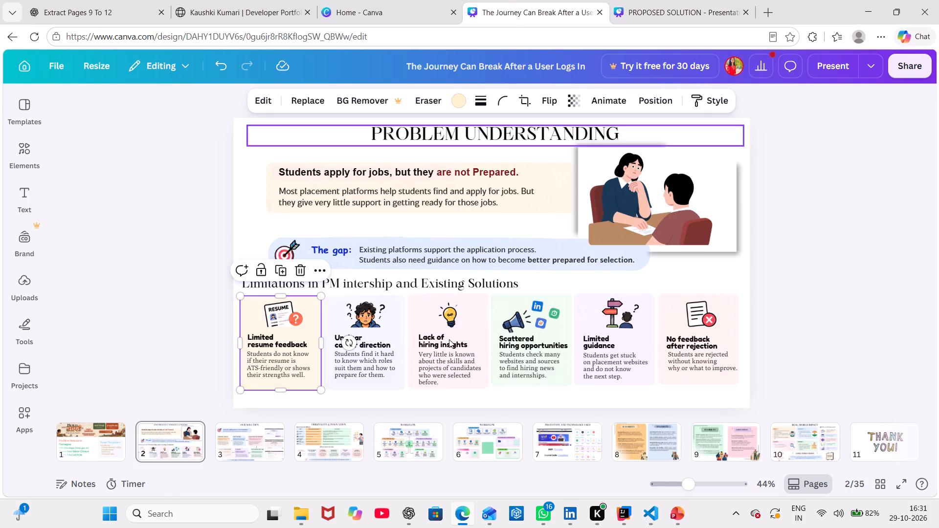
click(564, 309)
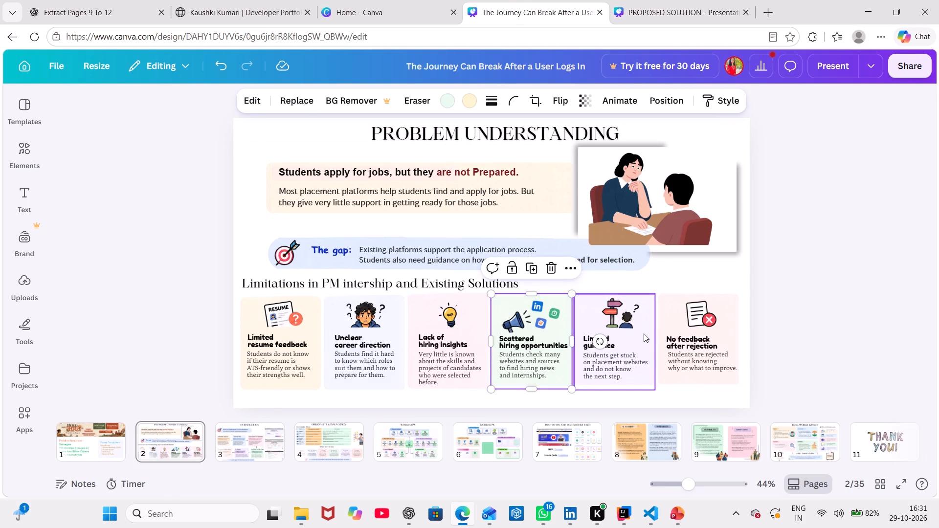
click(644, 333)
key(ctrl+c)
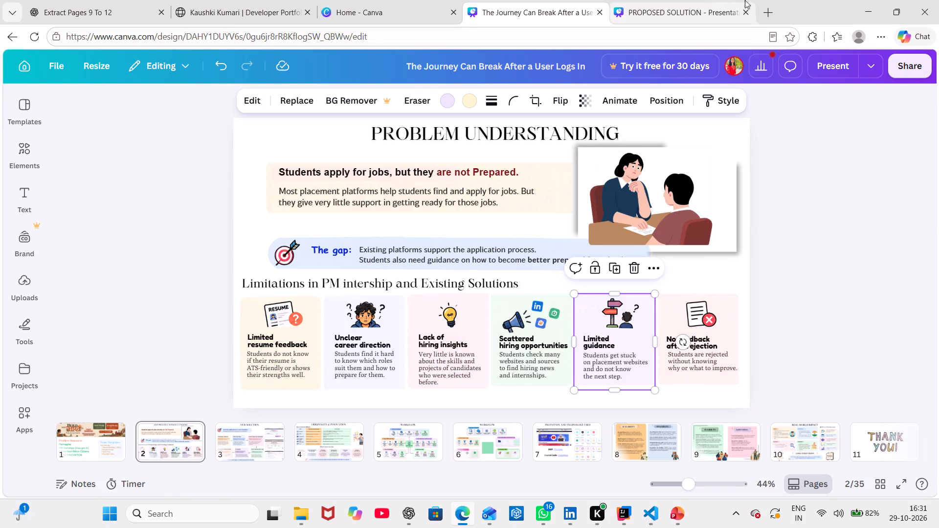
click(701, 1)
key(ctrl+v)
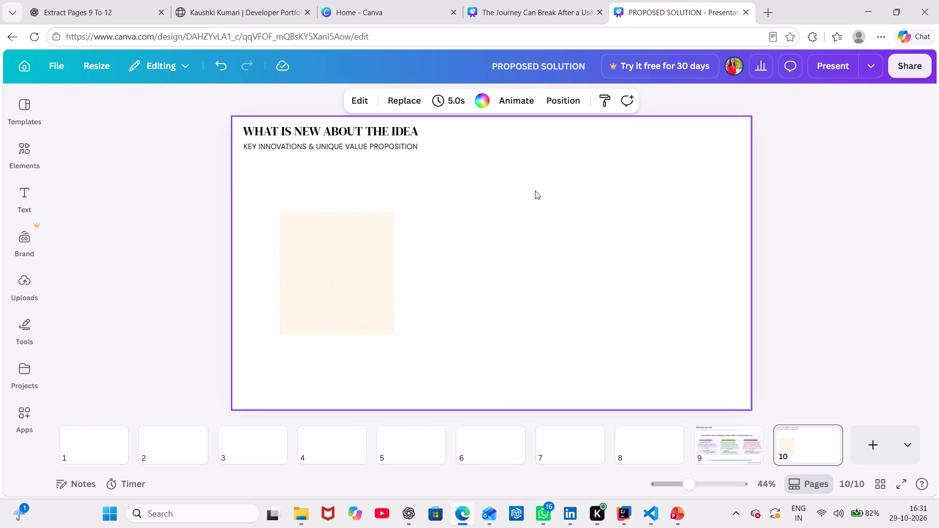
Copy the pink "Lack of hiring insights" card background from the other deck's "PROBLEM UNDERSTANDING" page into page 10.
click(529, 0)
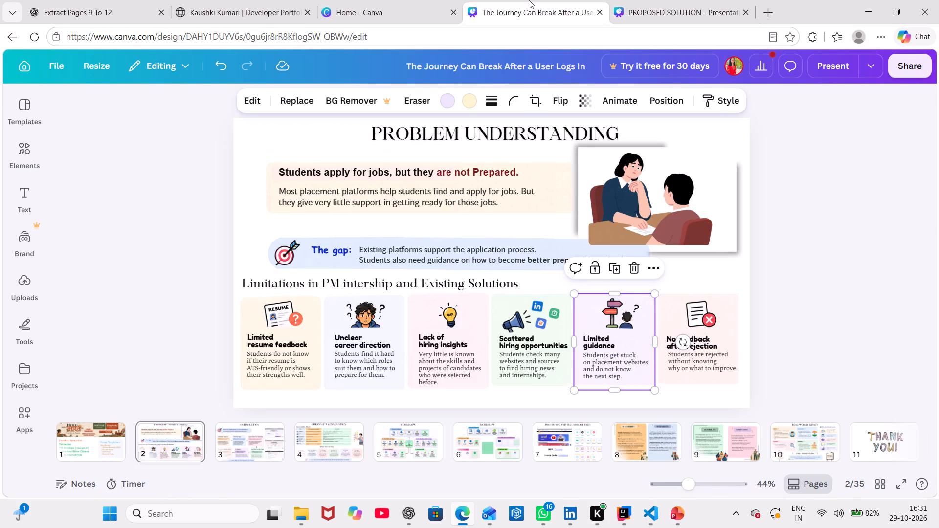
click(398, 314)
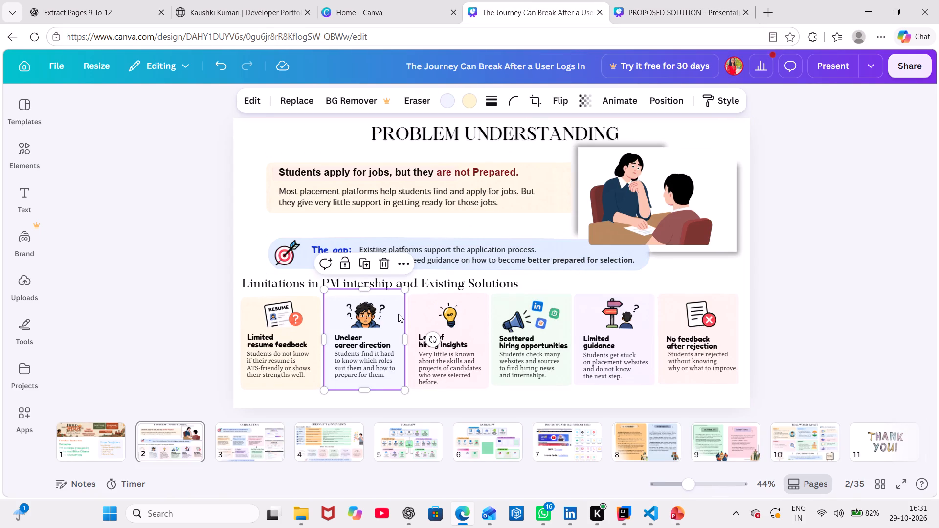
click(475, 308)
key(ctrl+c)
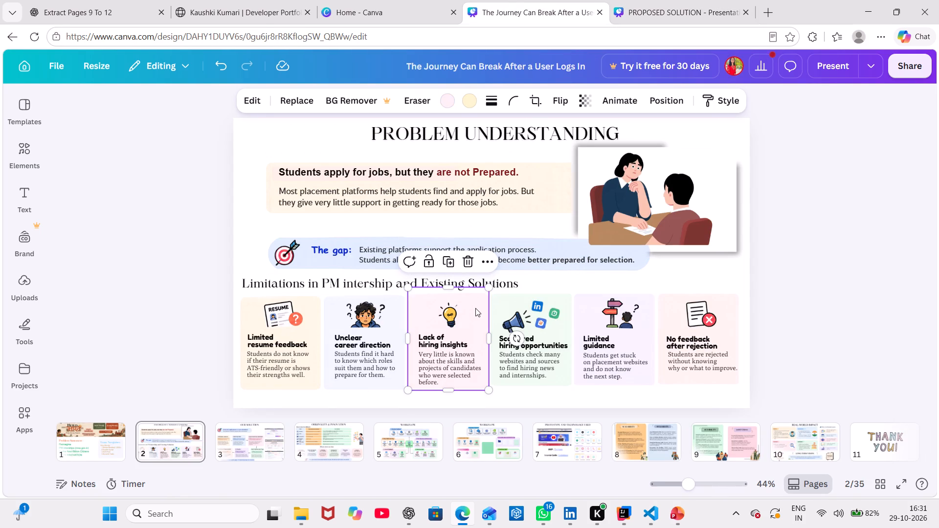
click(668, 0)
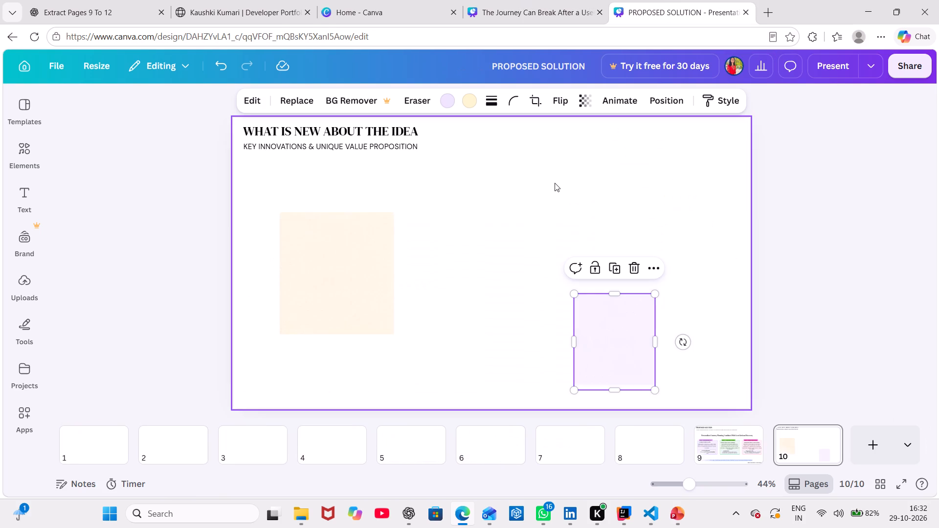
key(ctrl+b)
key(ctrl+v)
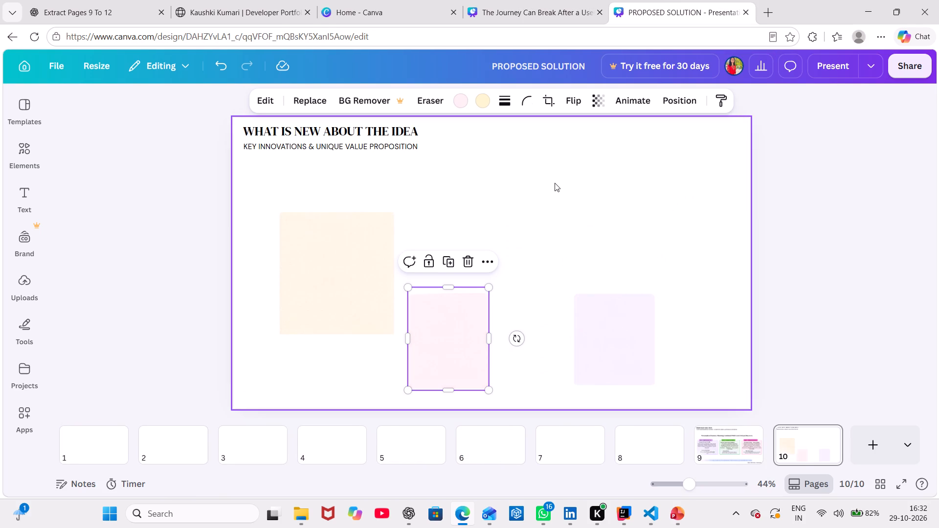
Arrange the lavender and pink cards in a row beside the cream card, with lavender in the middle and their tops roughly level.
drag(613, 327, 466, 239)
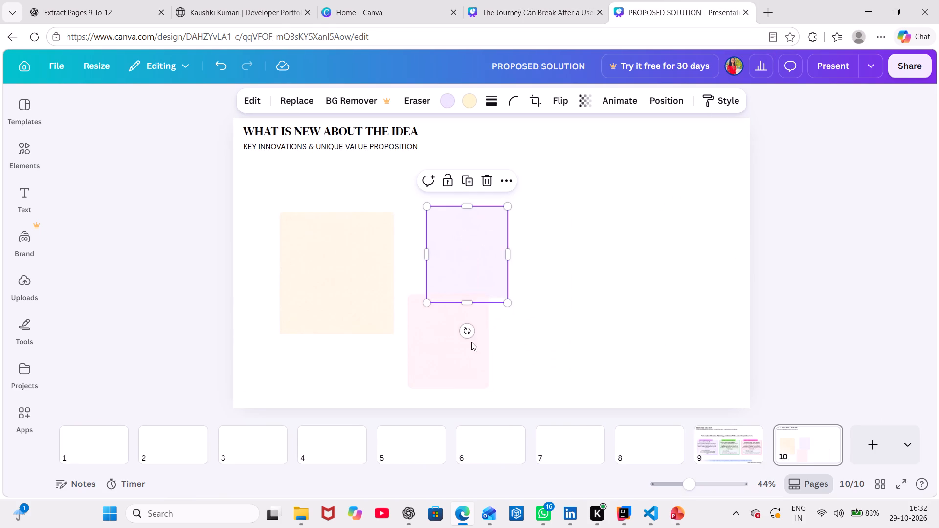
drag(457, 344, 607, 263)
drag(450, 239, 449, 245)
drag(449, 245, 443, 251)
triple_click(504, 264)
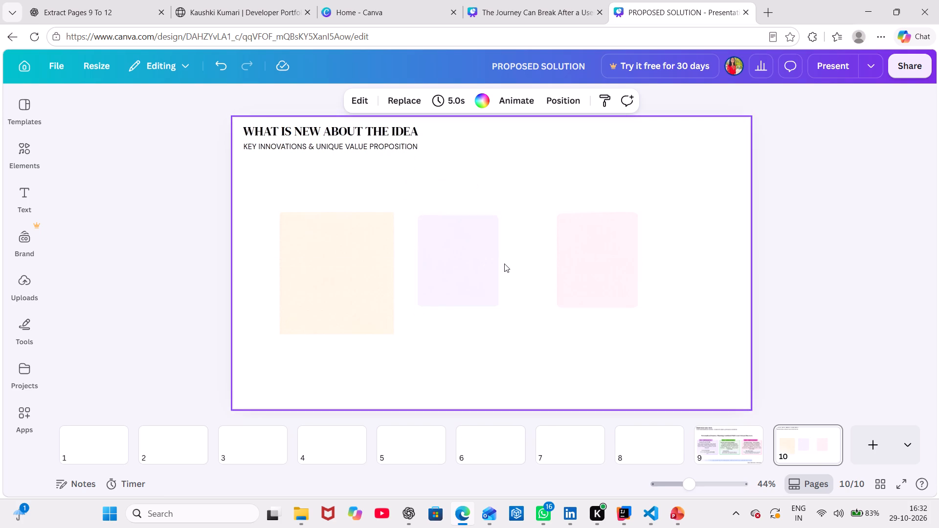
Widen the cream card on page 10 to about 455.
click(392, 274)
drag(400, 276, 403, 278)
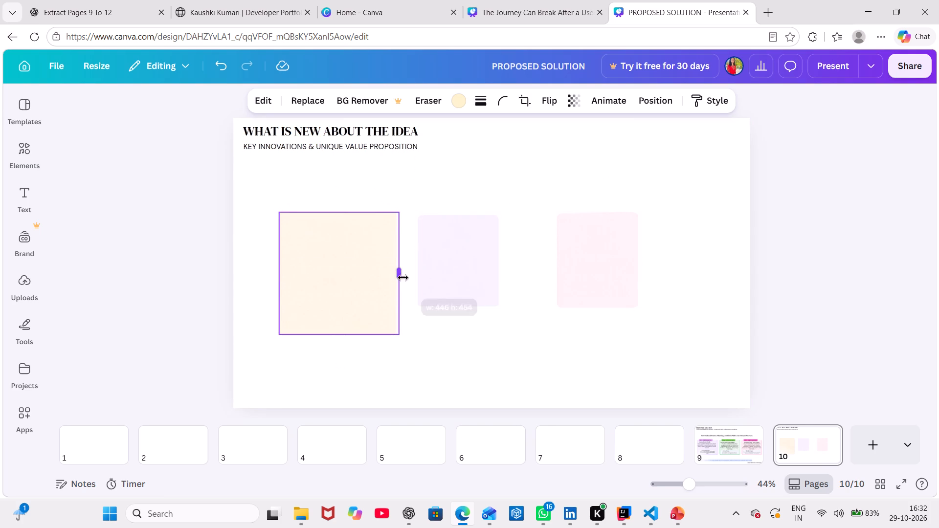
drag(403, 278, 404, 279)
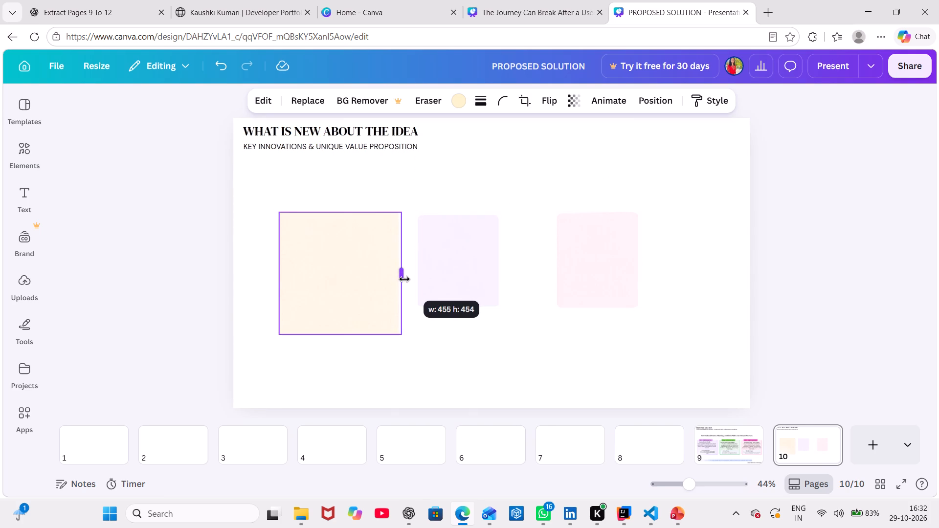
drag(404, 279, 405, 279)
Enlarge the lavender card on page 10 to about 454 wide and 476 high, roughly matching the cream card.
click(478, 262)
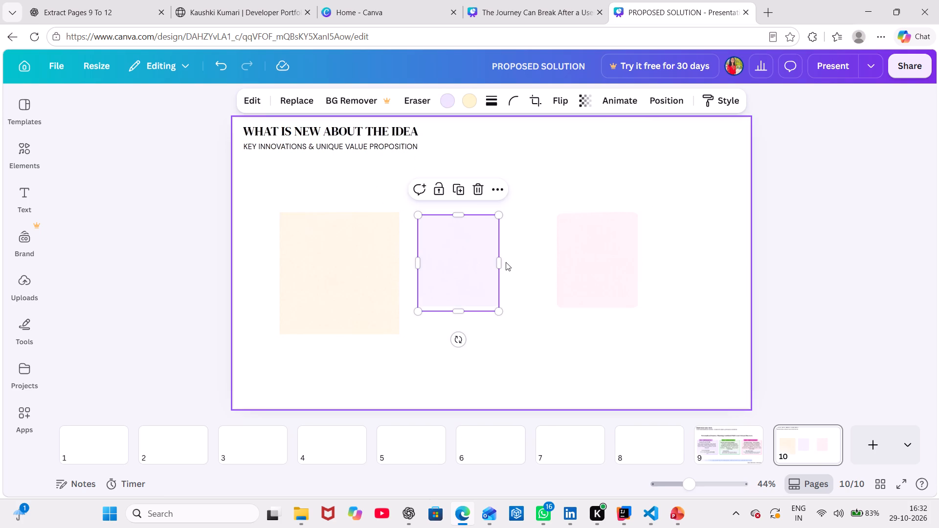
drag(497, 264, 521, 268)
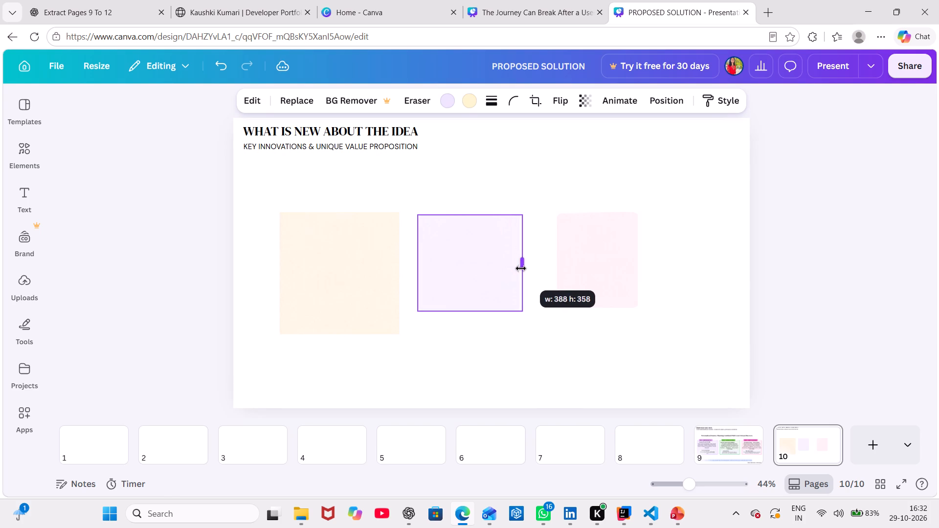
drag(521, 268, 535, 265)
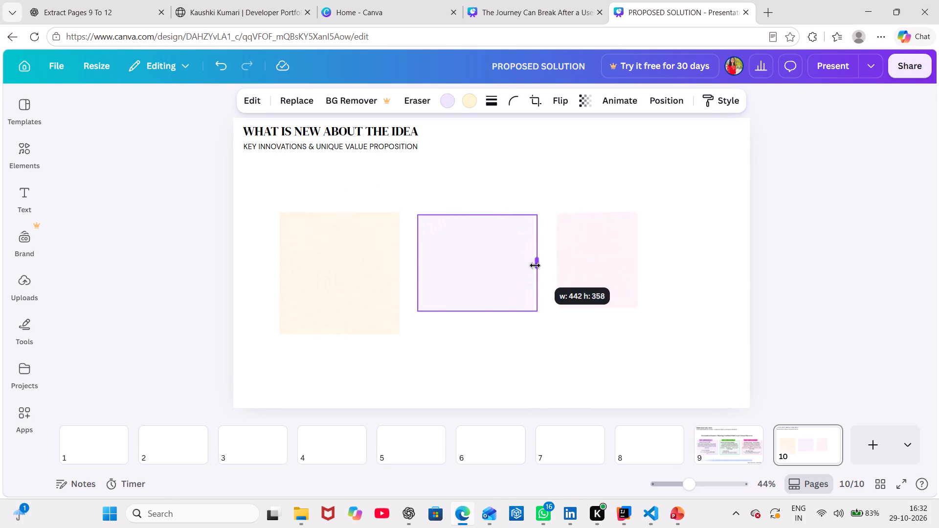
drag(535, 265, 538, 265)
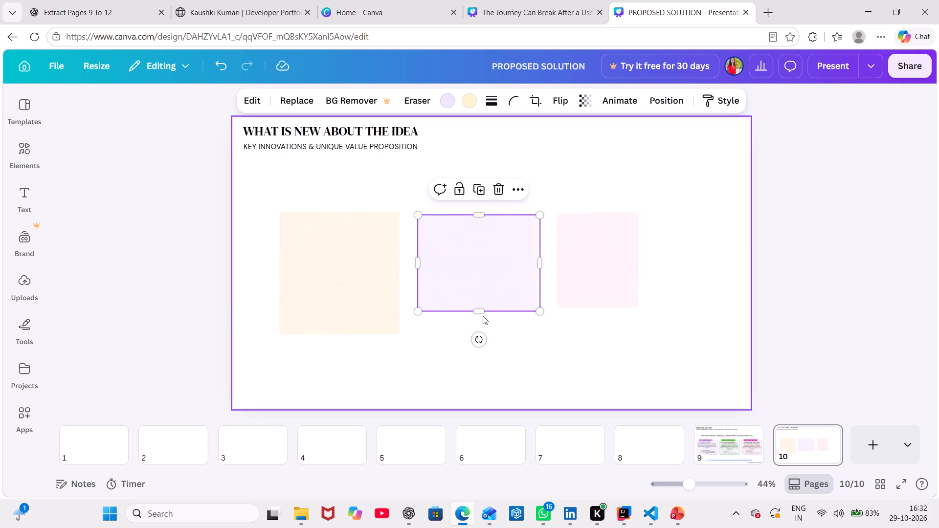
drag(482, 313, 487, 339)
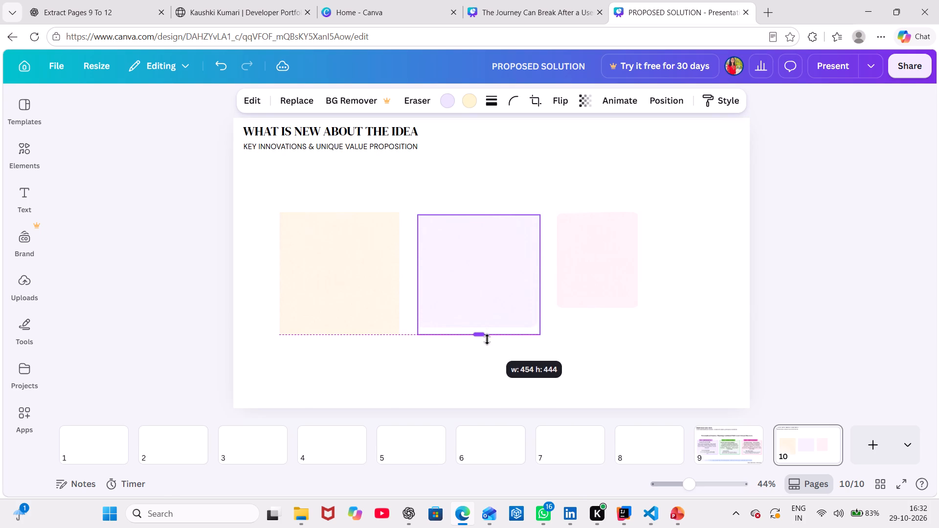
drag(487, 339, 488, 343)
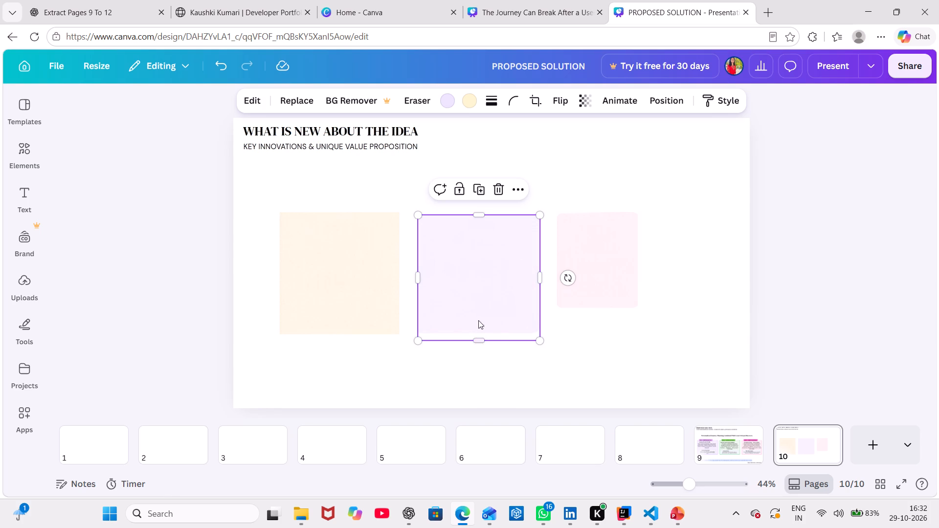
drag(479, 336, 478, 329)
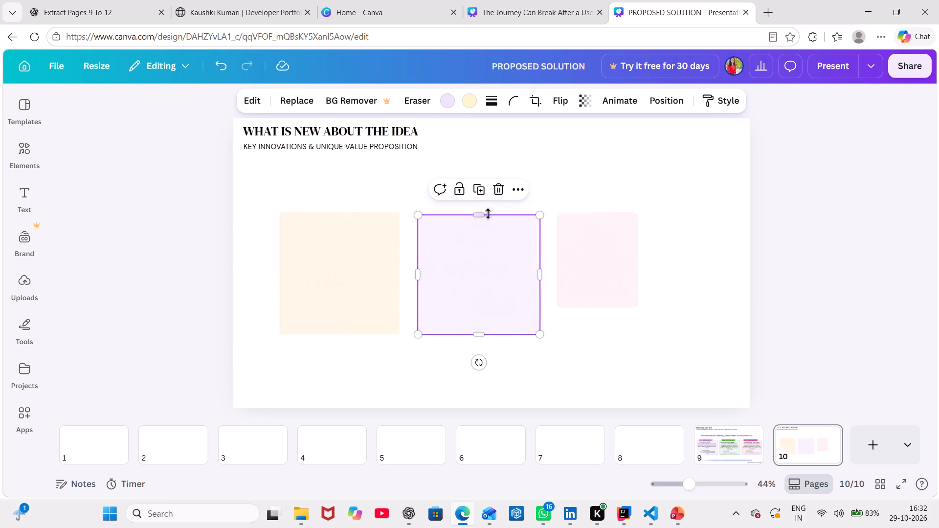
drag(480, 215, 480, 206)
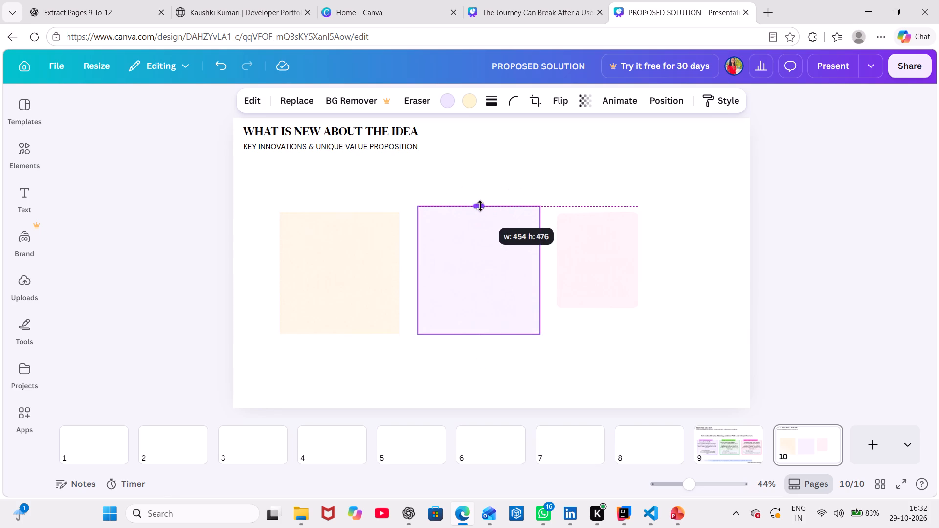
drag(480, 206, 481, 205)
click(487, 261)
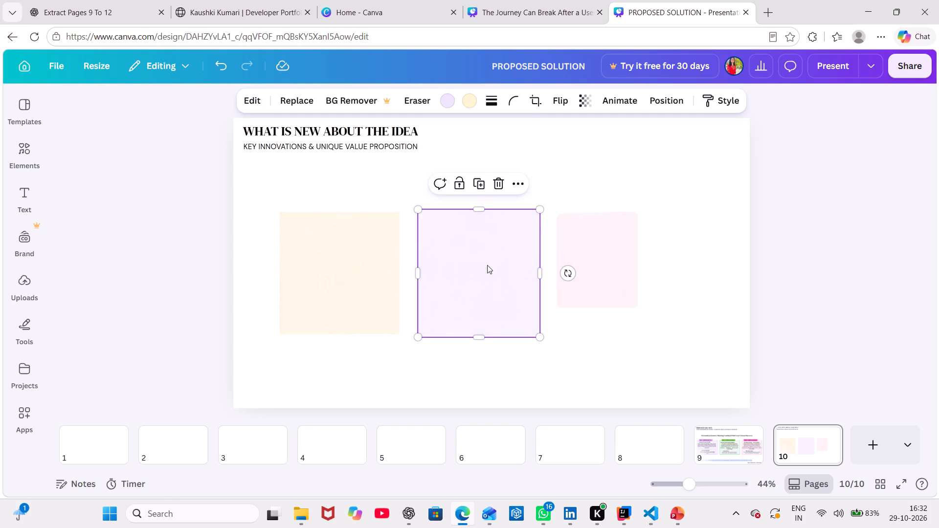
Enlarge the pink card on page 10 to about 457 high and nearly the same width, with its top level with the lavender card.
click(591, 264)
drag(598, 205, 599, 216)
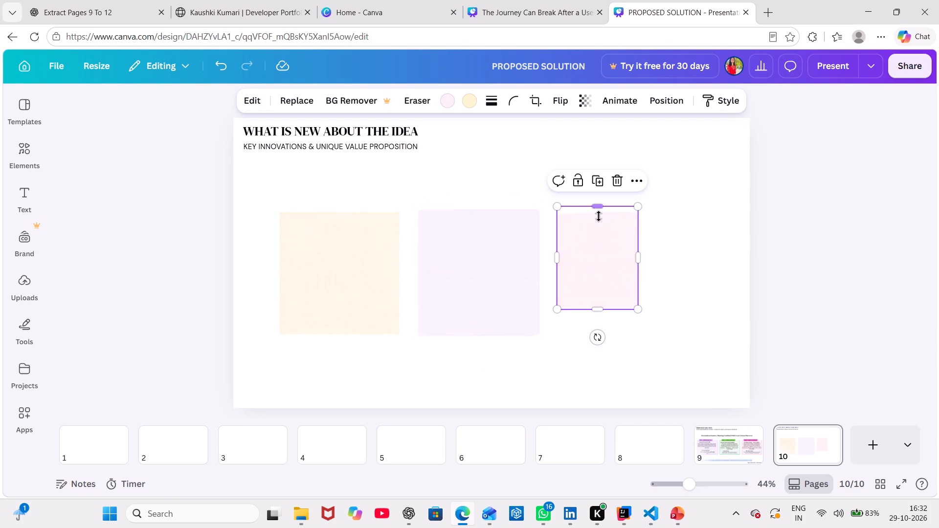
drag(599, 216, 599, 218)
drag(599, 310, 611, 334)
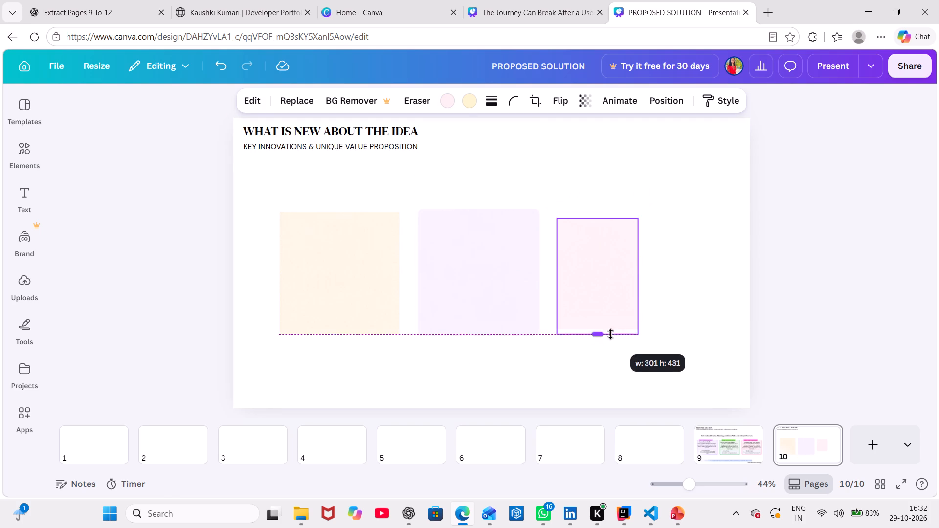
drag(611, 334, 611, 342)
drag(641, 276, 681, 273)
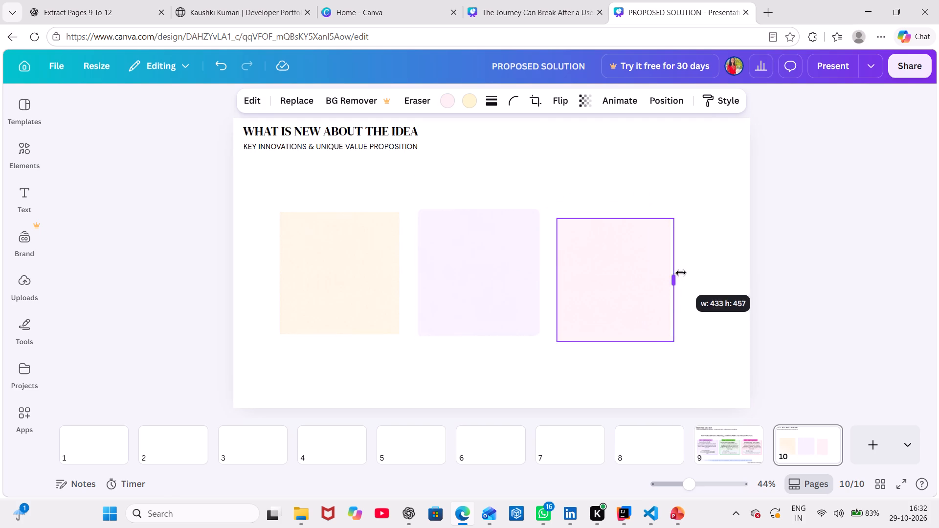
drag(681, 273, 696, 272)
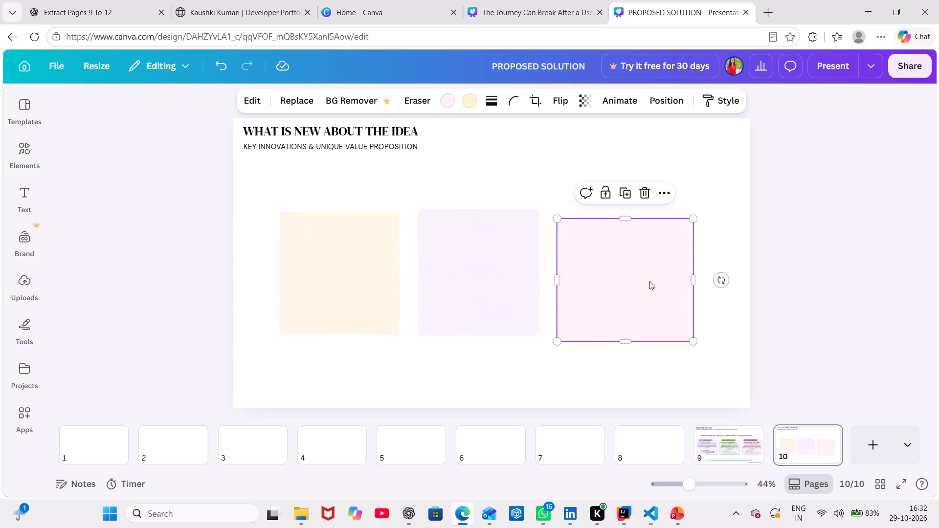
drag(649, 281, 646, 267)
drag(692, 261, 685, 262)
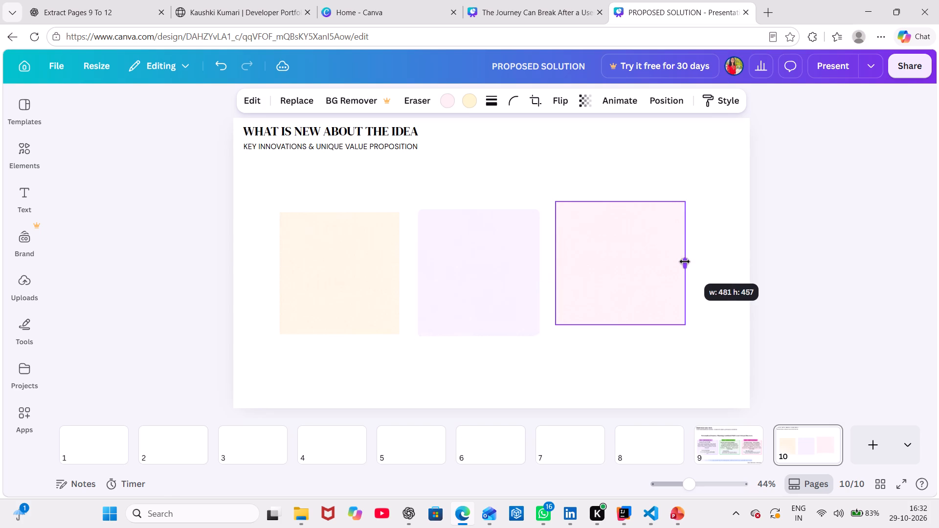
drag(685, 262, 679, 263)
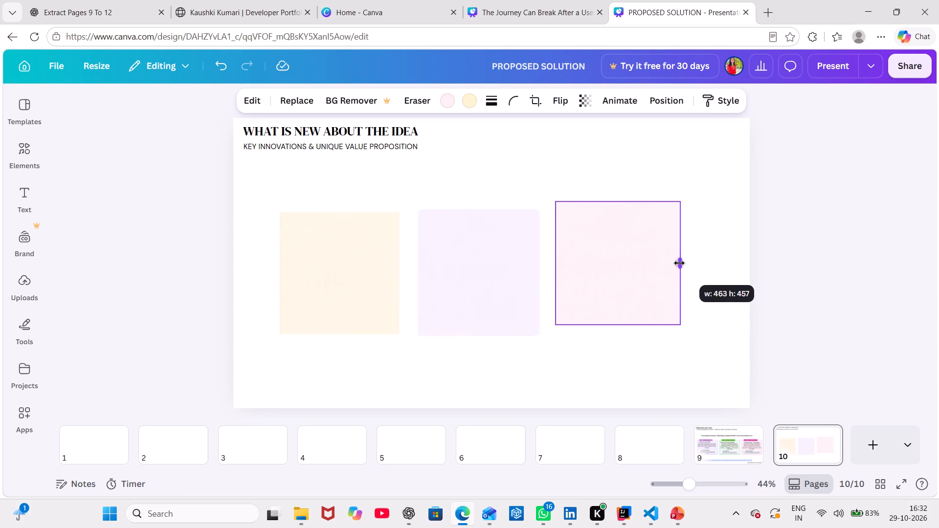
drag(679, 263, 676, 263)
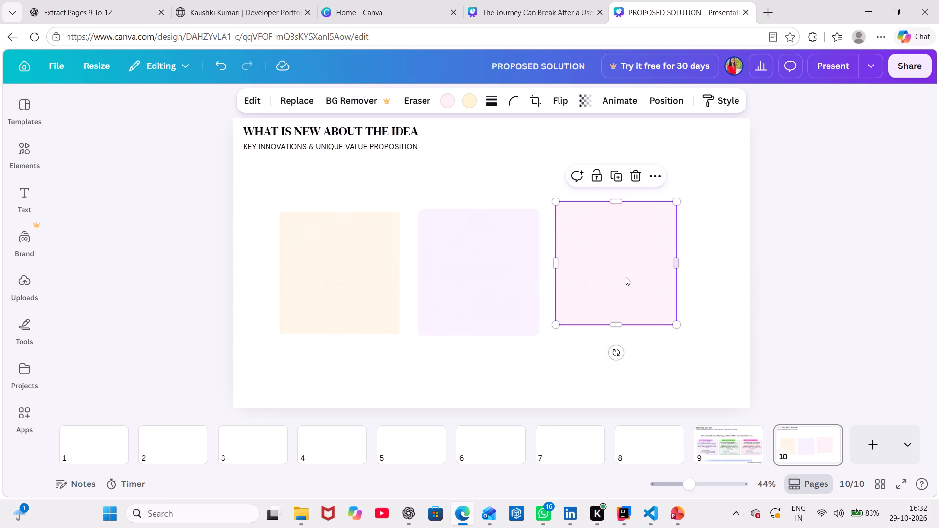
drag(626, 277, 629, 285)
click(847, 252)
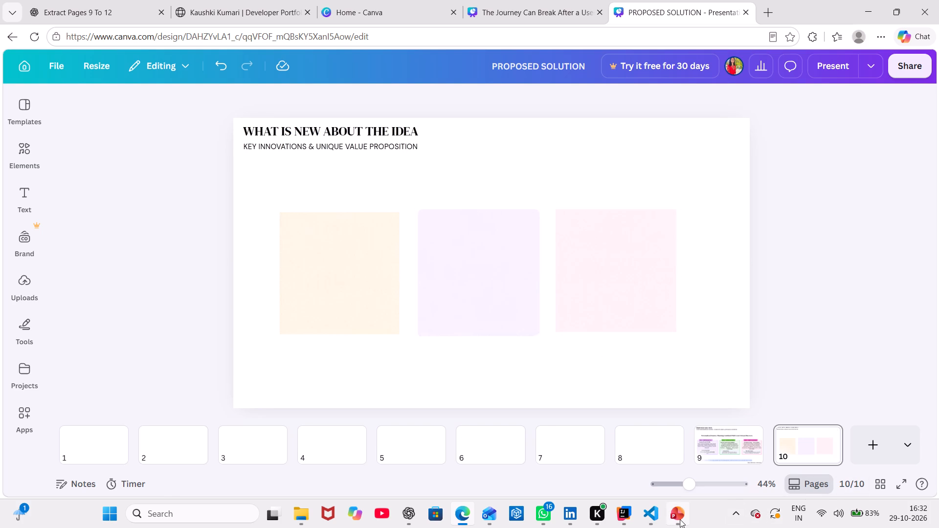
click(671, 462)
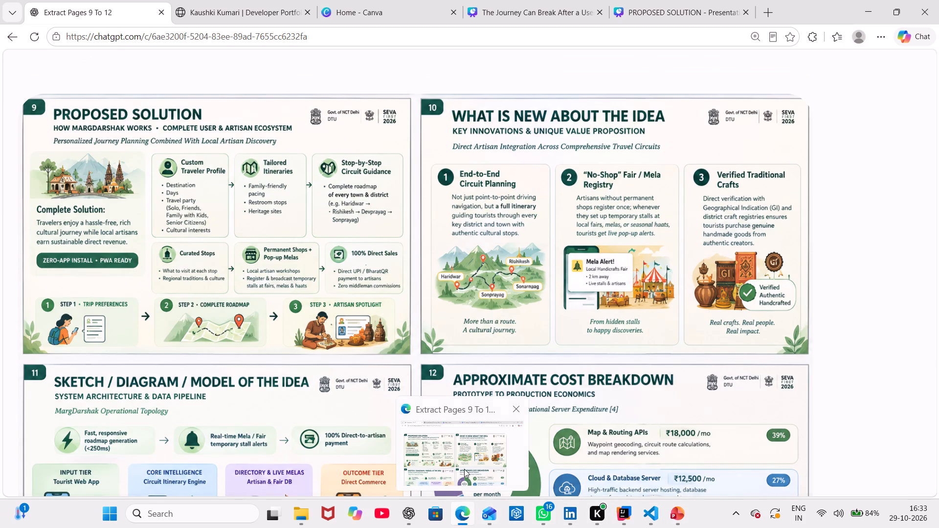
click(464, 469)
click(539, 18)
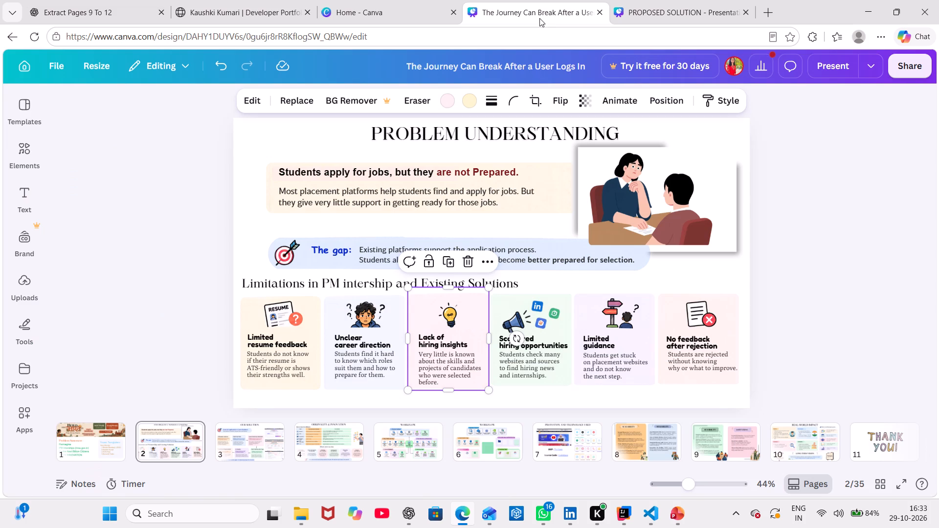
scroll(562, 176, up, 1)
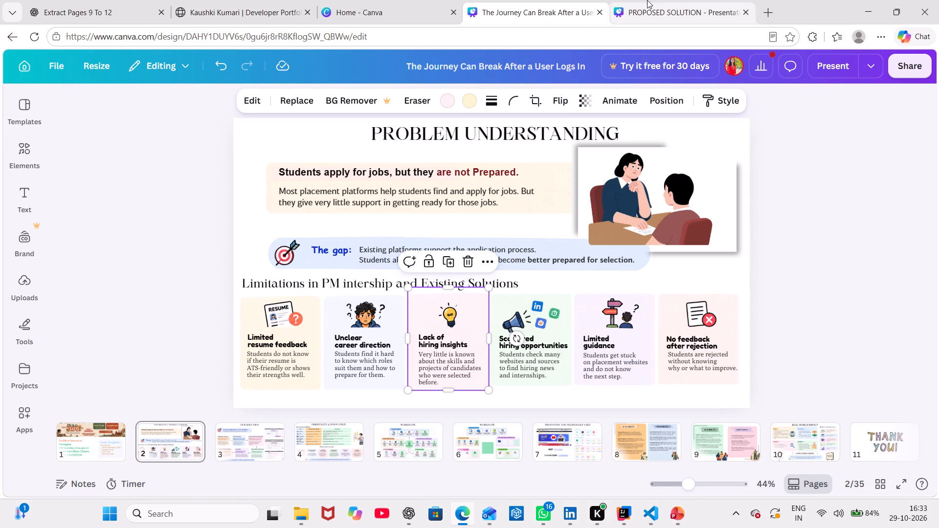
click(650, 0)
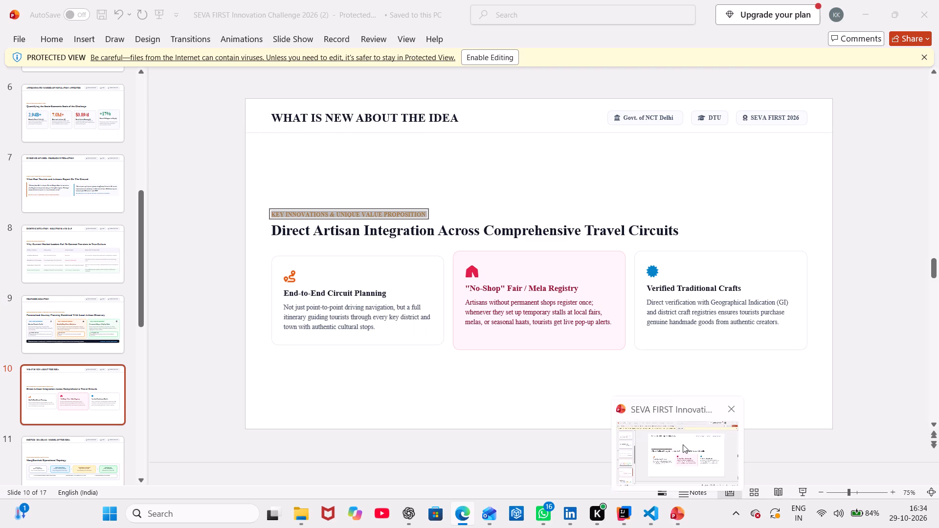
Copy the "End-to-End Circuit Planning" heading from PowerPoint slide 10 and place it at the top of the cream card on Canva page 10.
click(683, 444)
drag(322, 252, 301, 295)
triple_click(317, 292)
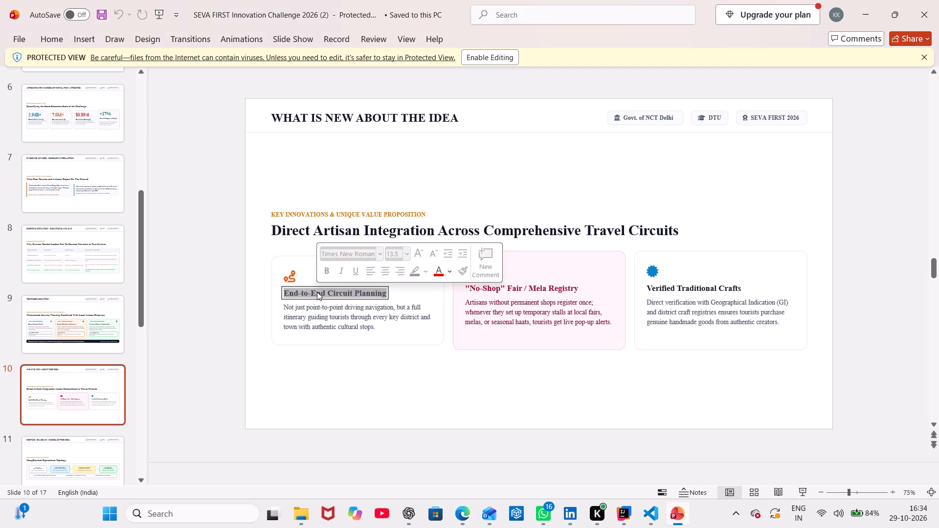
key(ctrl+c)
key(alt+Tab)
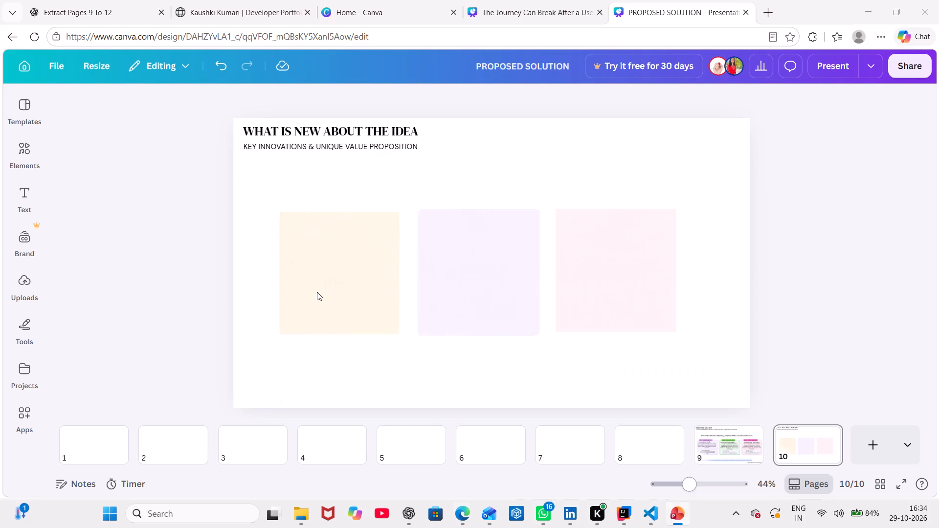
key(ctrl+v)
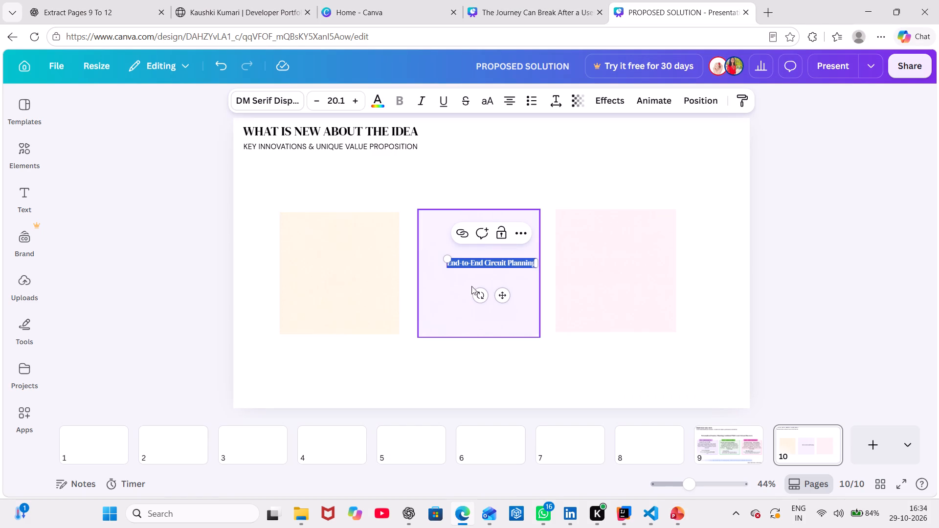
drag(507, 294, 350, 282)
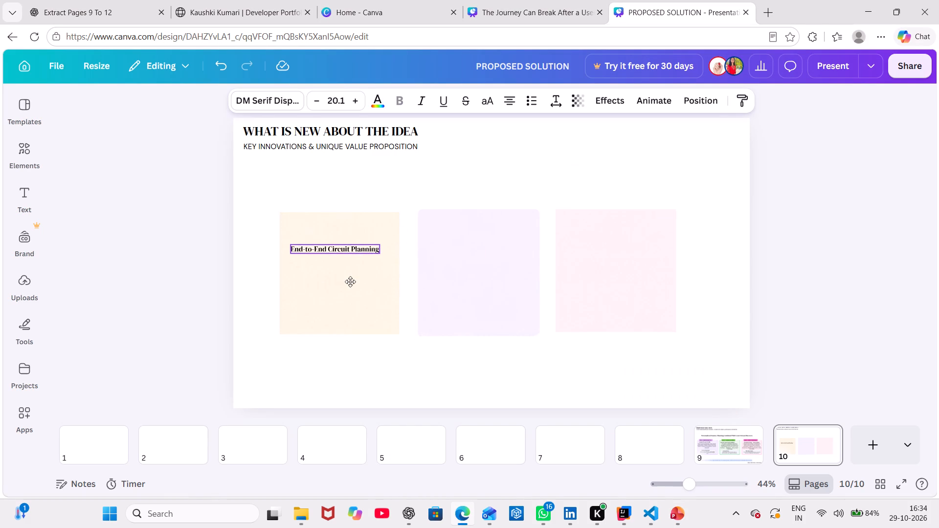
drag(350, 282, 339, 264)
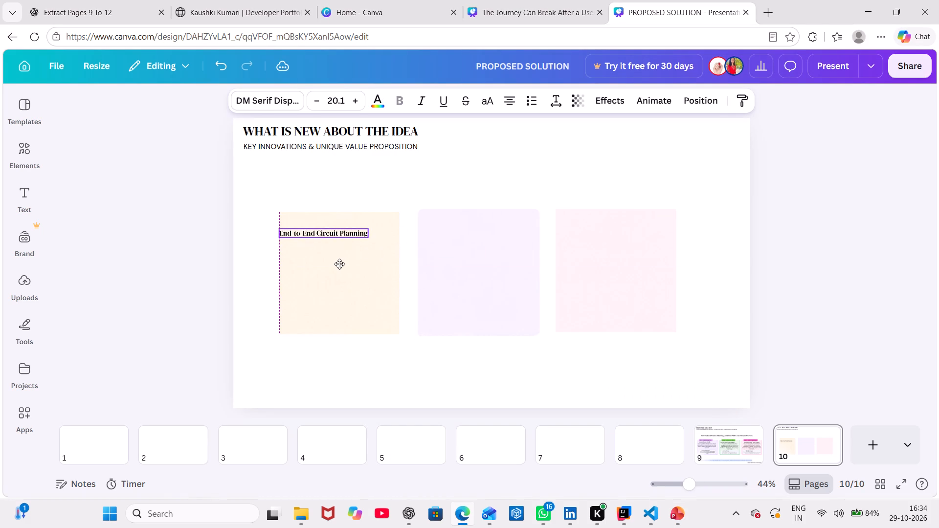
drag(339, 264, 345, 257)
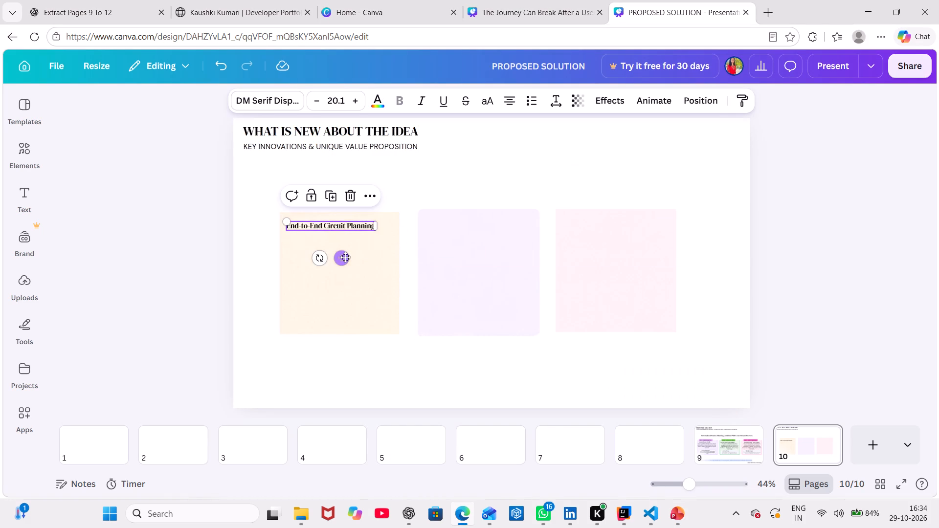
Copy the "Not just point-to-point driving navigation…" description from PowerPoint slide 10 into the cream card below its heading in Canva.
key(alt+Tab)
triple_click(355, 311)
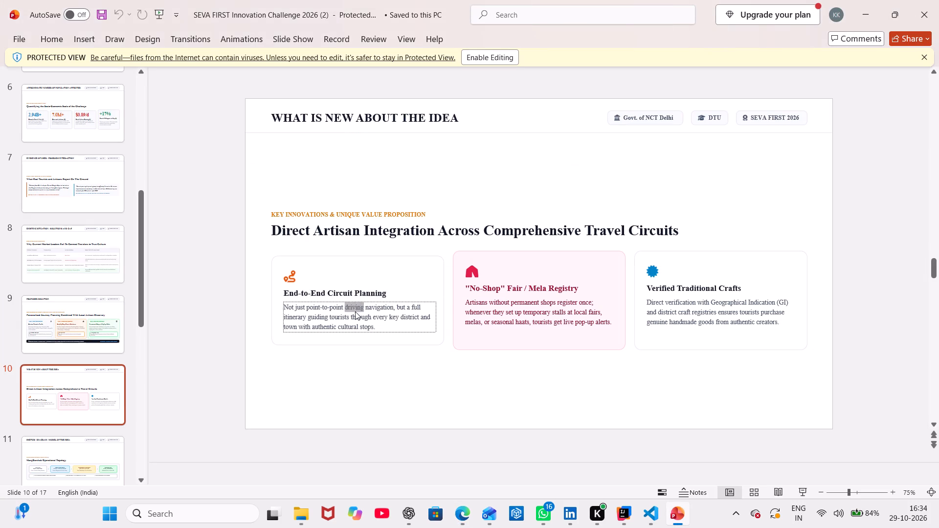
key(ctrl+c)
key(alt+Tab)
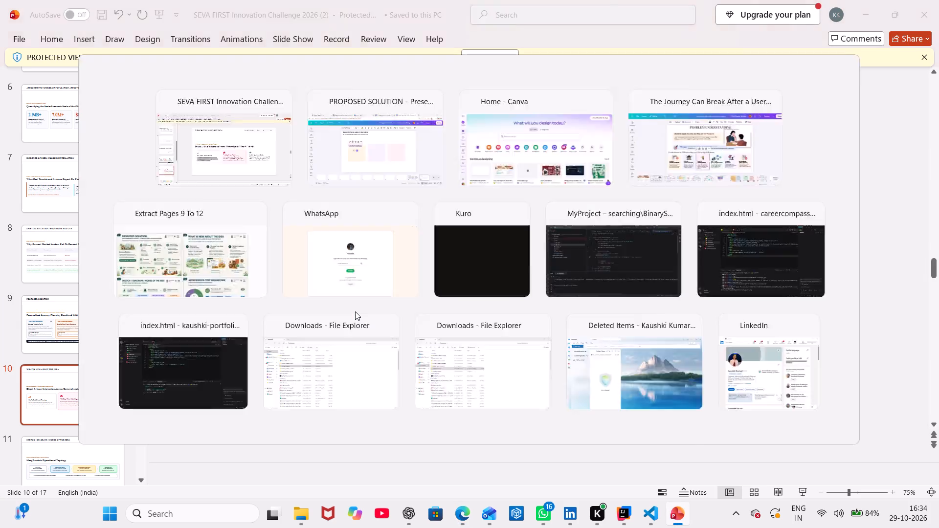
key(ctrl+v)
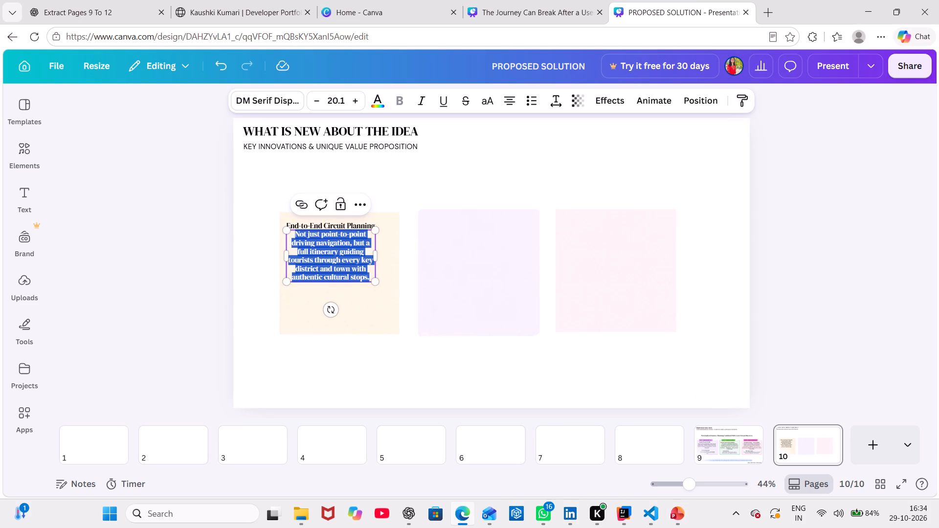
Set the font of the cream card's description text to DM Sans.
triple_click(351, 255)
click(351, 255)
click(279, 102)
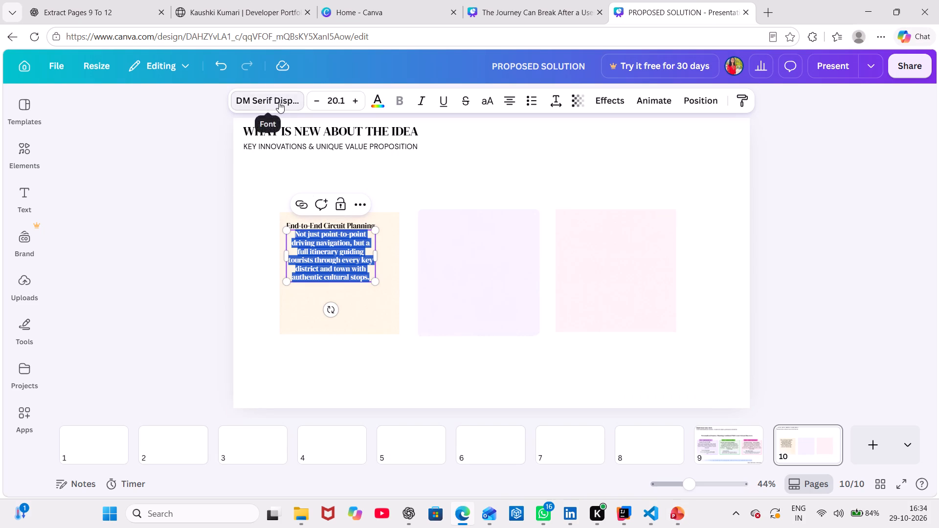
click(121, 309)
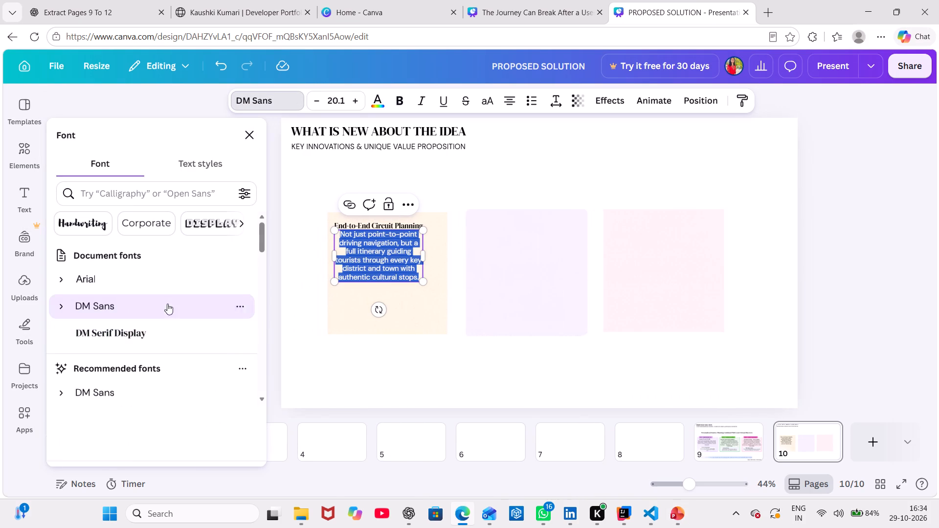
Widen the cream card's description text box and shift it so it starts at the card's left edge.
drag(412, 245, 412, 263)
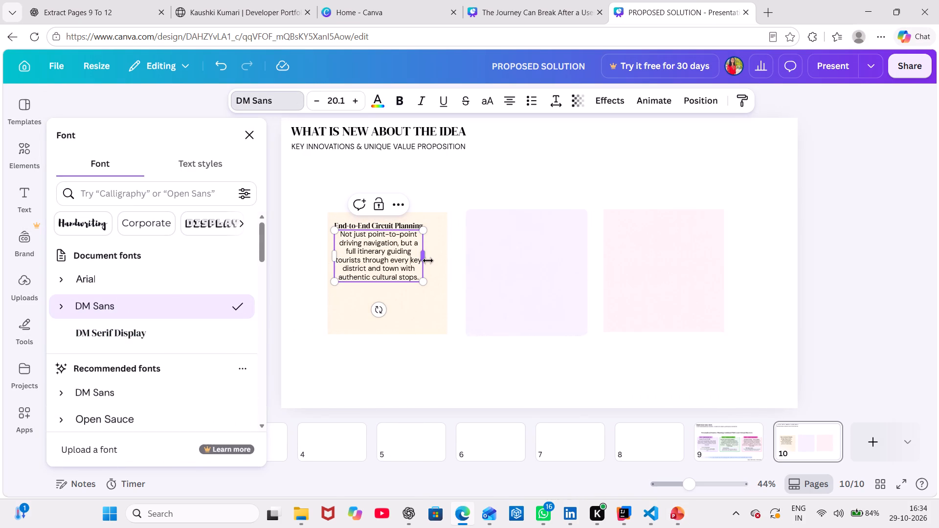
drag(426, 261, 446, 263)
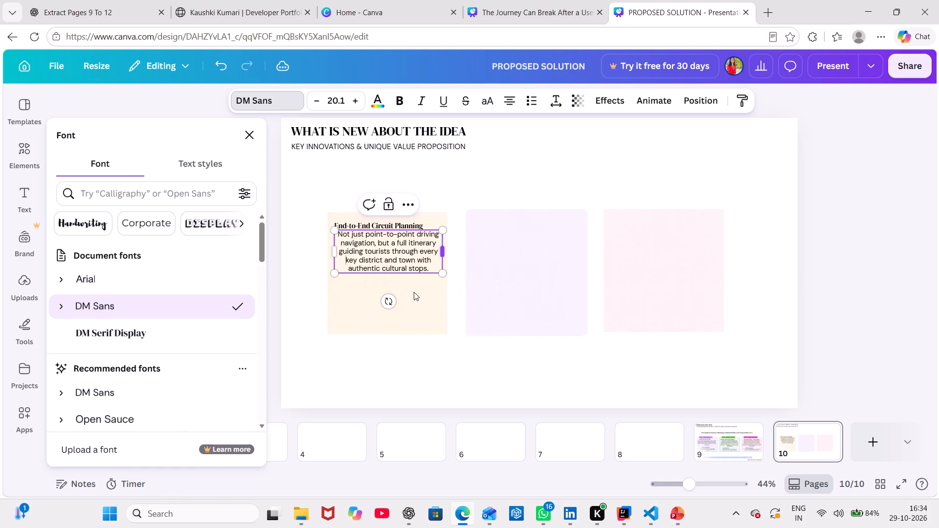
click(485, 183)
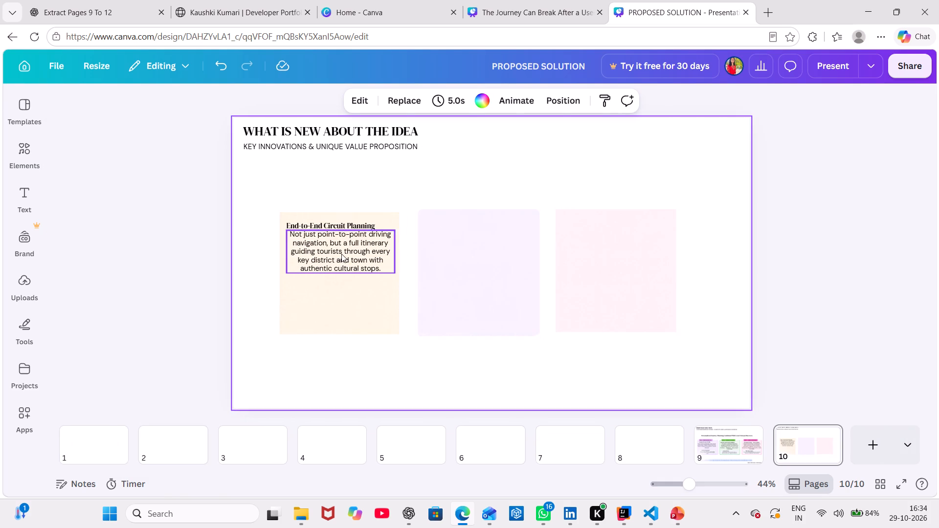
drag(341, 254, 337, 253)
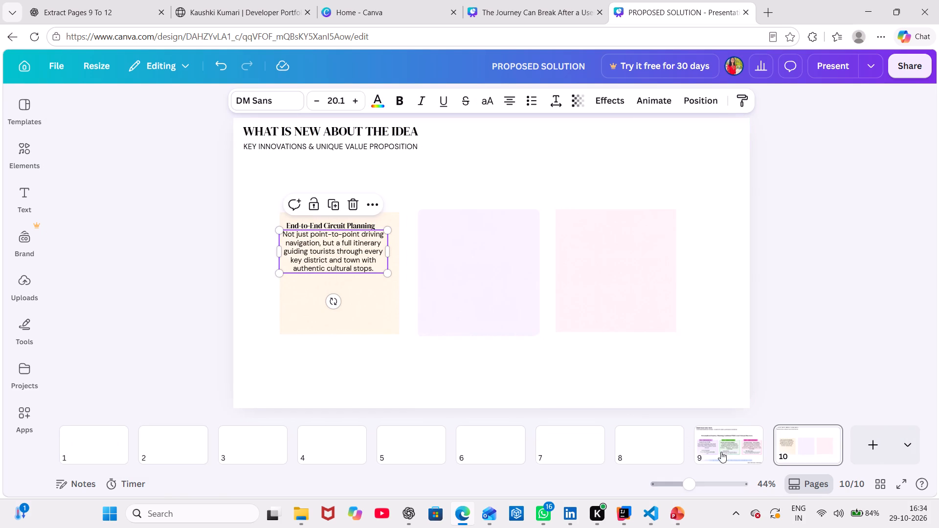
Copy the "No-Shop" Fair / Mela Registry heading from PowerPoint slide 10 and place it at the top of the lavender card in Canva.
click(656, 449)
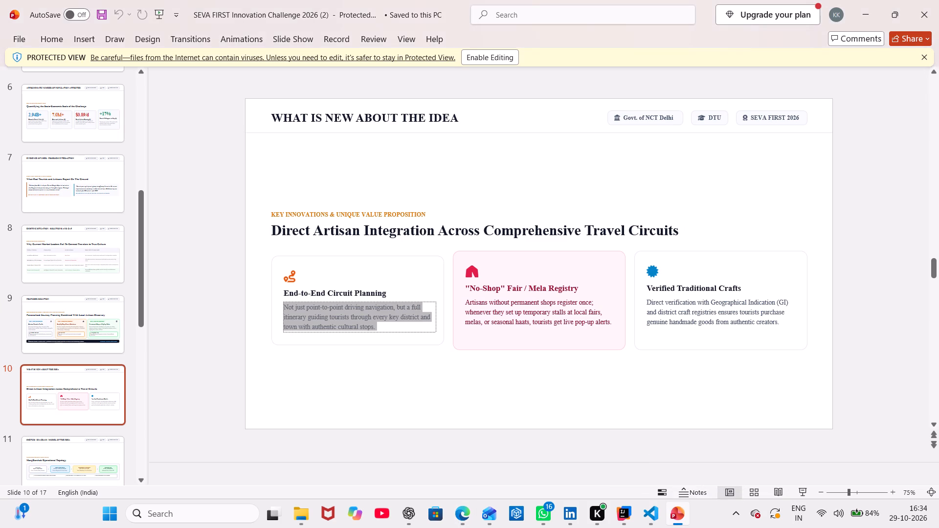
triple_click(540, 289)
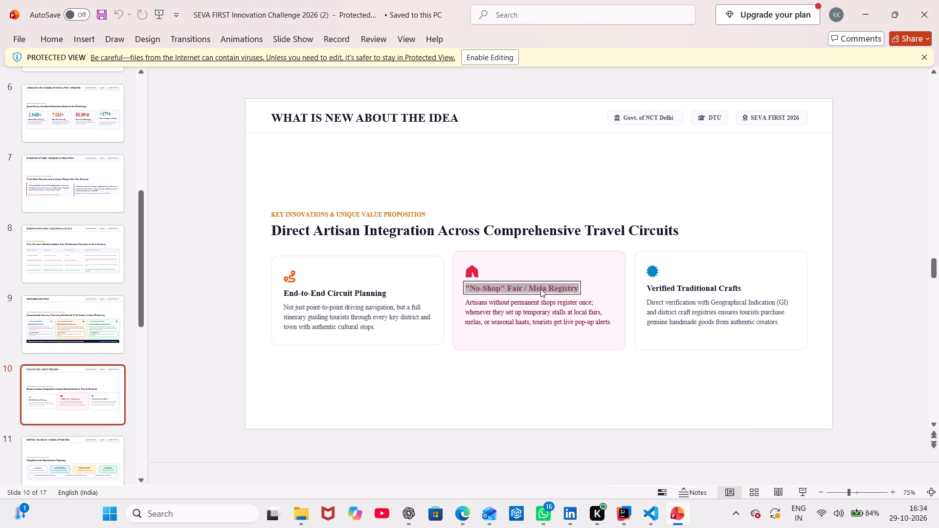
key(ctrl+c)
key(alt+Tab)
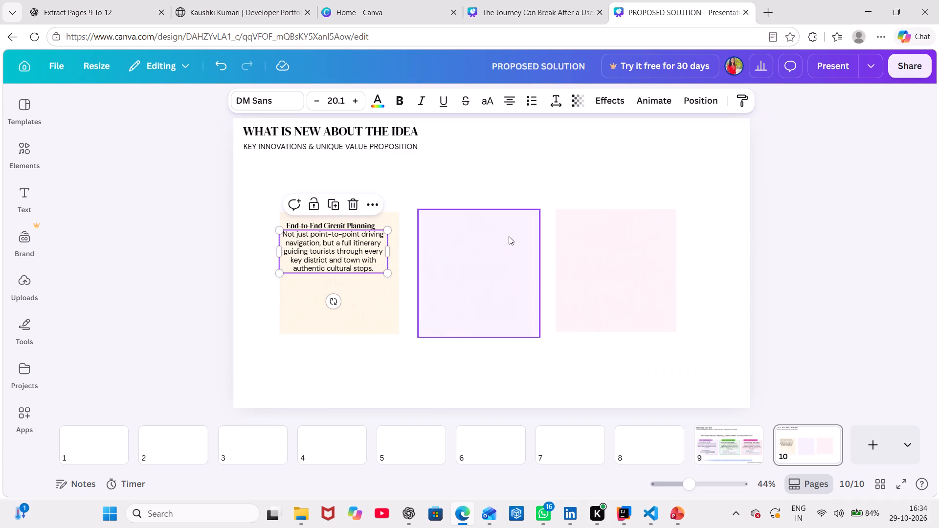
key(ctrl+v)
drag(343, 306, 476, 256)
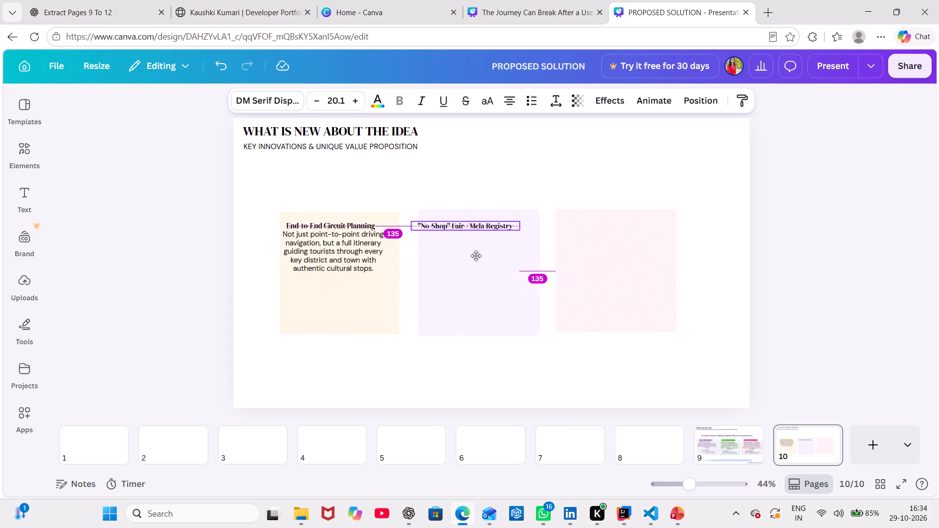
drag(476, 256, 479, 256)
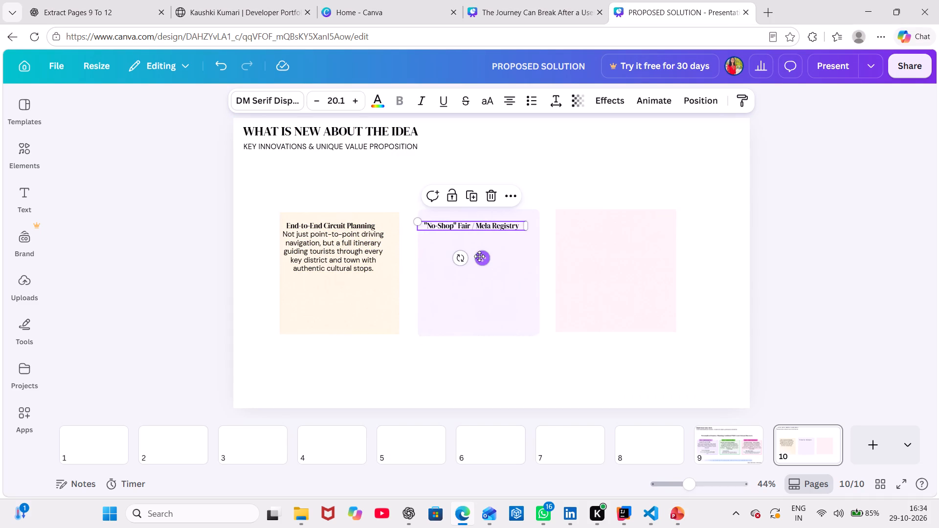
Copy the "Artisans without permanent shops register once…" description from PowerPoint slide 10 into the lavender card below its heading in Canva.
click(668, 450)
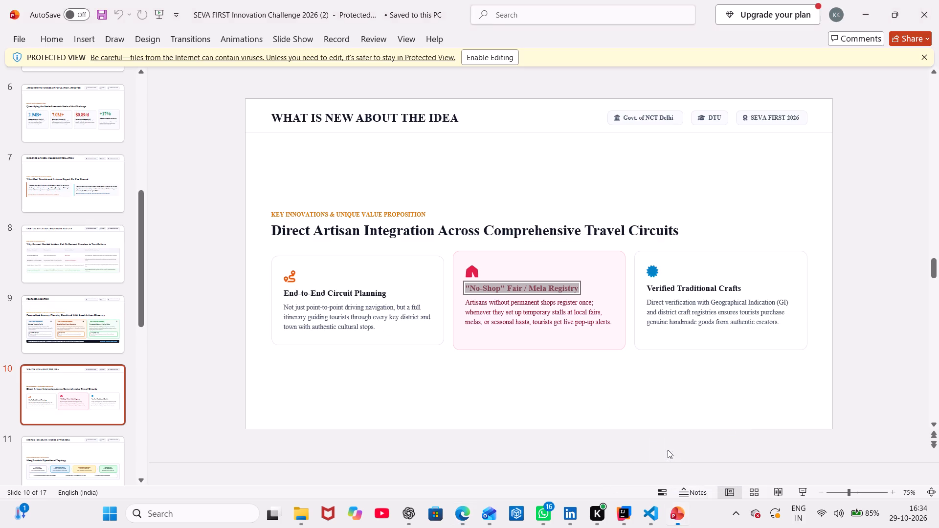
triple_click(547, 318)
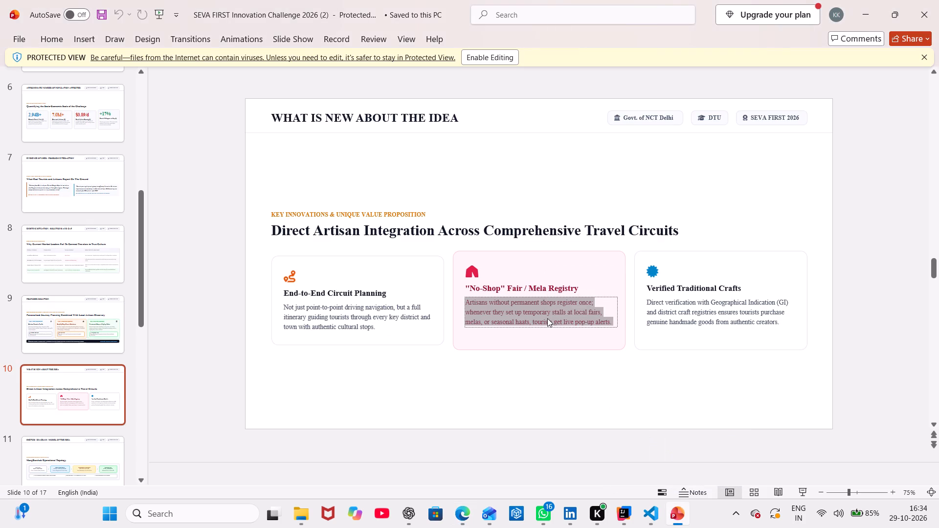
key(ctrl+c)
key(alt+Tab)
key(ctrl+v)
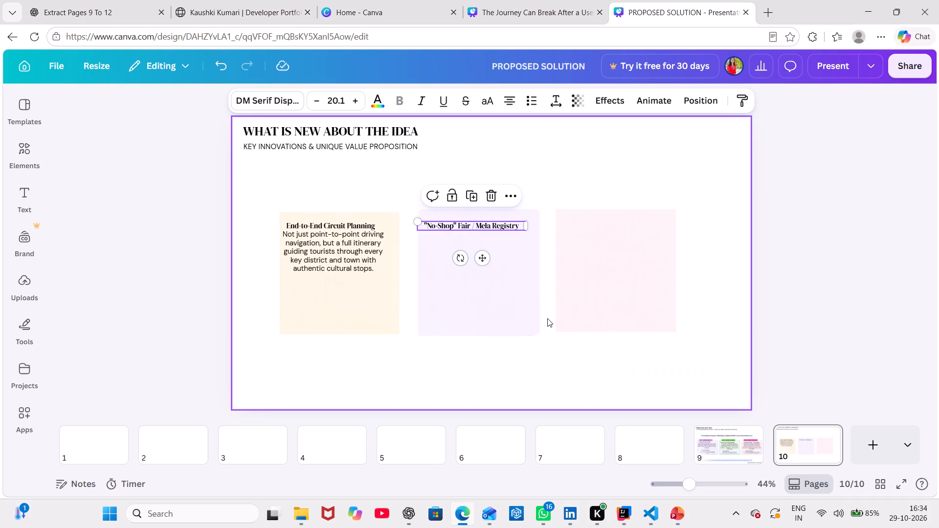
Set the lavender card's description to DM Sans and widen its text box to about the card's width.
click(285, 90)
click(281, 99)
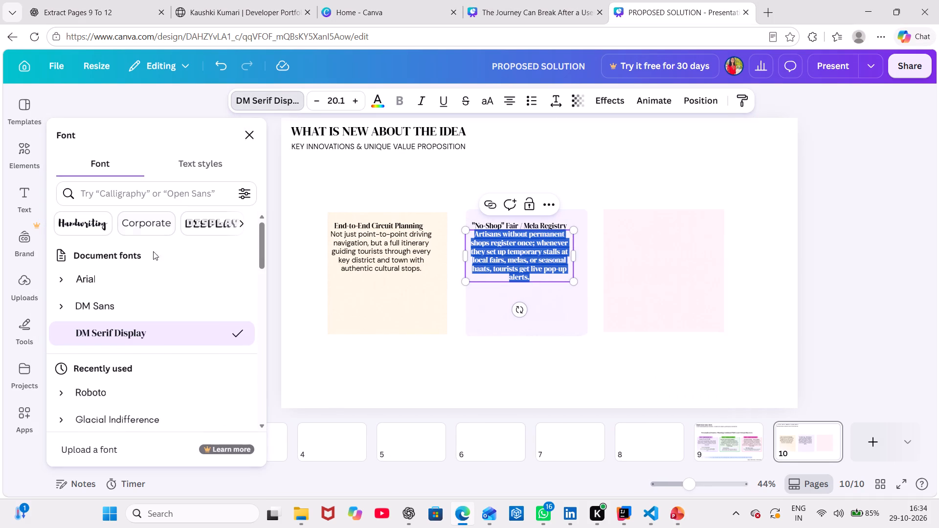
click(149, 310)
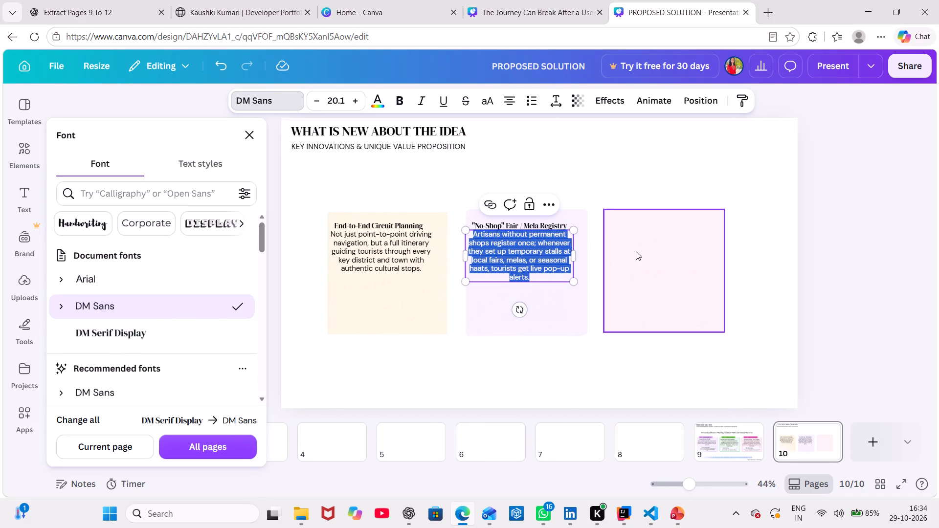
drag(574, 255, 593, 256)
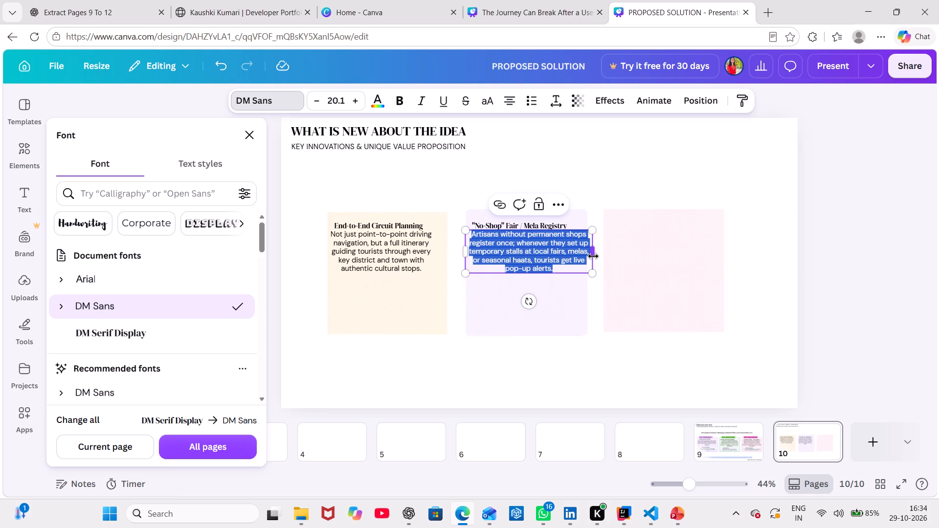
click(597, 150)
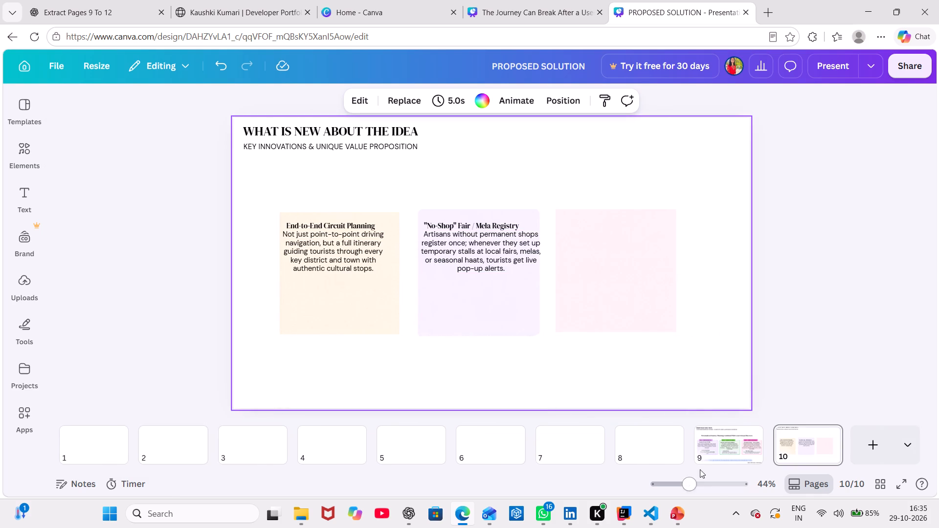
Copy the "Verified Traditional Crafts" heading from PowerPoint slide 10 and place it at the top of the pink card in Canva.
click(687, 440)
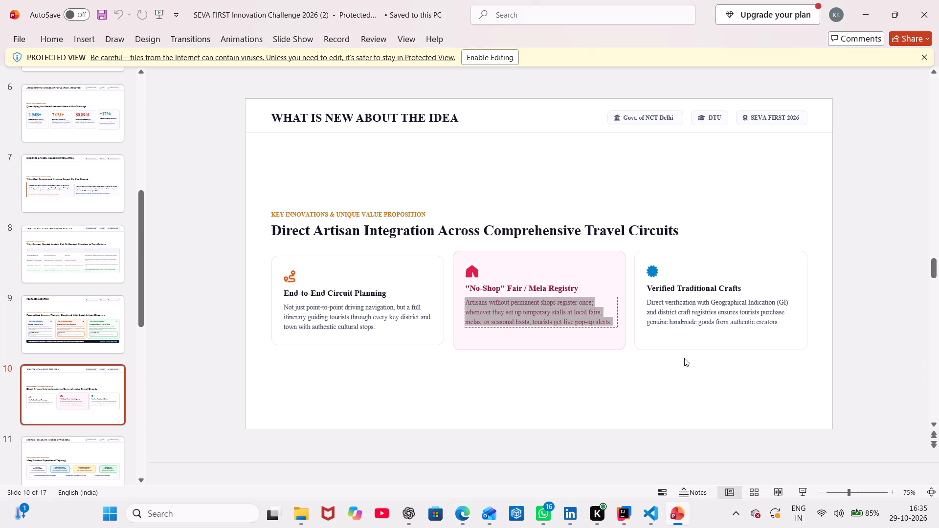
triple_click(686, 289)
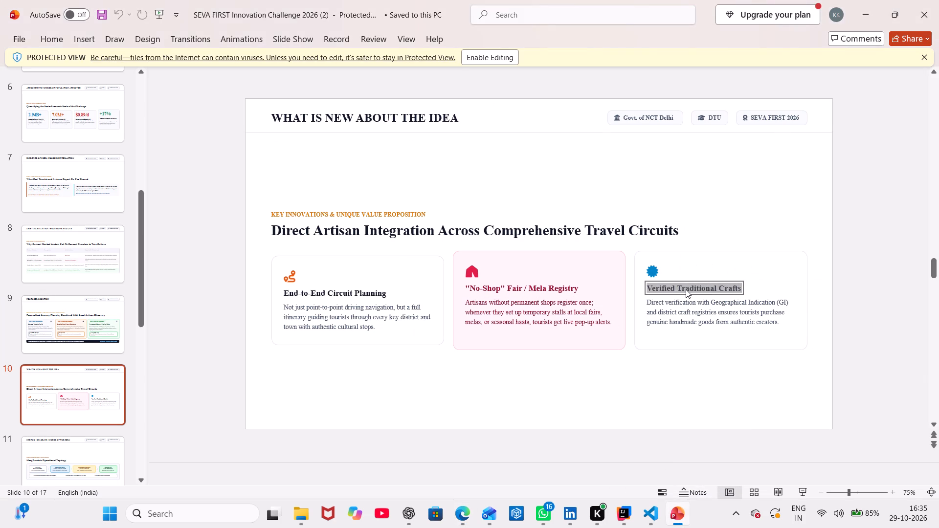
key(ctrl+c)
key(alt+Tab)
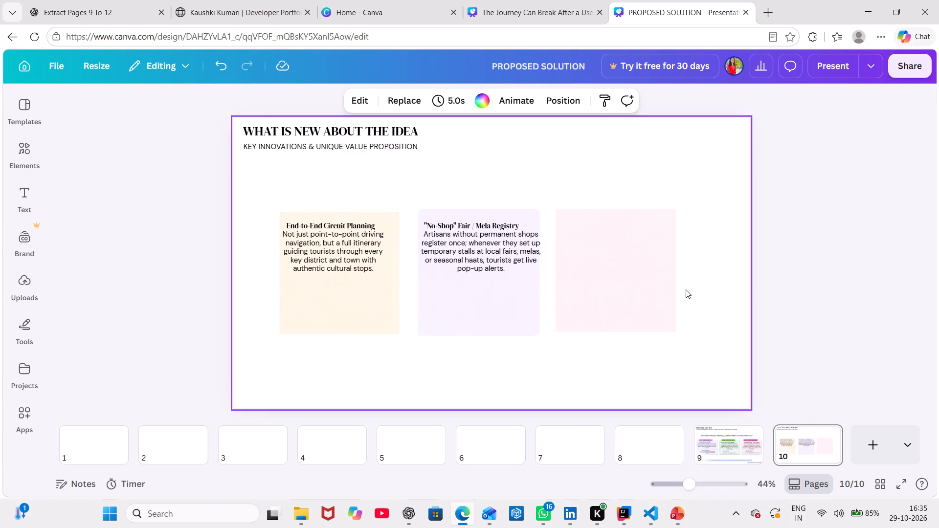
key(ctrl+v)
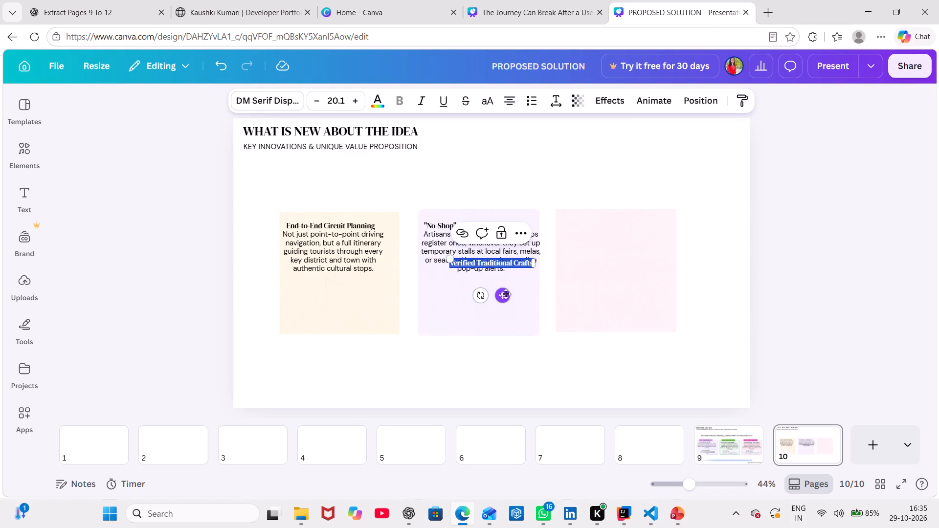
drag(506, 294, 617, 256)
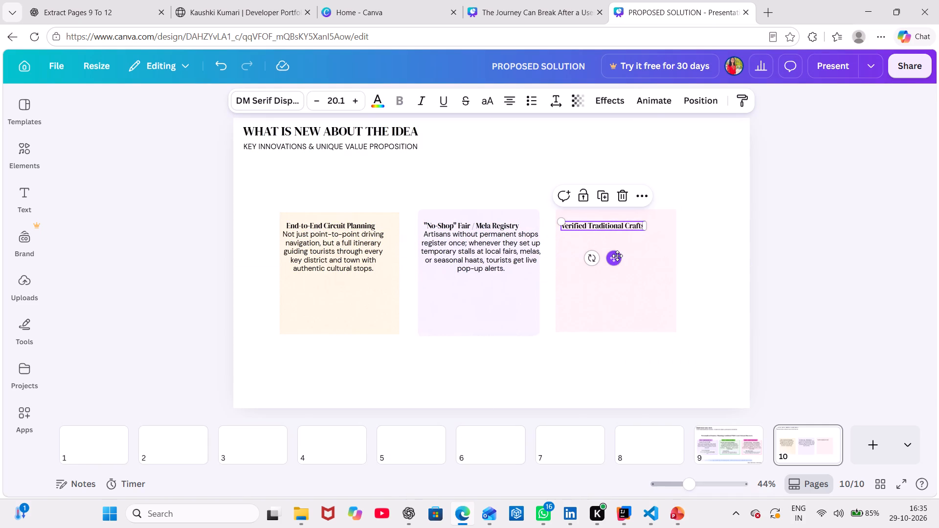
Copy the "Direct verification with Geographical Indication (GI)…" description from PowerPoint slide 10 into the pink card below its heading in Canva.
key(alt+Tab)
triple_click(654, 307)
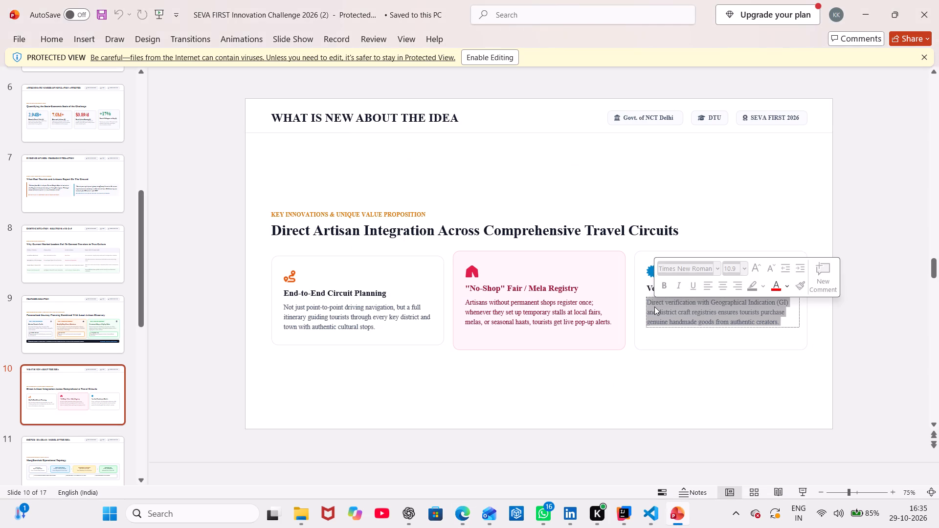
key(ctrl+c)
key(alt+Tab)
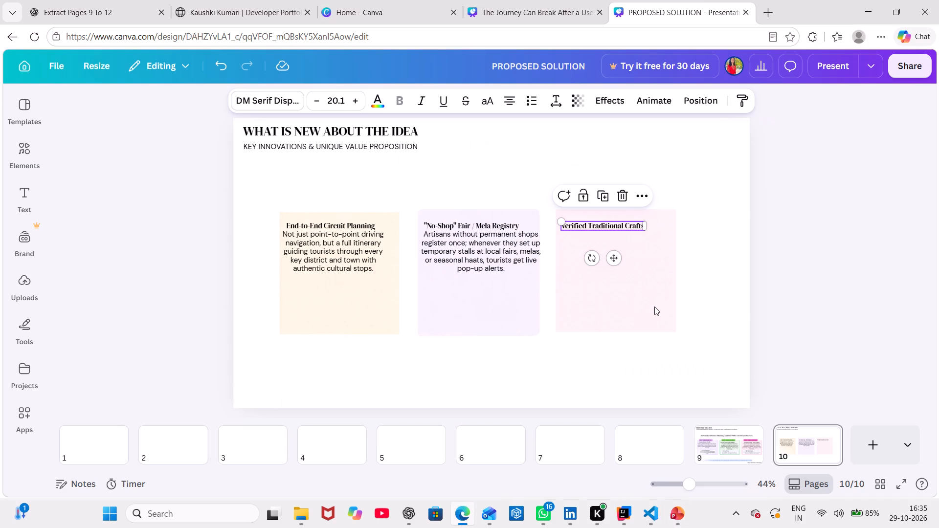
key(ctrl+v)
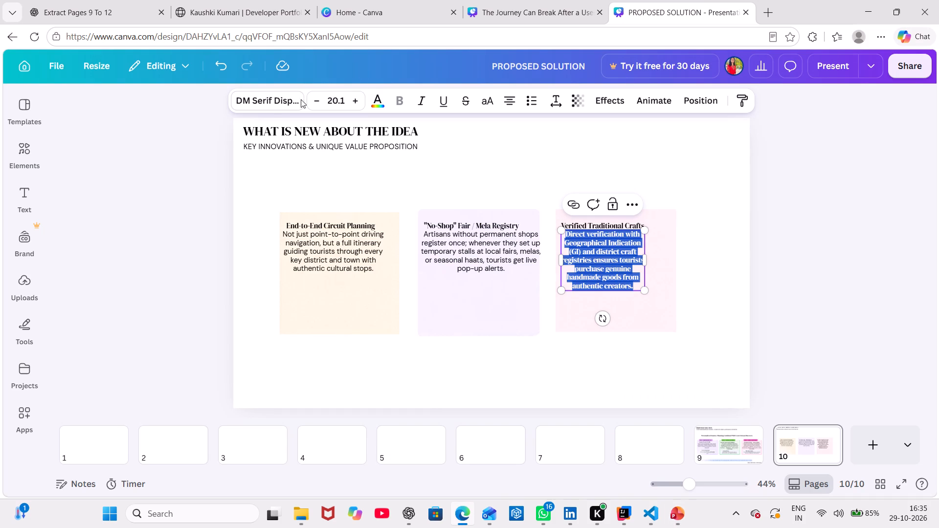
Set the pink card's description to DM Sans, widening its text box to the card's width and aligning it with the card.
click(271, 107)
click(160, 306)
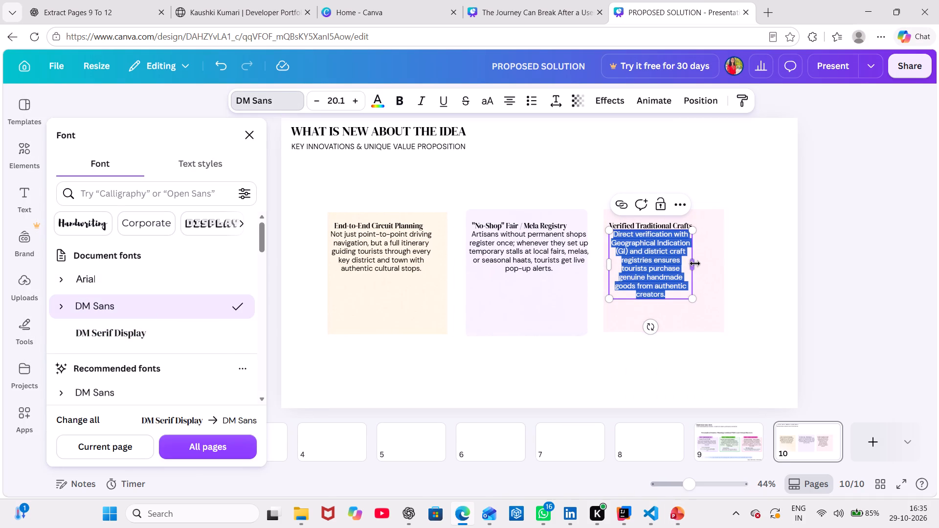
drag(695, 264, 726, 264)
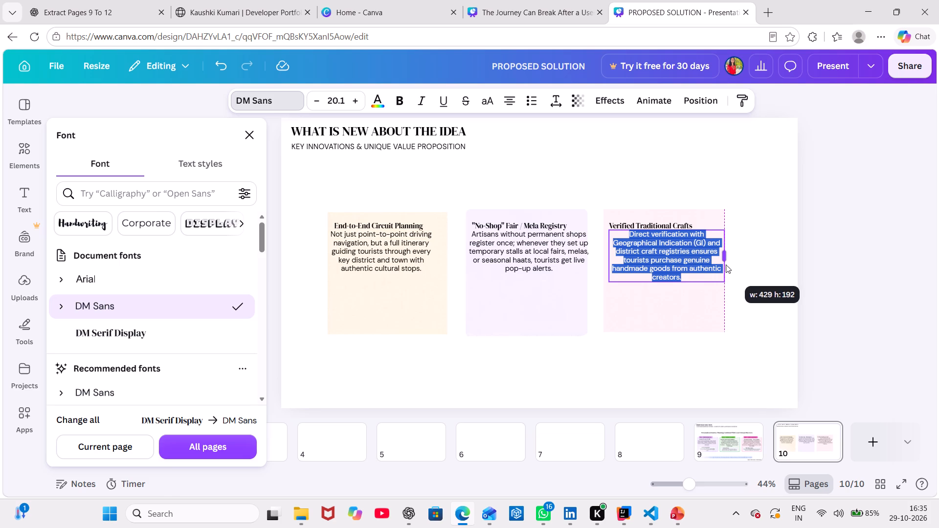
drag(726, 264, 733, 265)
click(816, 253)
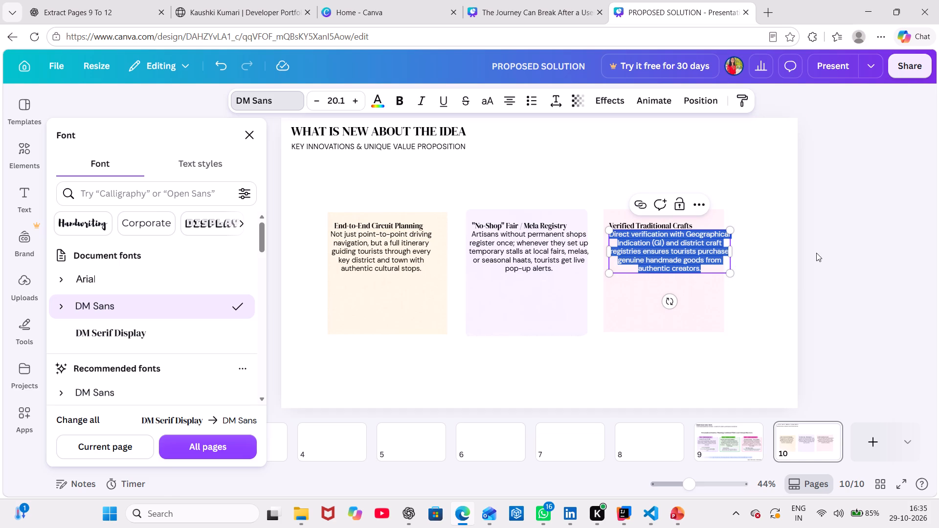
click(800, 253)
drag(625, 254, 619, 254)
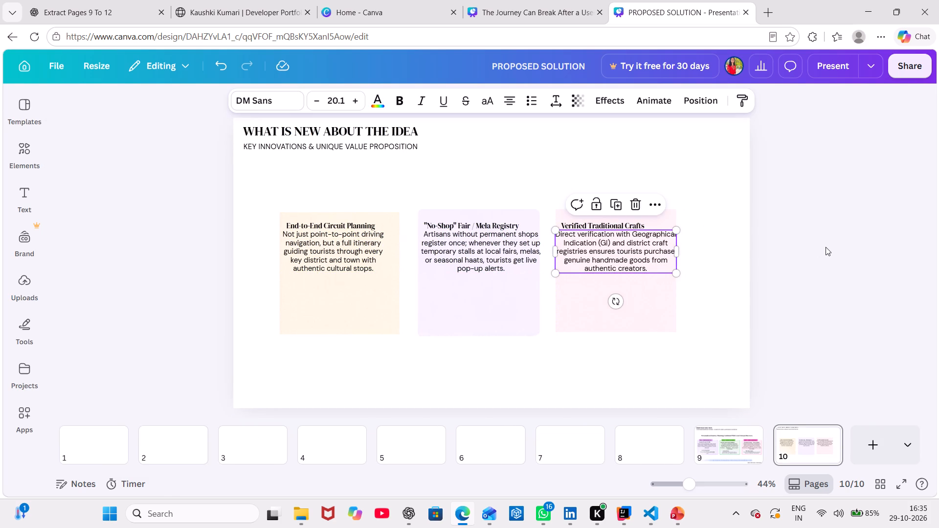
click(826, 247)
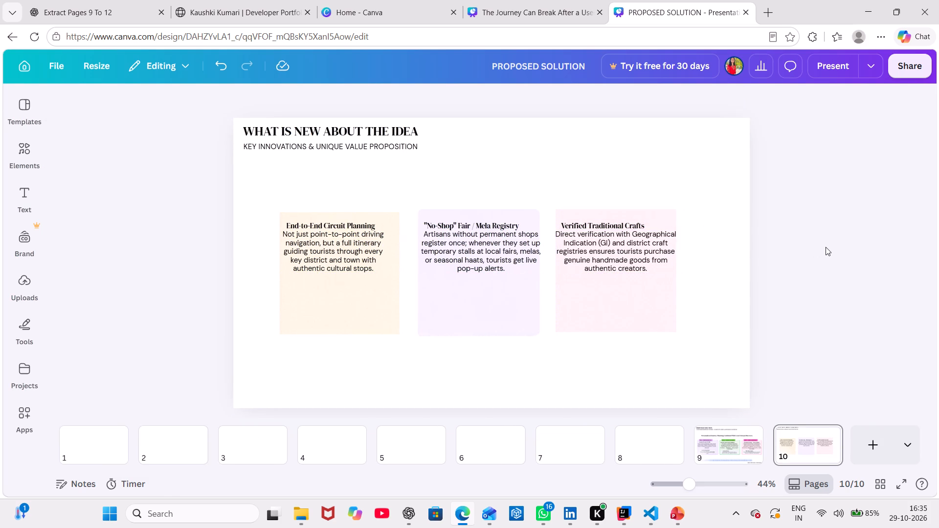
Increase the font size of all three card headings to 22.1.
triple_click(631, 225)
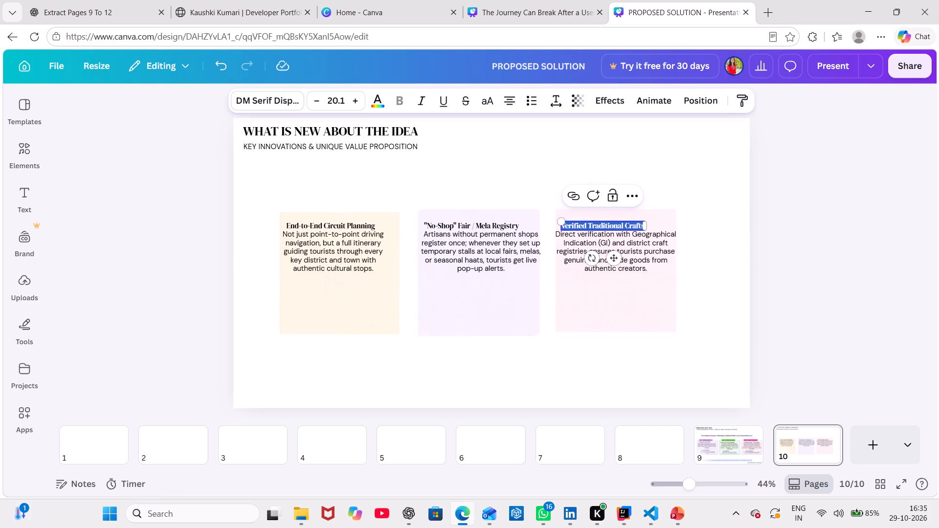
double_click(357, 98)
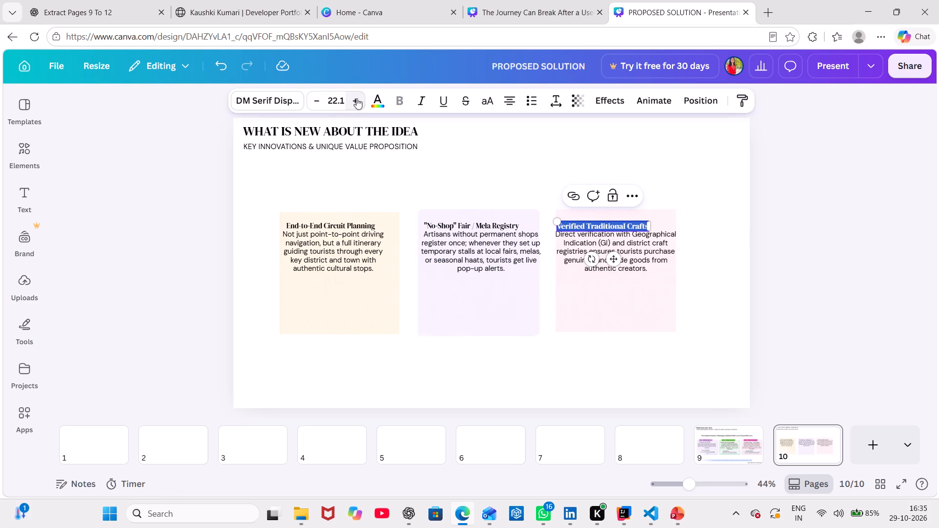
triple_click(458, 223)
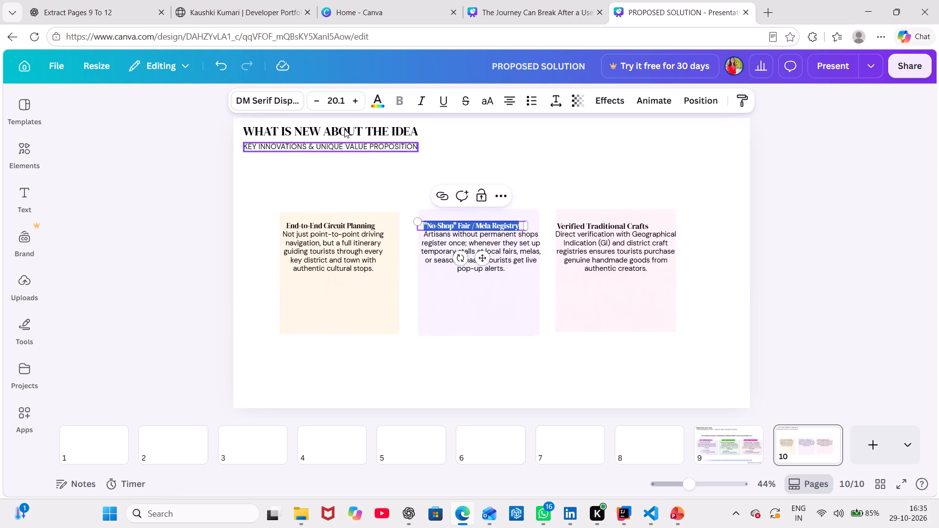
double_click(357, 95)
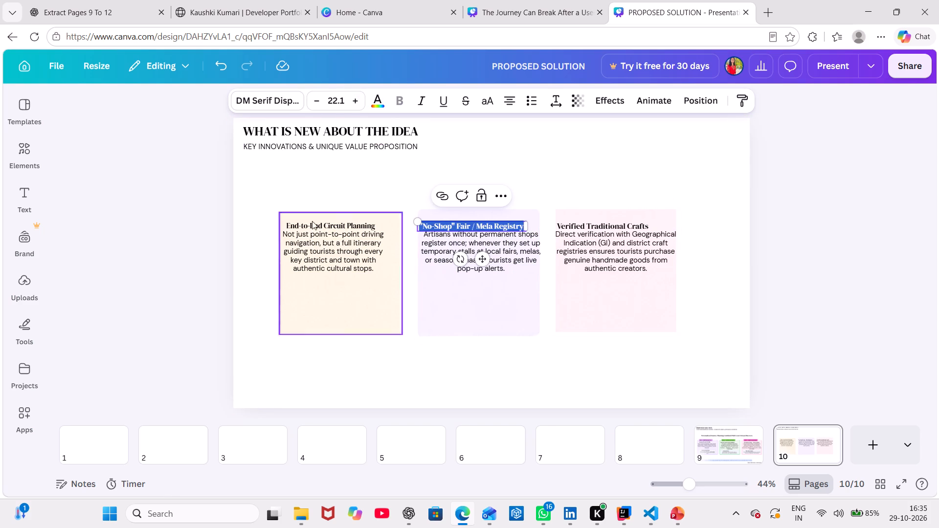
triple_click(313, 223)
double_click(352, 99)
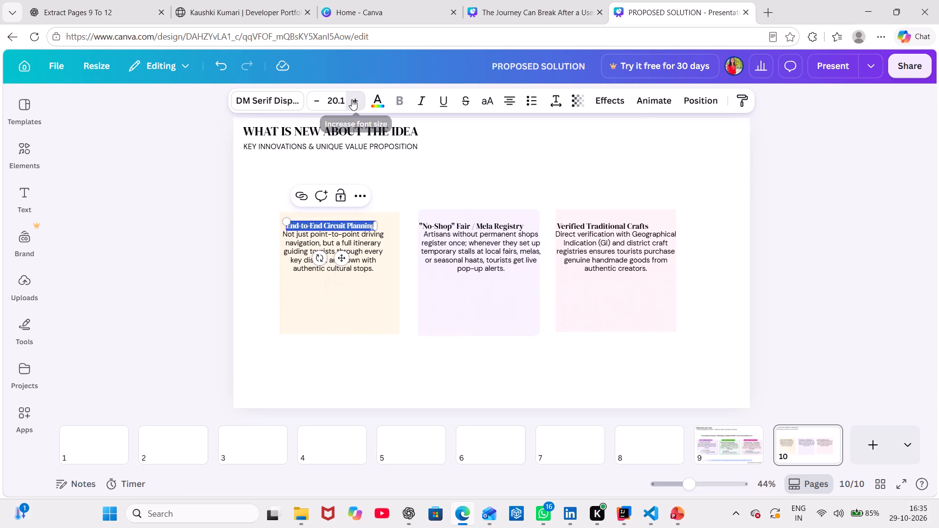
click(805, 193)
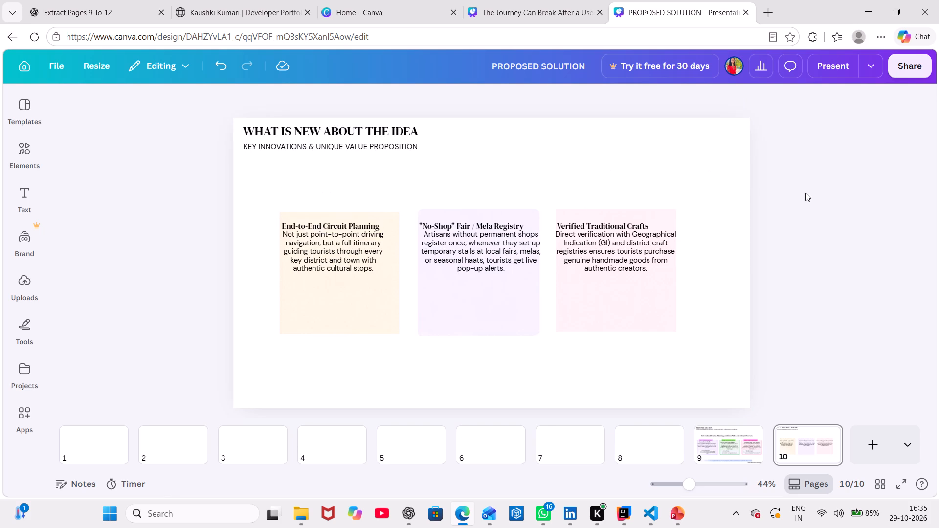
Nudge the "End-to-End Circuit Planning" heading slightly inward from the orange card's edge.
click(349, 223)
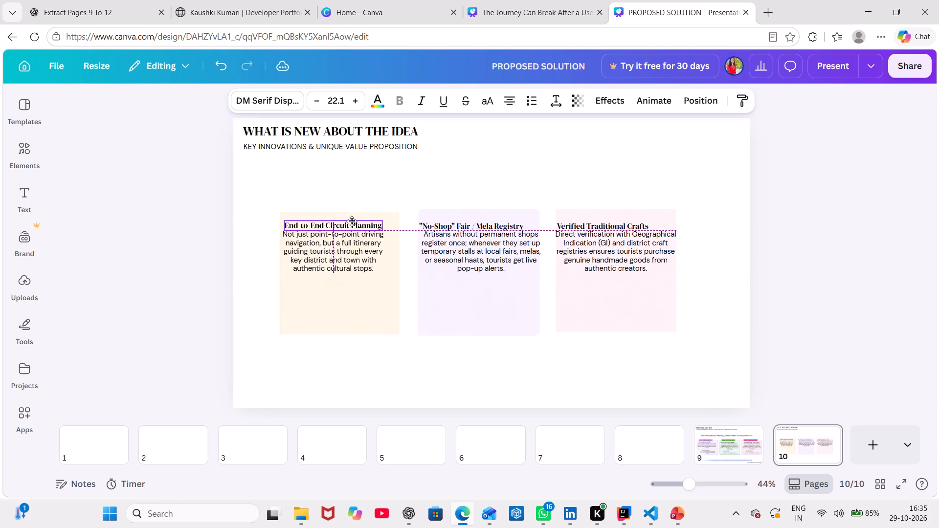
click(813, 209)
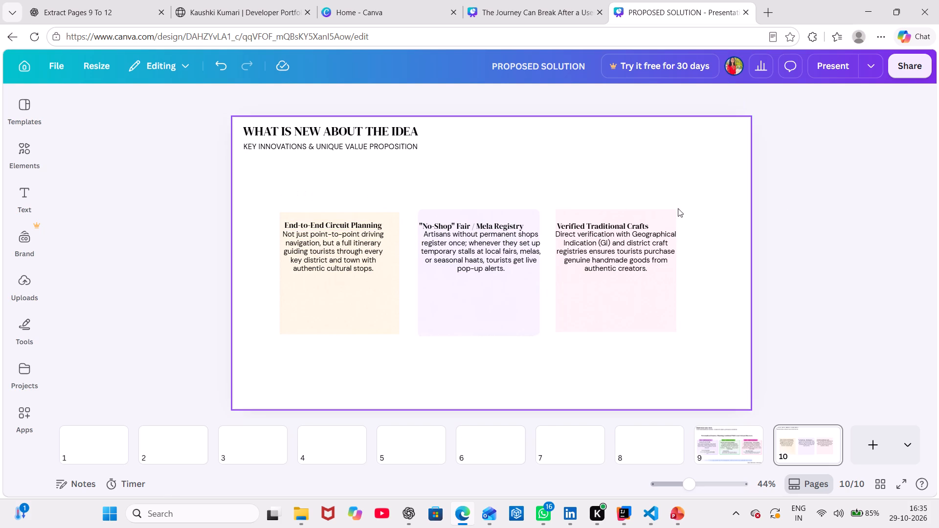
Resize the purple card vertically so its top and bottom edges line up with the orange card.
click(492, 218)
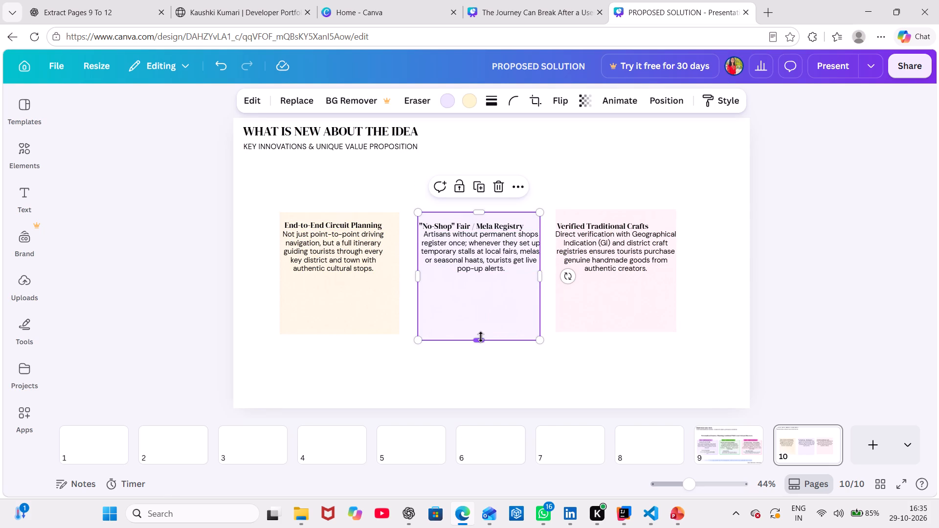
drag(481, 337, 483, 335)
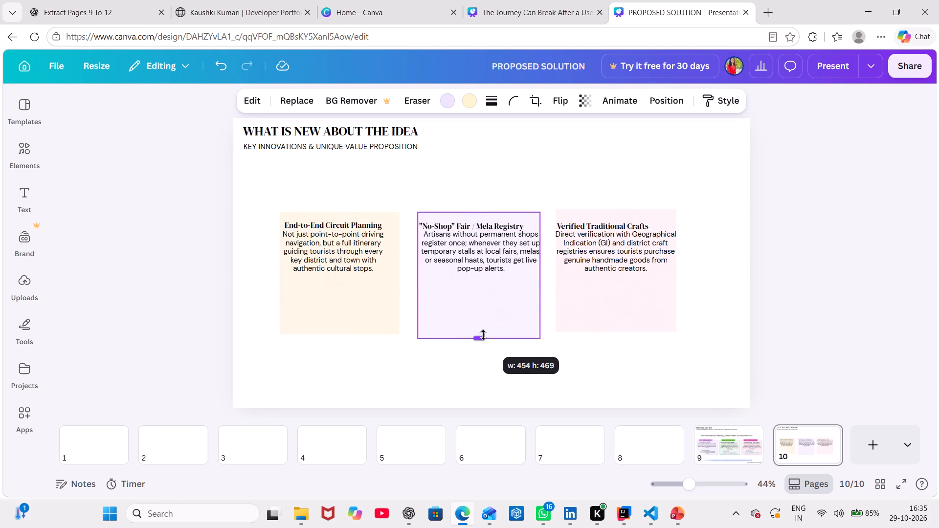
drag(483, 335, 482, 330)
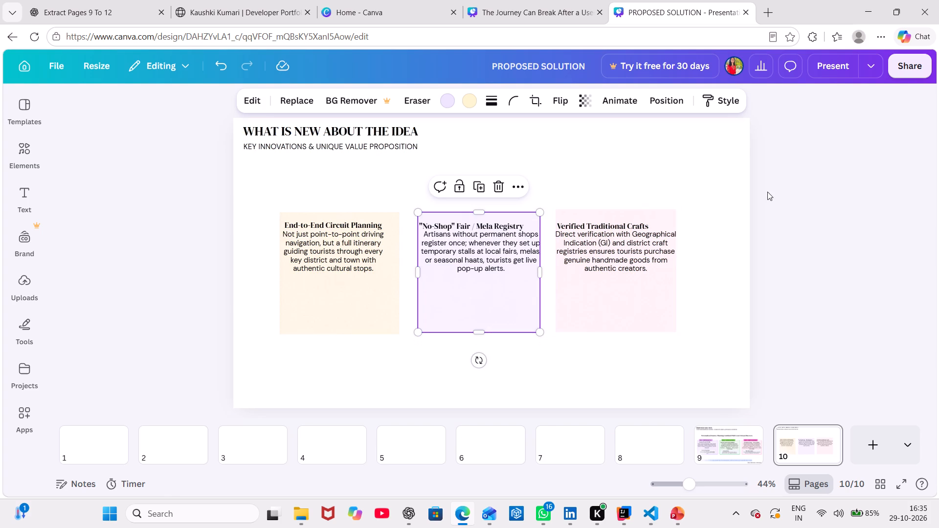
click(480, 330)
click(827, 223)
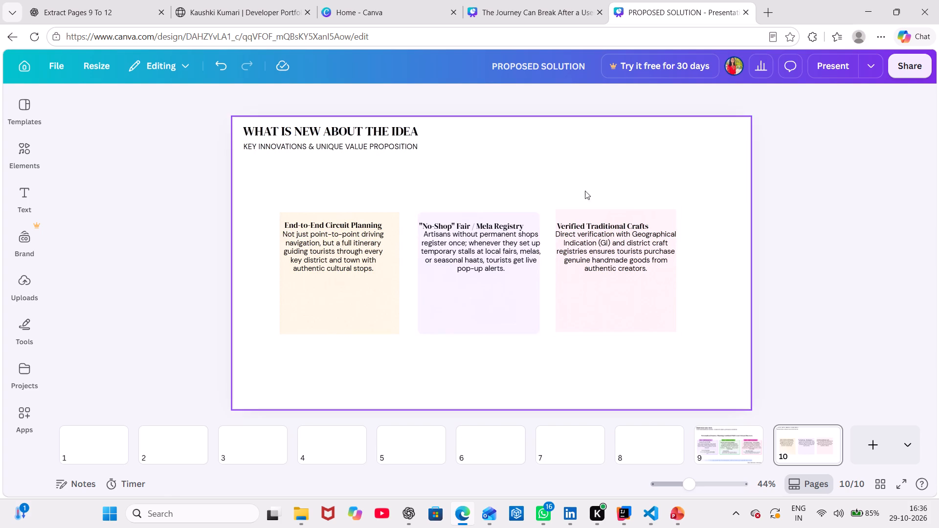
Move all three card headings up to the same height, leaving a small gap above their descriptions.
click(501, 227)
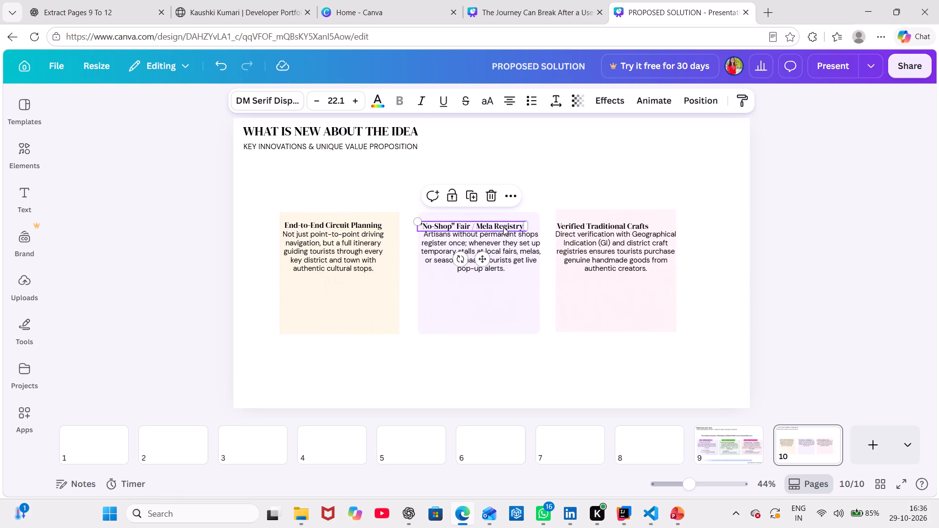
click(784, 176)
click(347, 224)
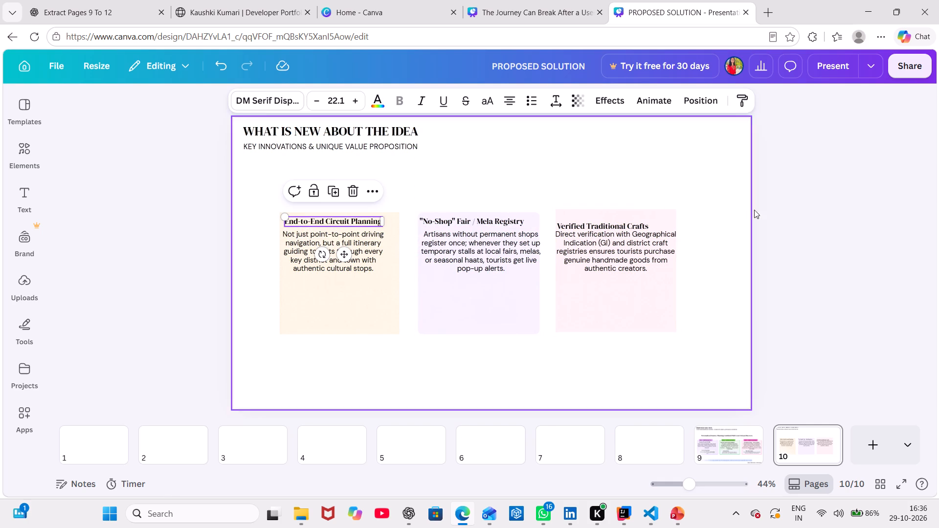
click(846, 215)
drag(621, 226, 621, 224)
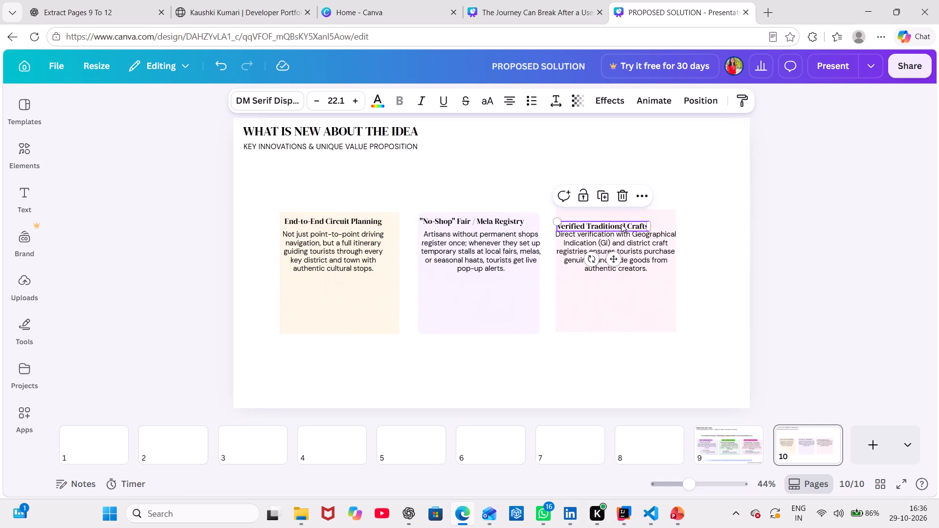
drag(621, 224, 623, 221)
Extend the pink card's bottom edge down to line up with the other two cards.
click(625, 258)
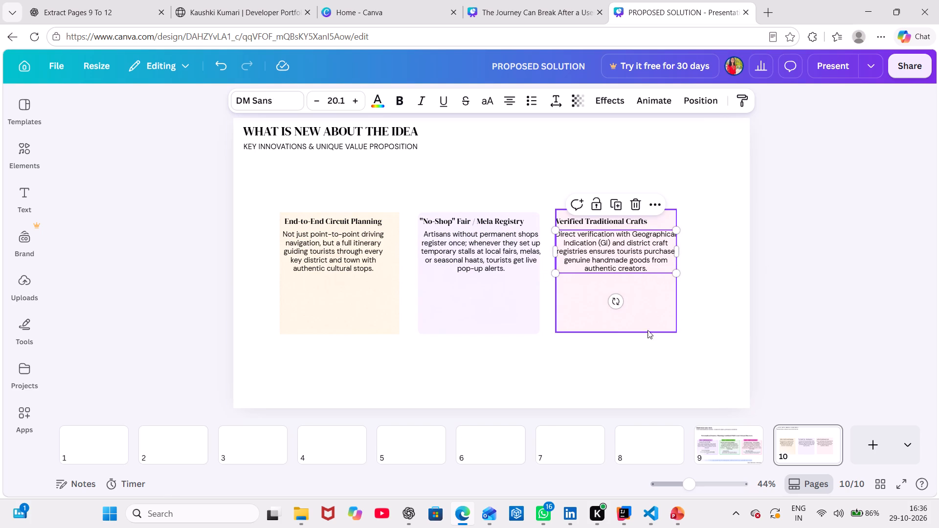
double_click(618, 328)
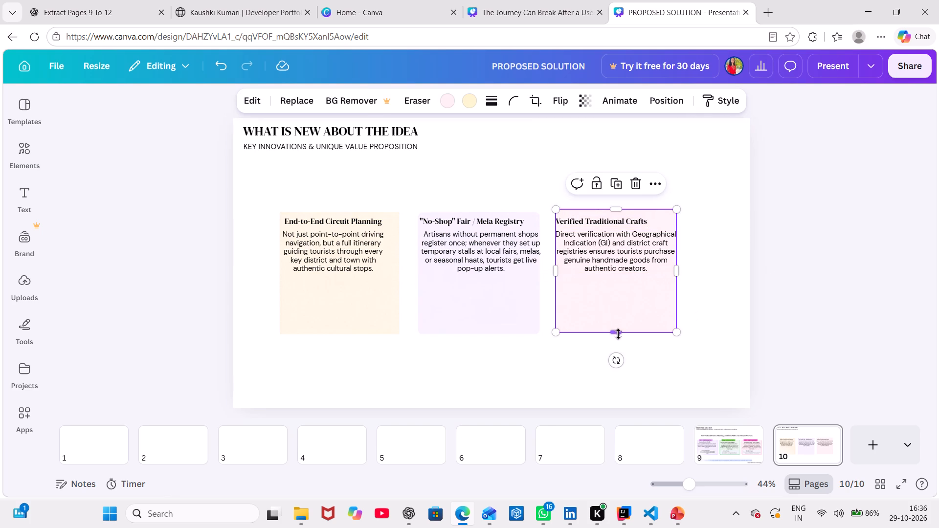
click(617, 331)
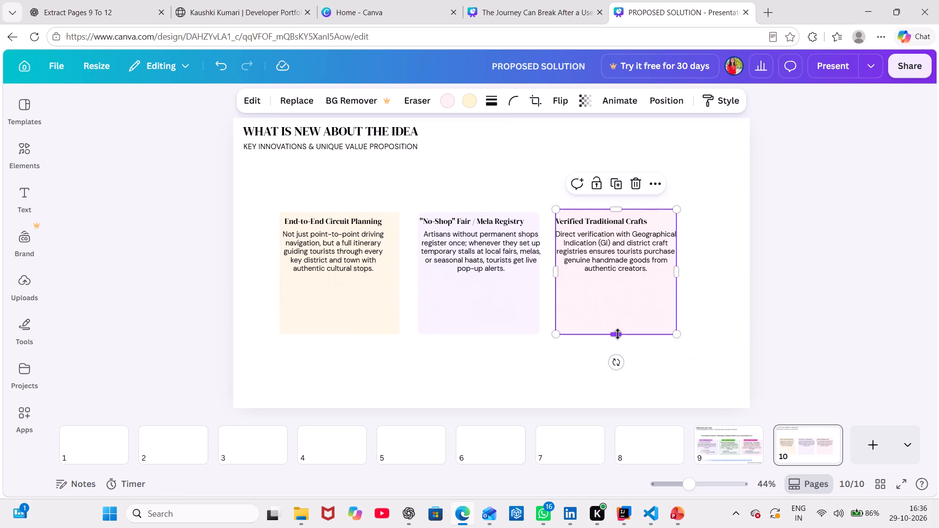
click(880, 283)
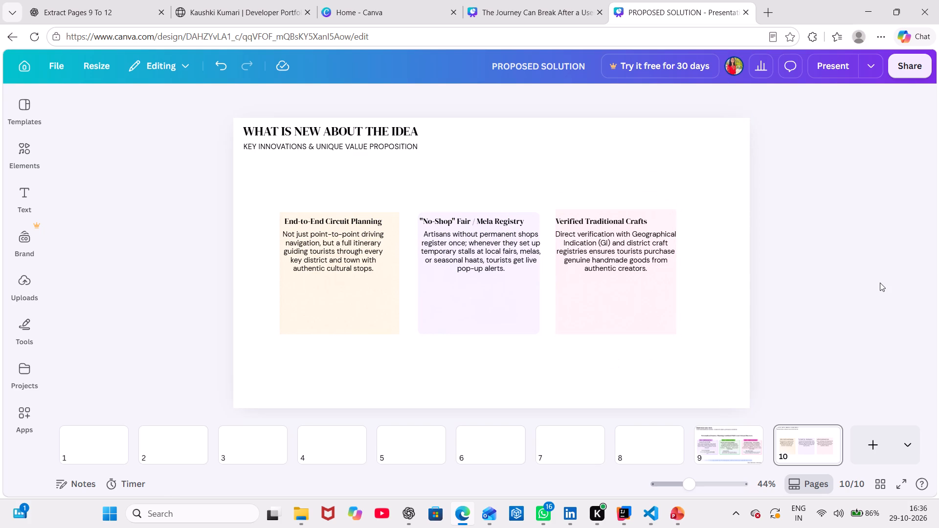
Give the pink card a solid border with stroke weight 2 in the design's medium pink border colour.
click(635, 299)
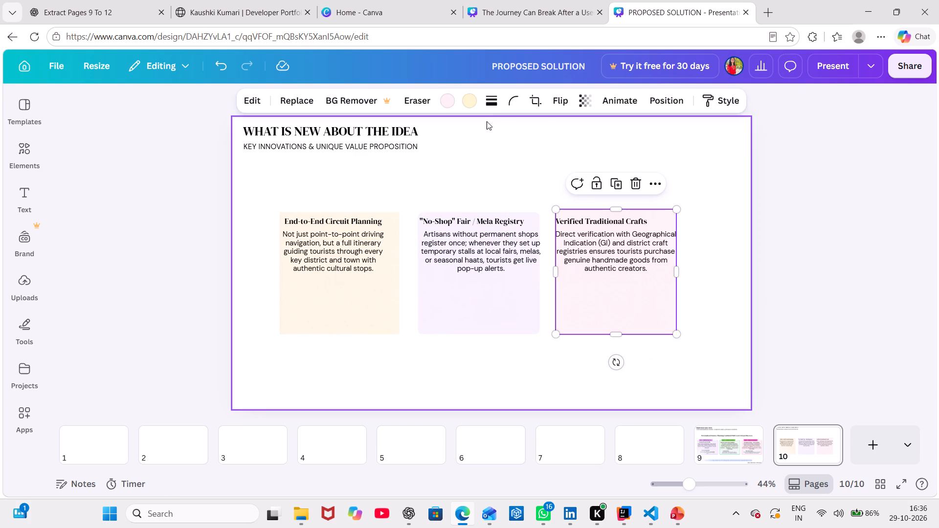
click(509, 103)
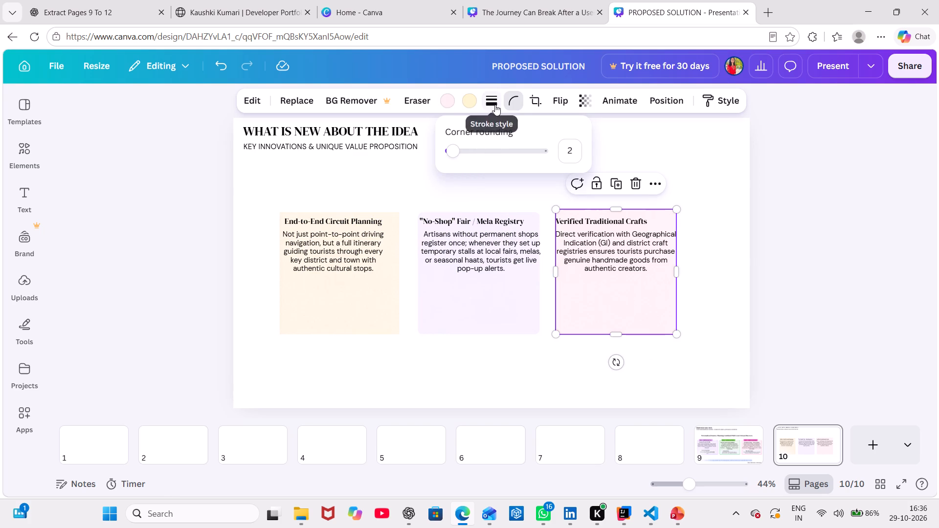
click(495, 105)
click(453, 138)
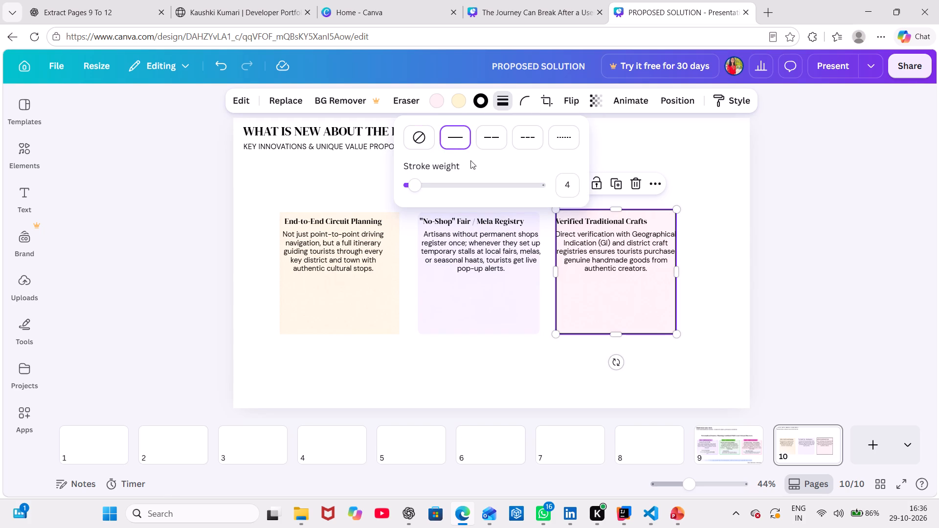
click(571, 182)
key(BackSpace)
key(2)
click(825, 182)
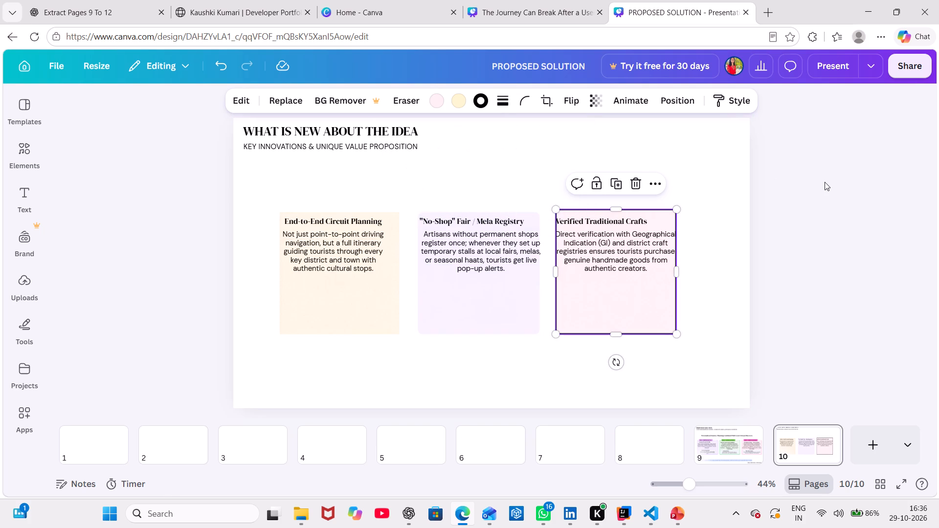
click(485, 97)
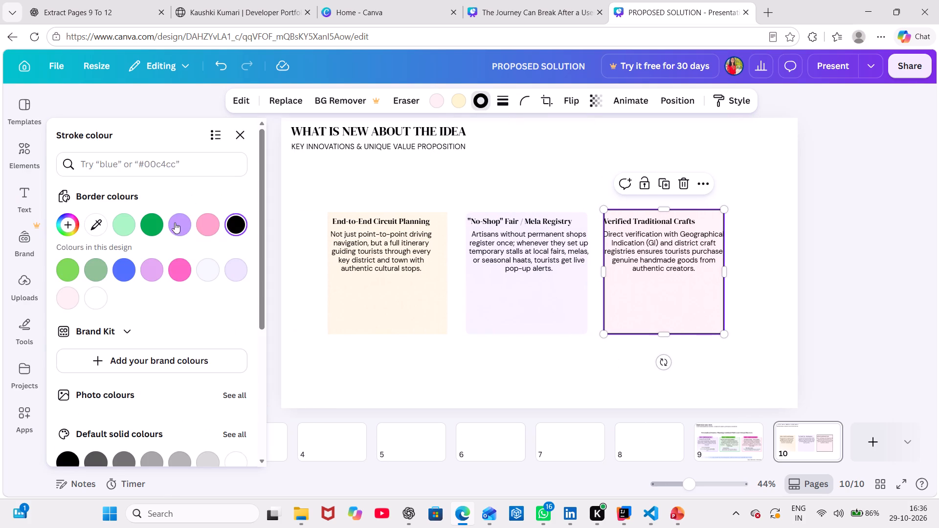
click(211, 221)
Give the purple card a solid border with stroke weight 2 in the light purple border colour.
click(562, 316)
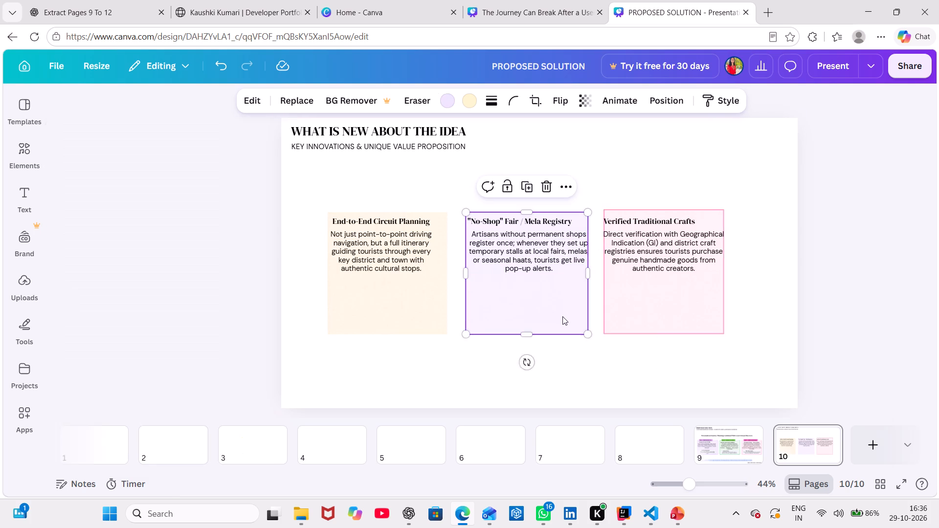
click(562, 316)
click(562, 316)
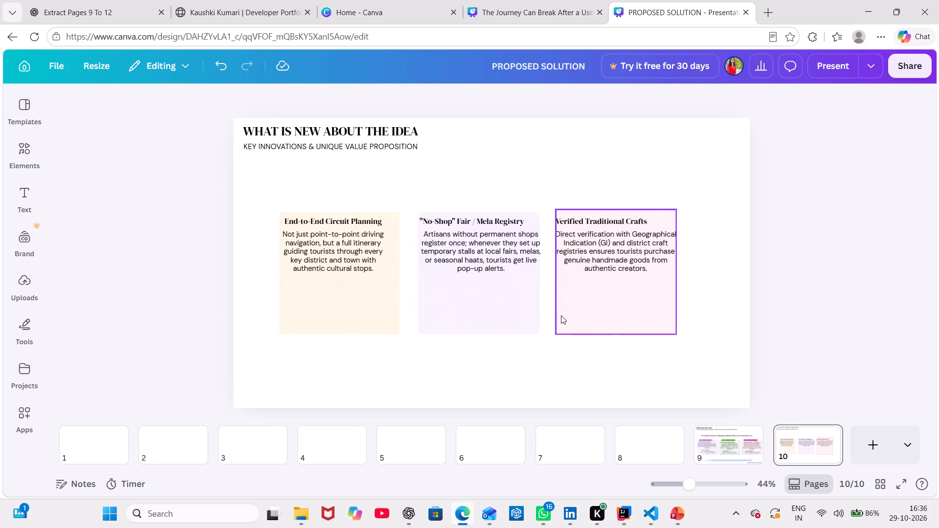
click(508, 299)
click(488, 103)
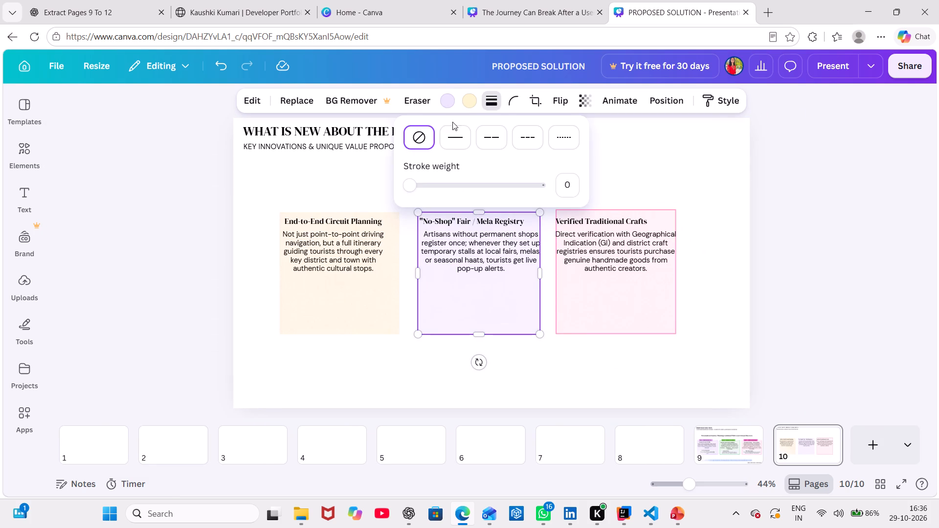
click(455, 137)
click(571, 181)
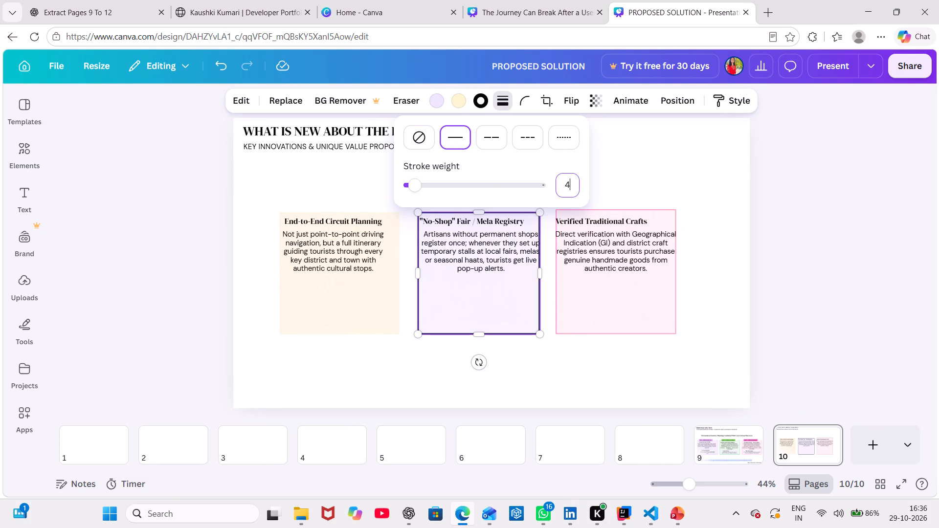
key(BackSpace)
key(2)
click(480, 101)
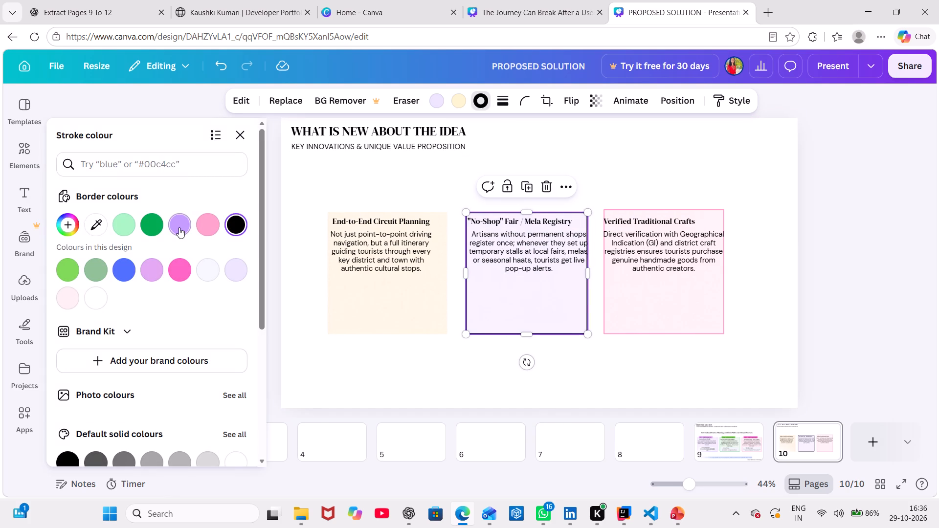
click(179, 227)
Give the orange card a solid border with stroke weight 2 in the very pale pink used in this design.
click(357, 316)
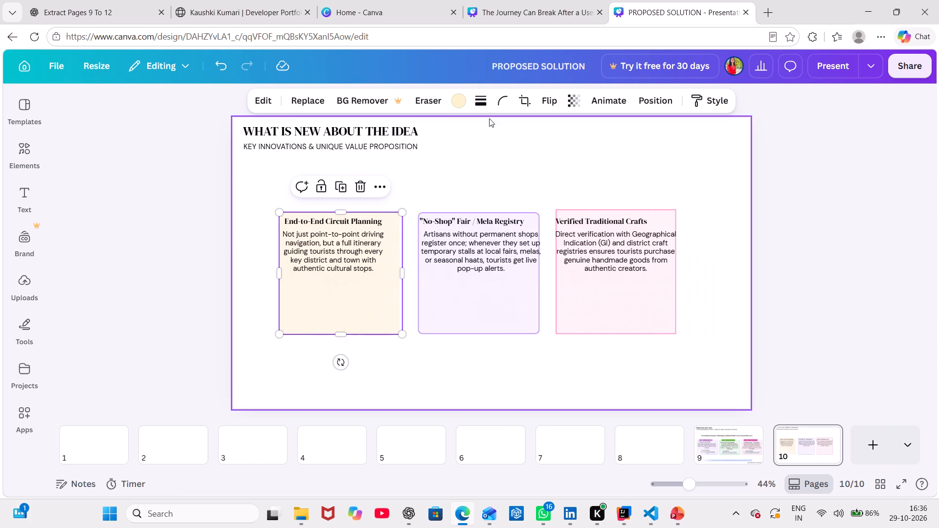
click(479, 93)
click(436, 128)
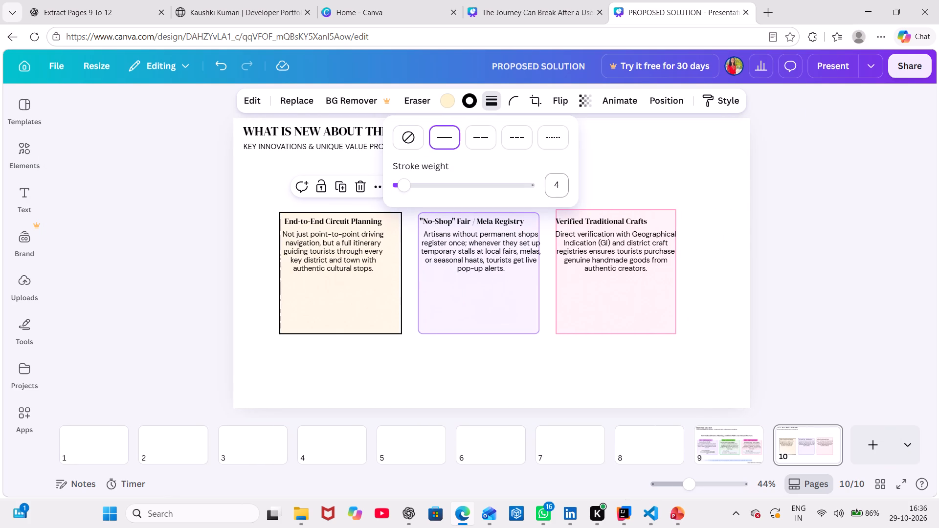
click(559, 183)
key(BackSpace)
key(2)
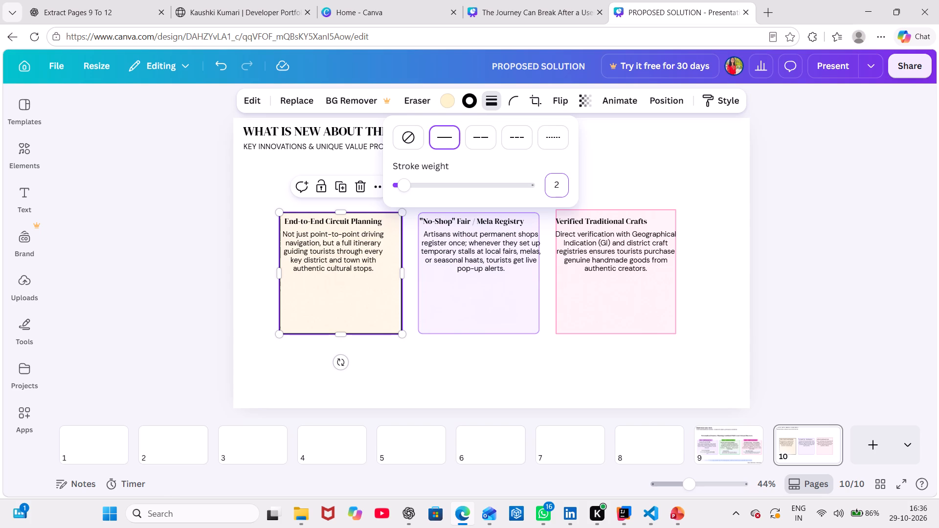
click(475, 98)
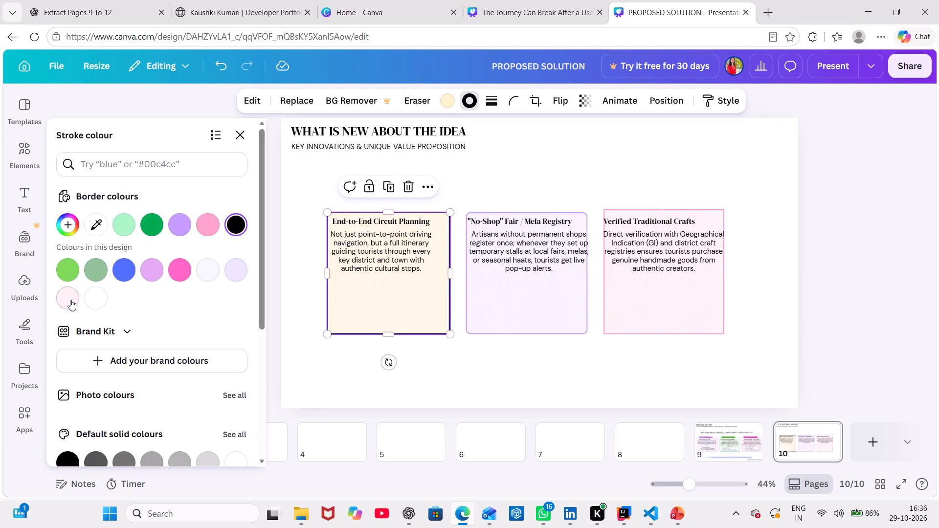
click(68, 303)
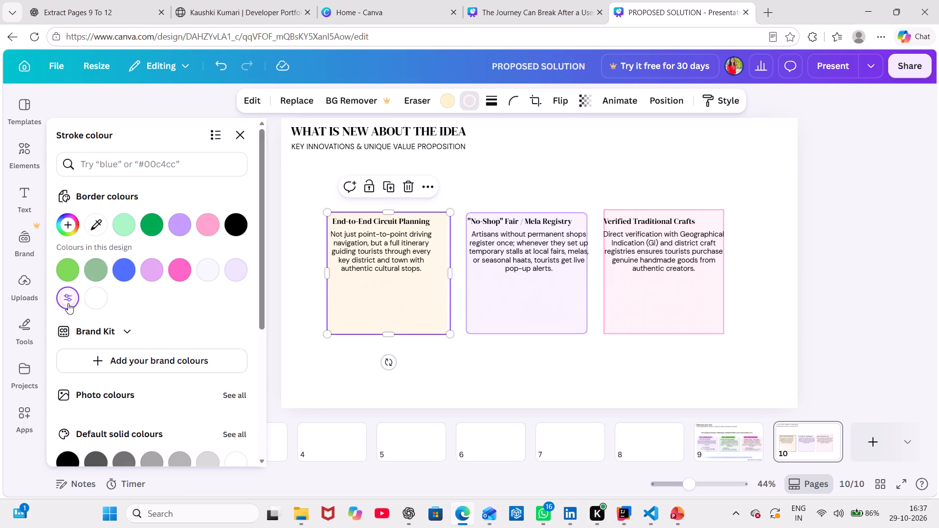
click(787, 206)
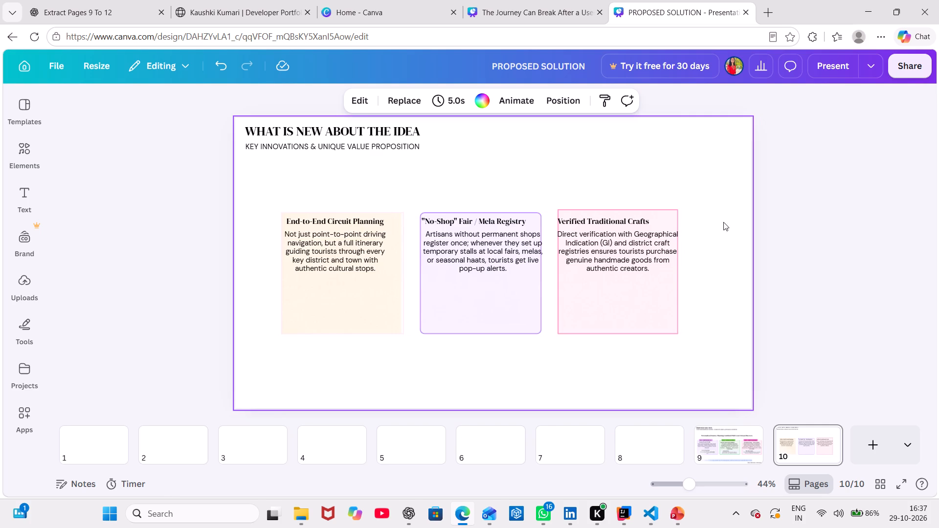
Set the orange card's corner rounding to 7.
click(358, 290)
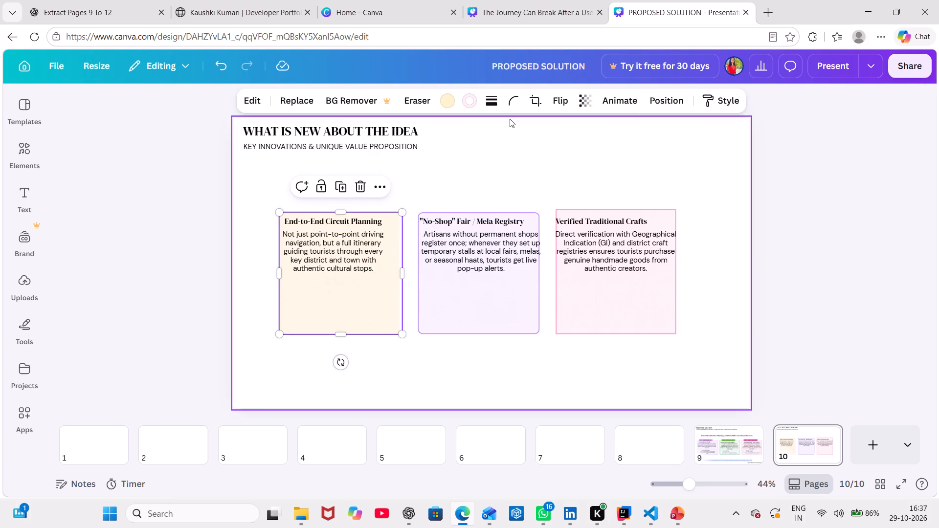
click(512, 93)
click(457, 150)
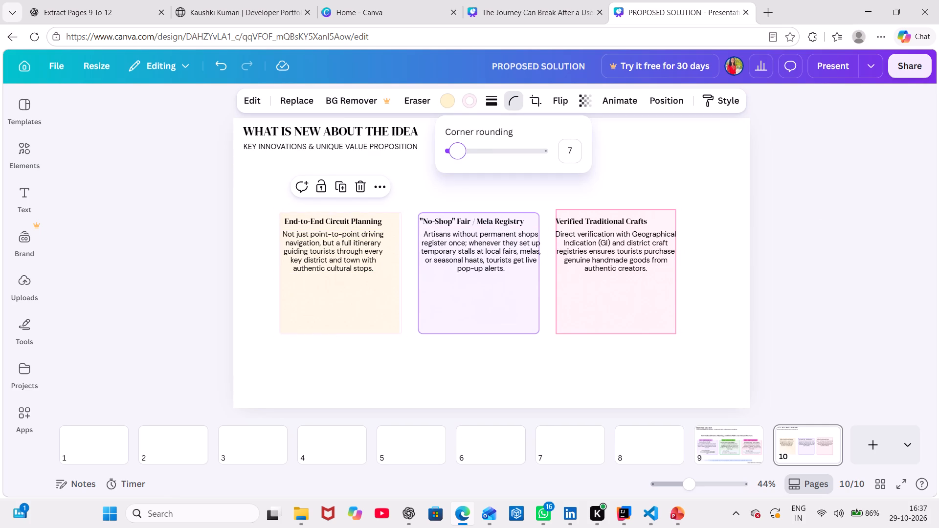
Set the purple card's corner rounding to 6.
click(459, 306)
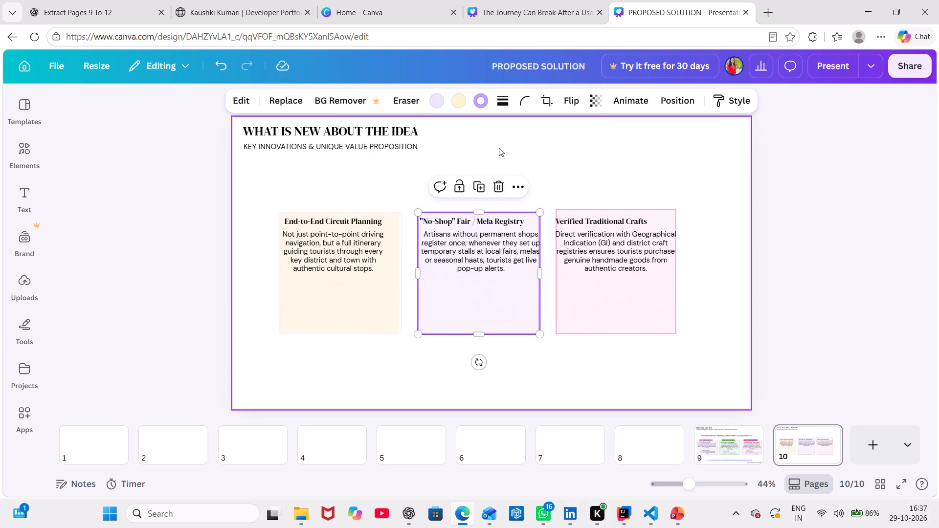
click(524, 98)
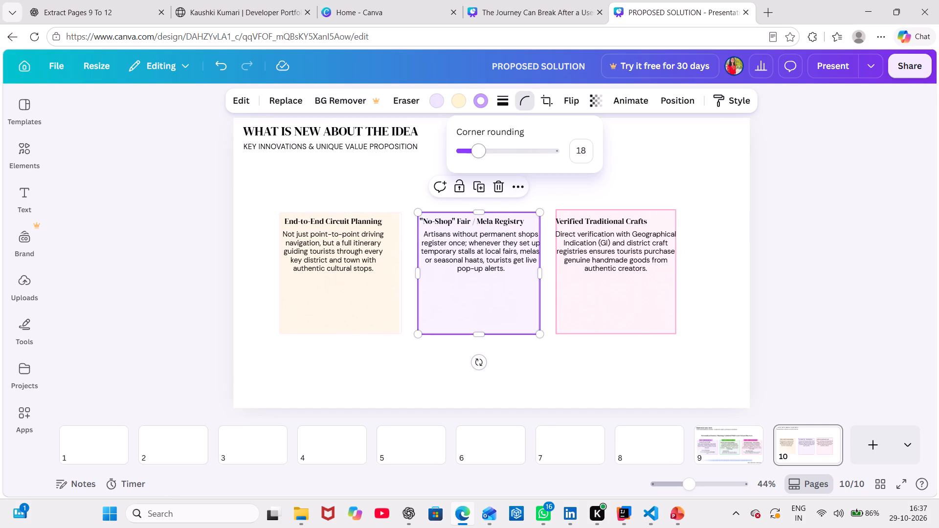
click(471, 152)
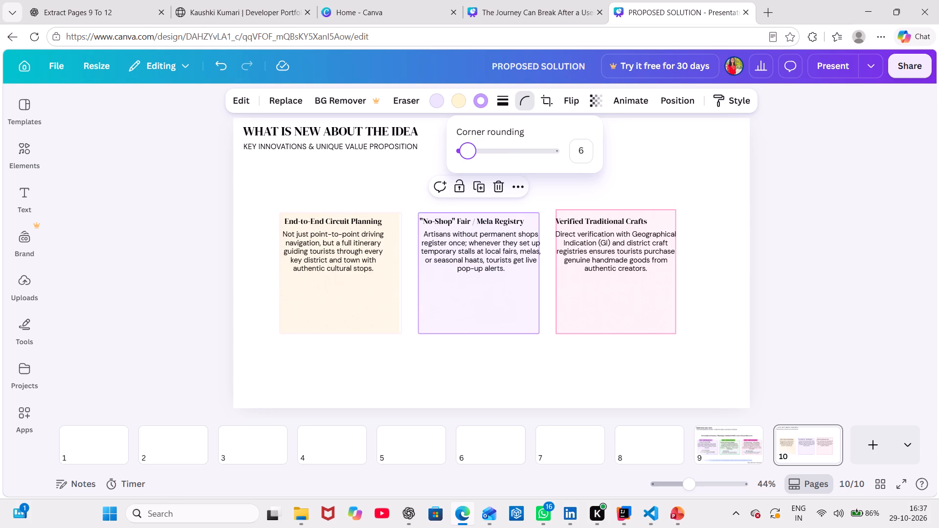
Set the pink card's corner rounding to 7.
click(628, 276)
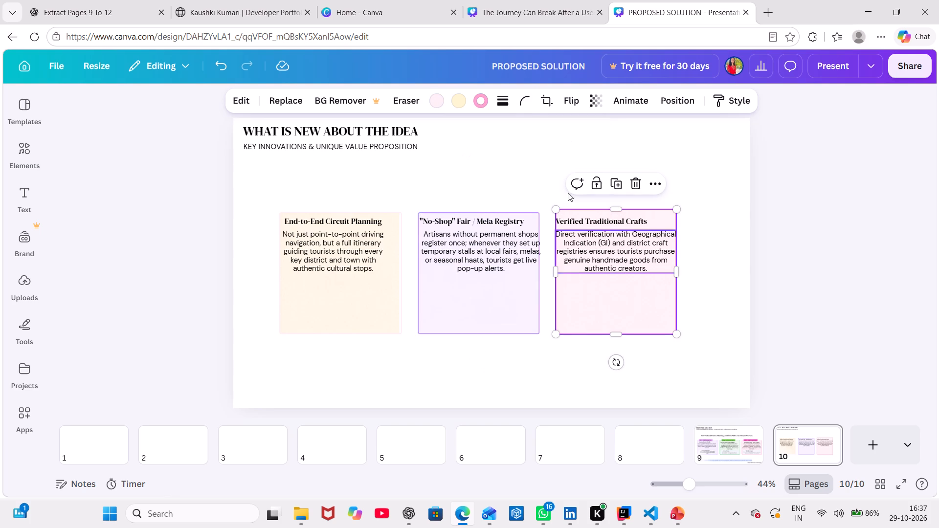
click(523, 106)
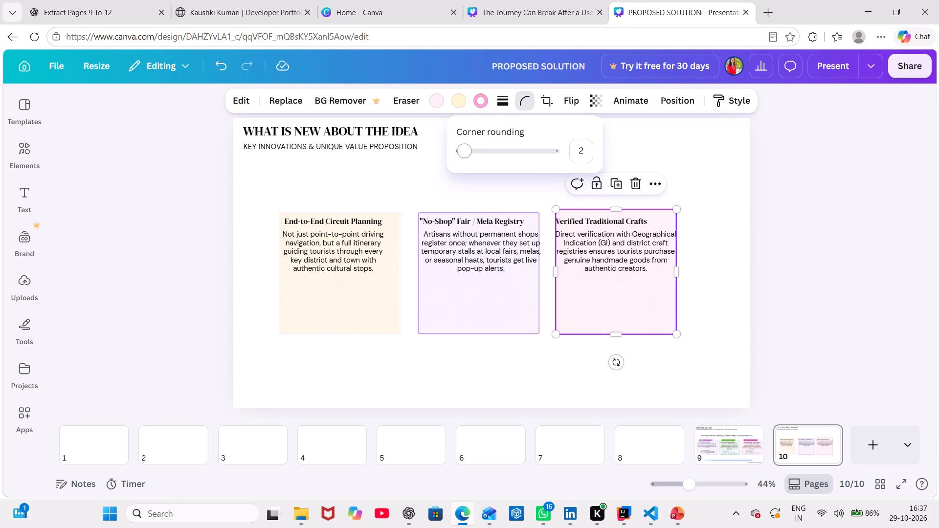
click(583, 148)
key(BackSpace)
key(7)
click(865, 195)
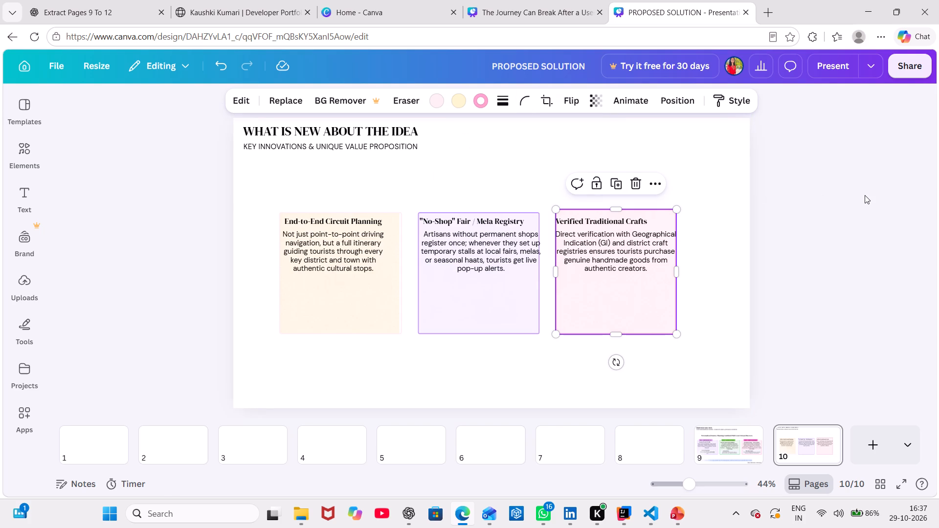
click(865, 195)
click(865, 195)
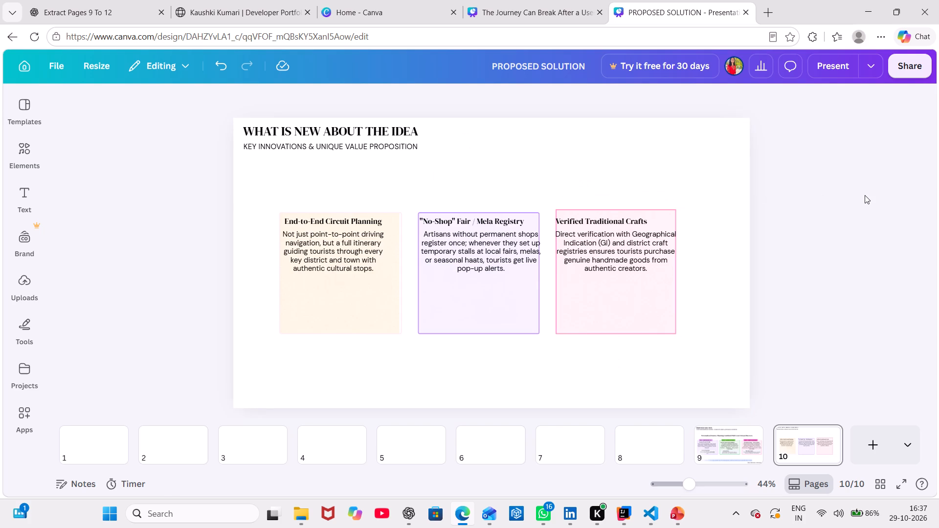
Widen the pink card slightly and reposition it so that it frames the Verified Traditional Crafts text.
click(647, 286)
click(676, 272)
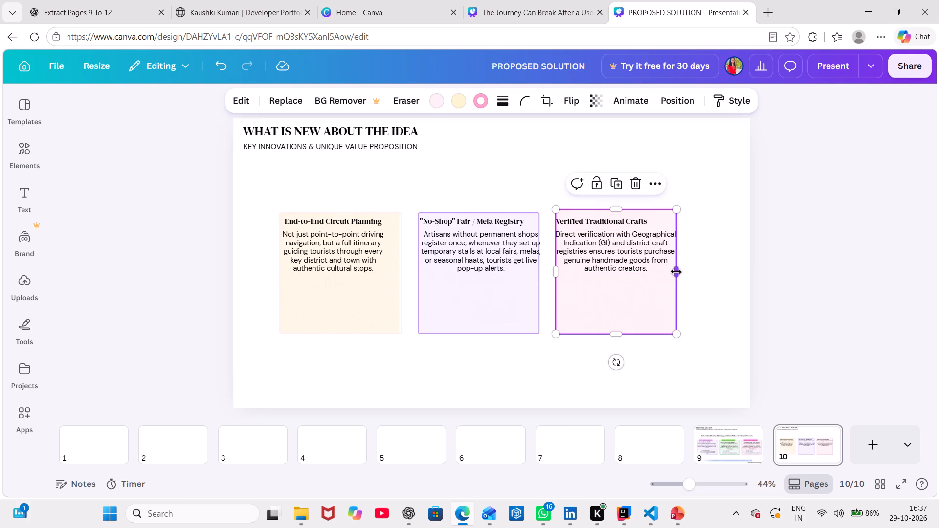
click(632, 247)
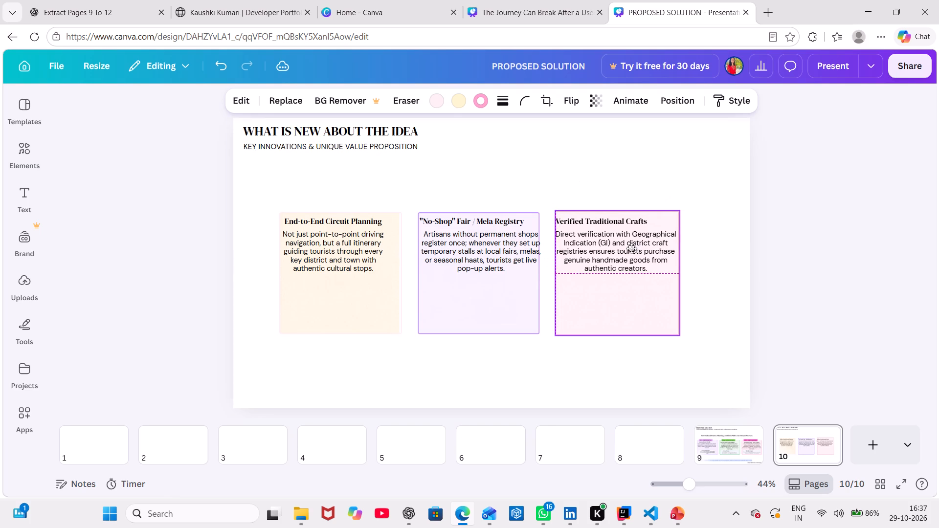
click(783, 248)
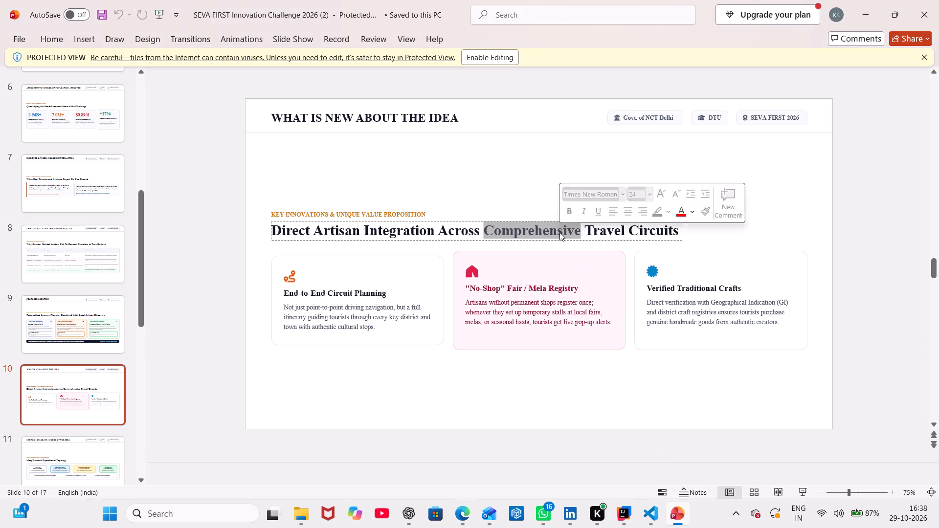
key(ctrl+c)
key(alt+Tab)
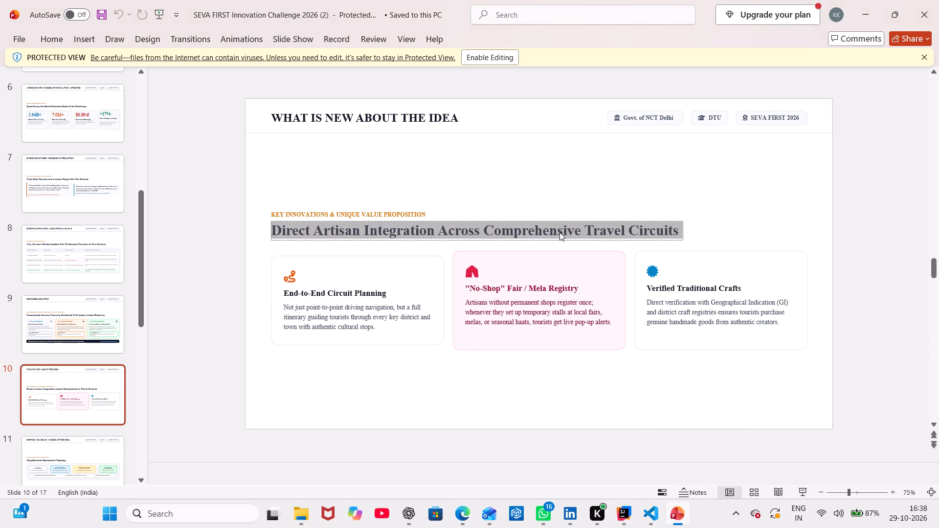
click(688, 0)
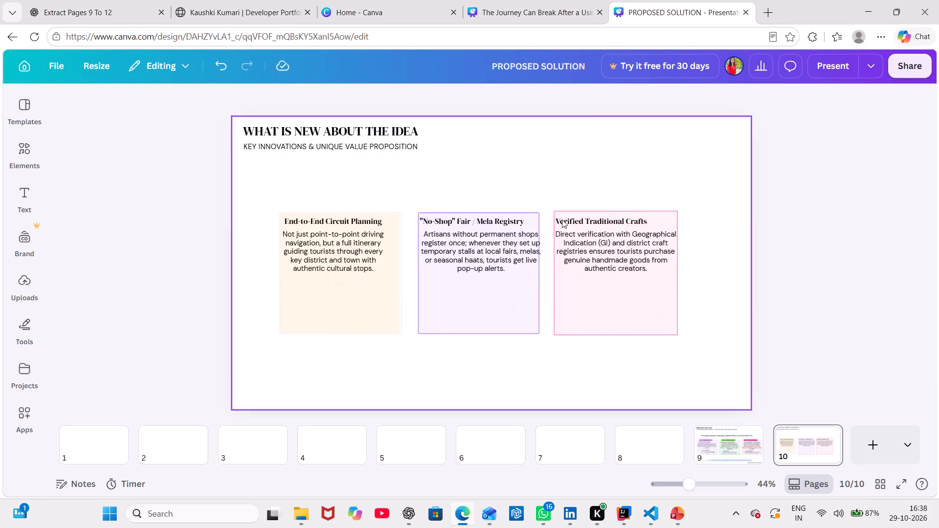
key(ctrl+v)
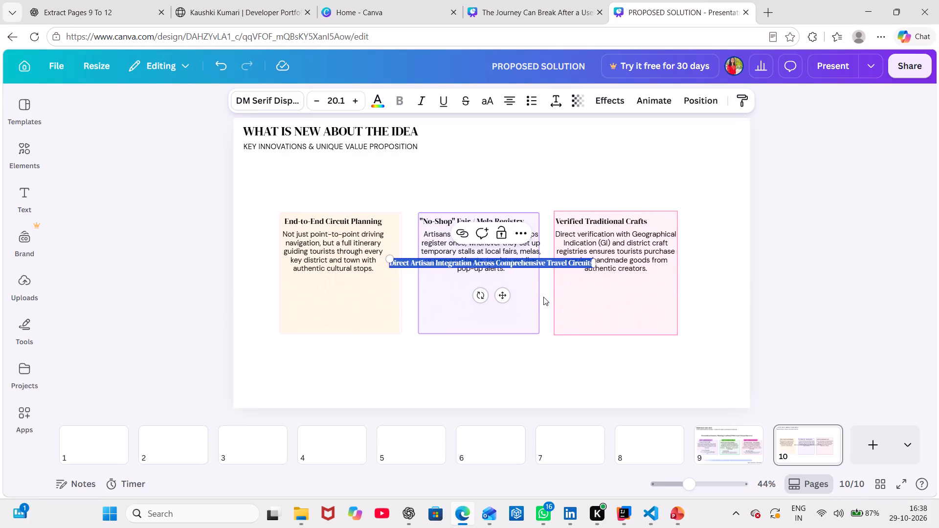
drag(501, 293, 480, 224)
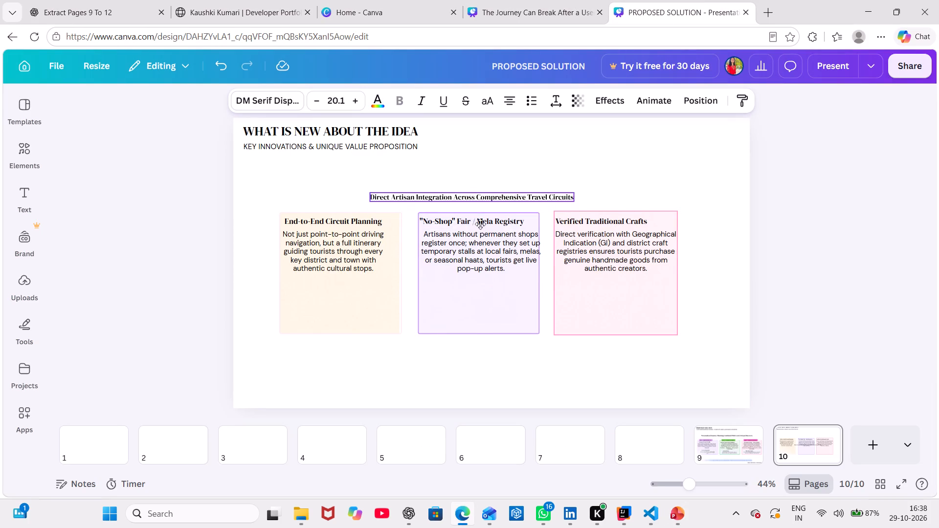
Enlarge page 10's heading "Direct Artisan Integration Across Comprehensive Travel Circuits" to font size 29.1 and reposition it above the three cards.
drag(480, 224, 475, 222)
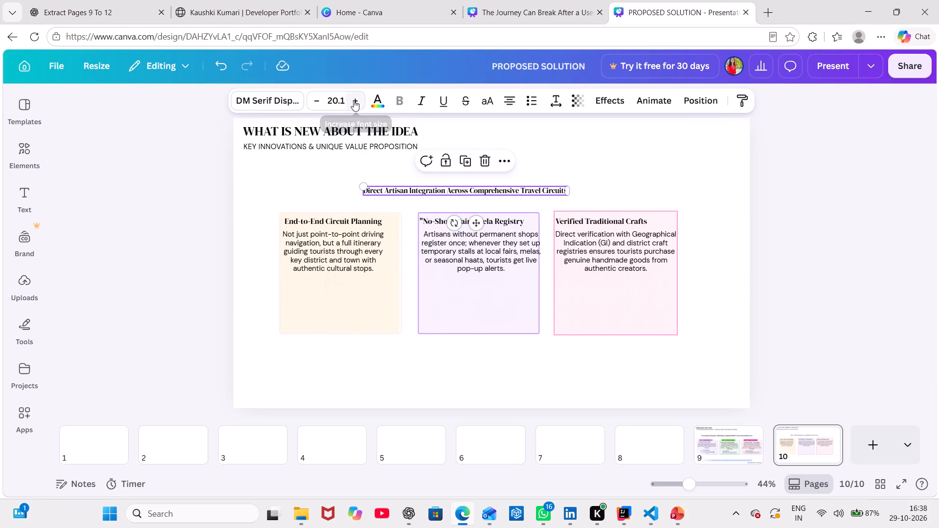
triple_click(354, 100)
triple_click(354, 100)
triple_click(354, 100)
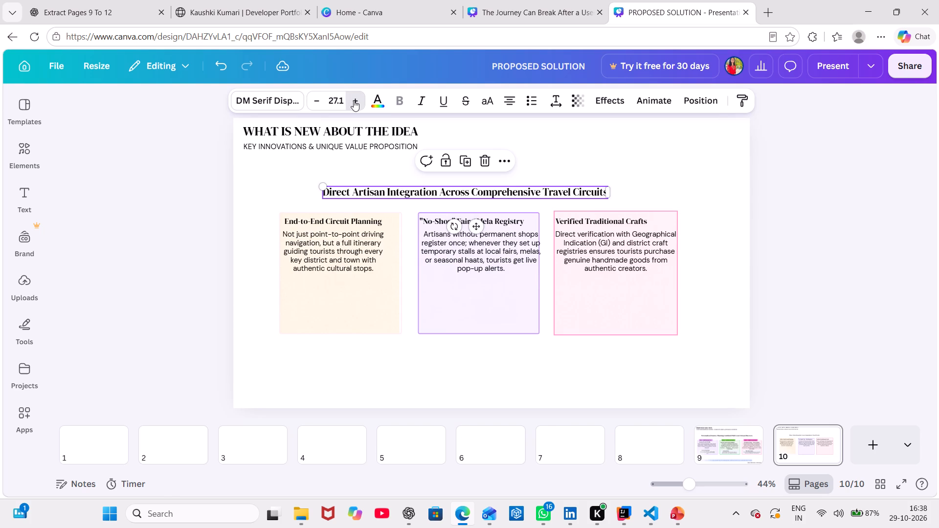
click(476, 231)
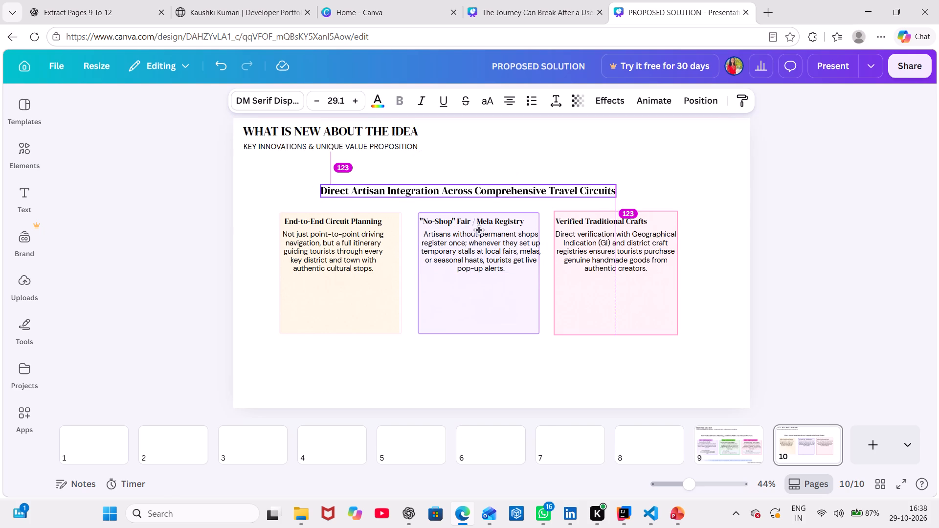
Reduce page 10's title "WHAT IS NEW ABOUT THE IDEA" to font size 30.1, narrow its text box, and left-align the subtitle beneath it.
click(380, 130)
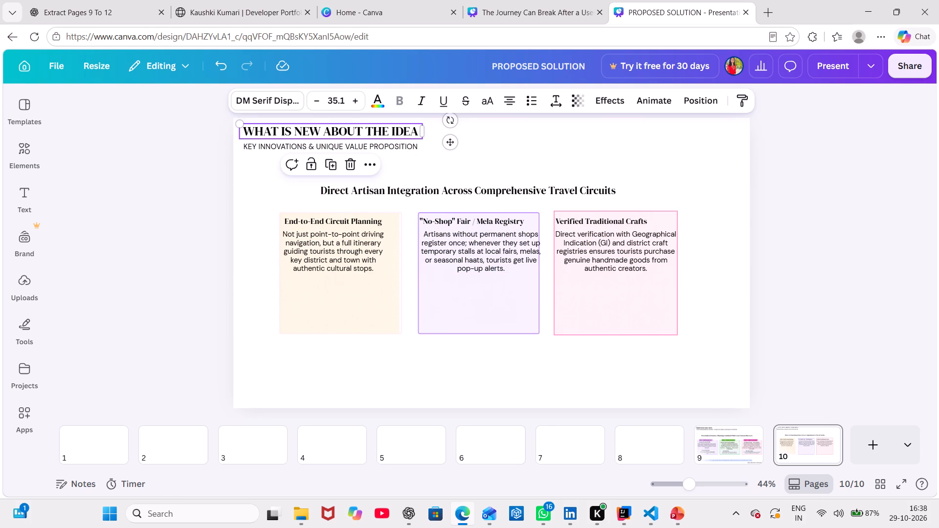
triple_click(315, 105)
click(315, 105)
click(315, 105)
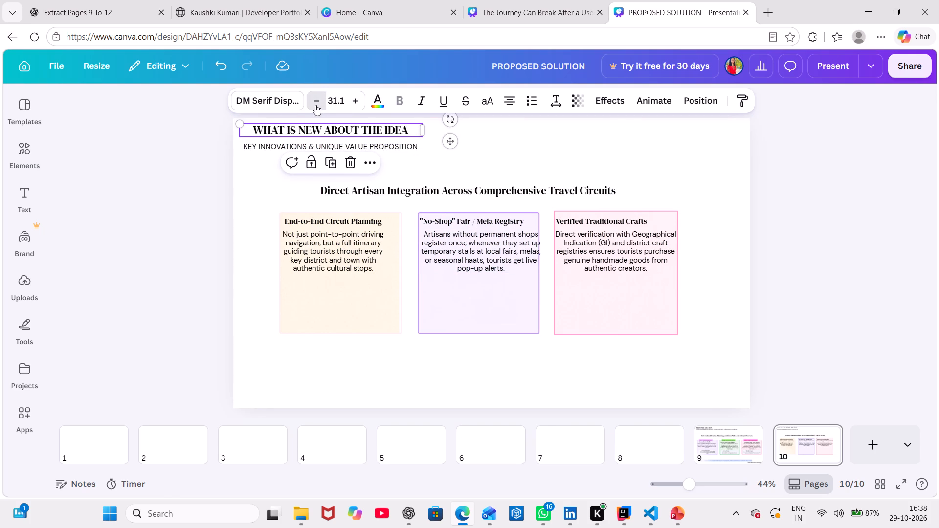
drag(425, 131, 401, 129)
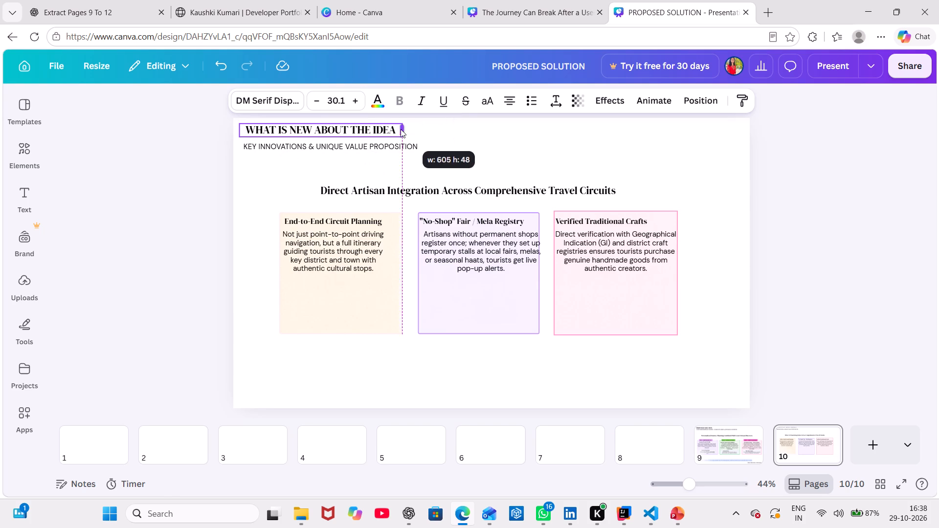
drag(401, 129, 393, 128)
drag(368, 146, 363, 146)
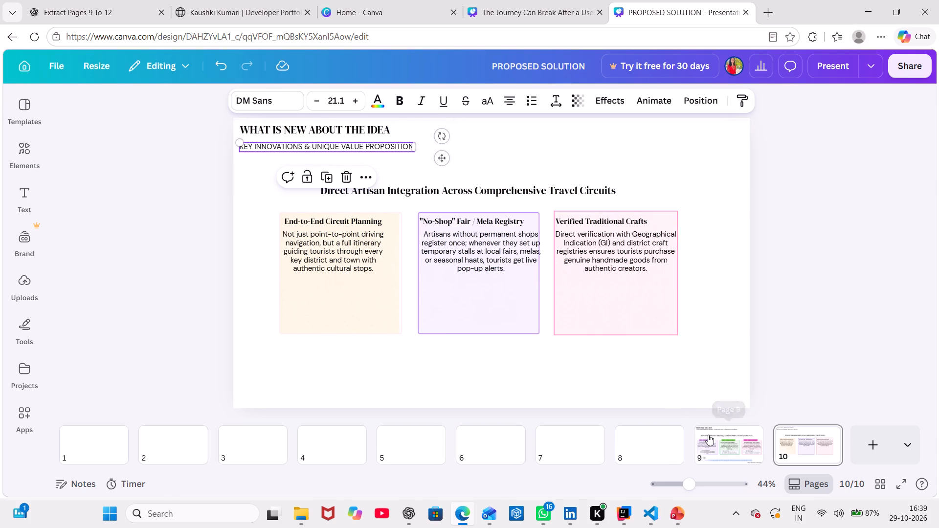
On page 9, reduce the title "PROPOSED SOLUTION" to font size 30 and left-align it with the subtitle below.
click(708, 435)
click(708, 435)
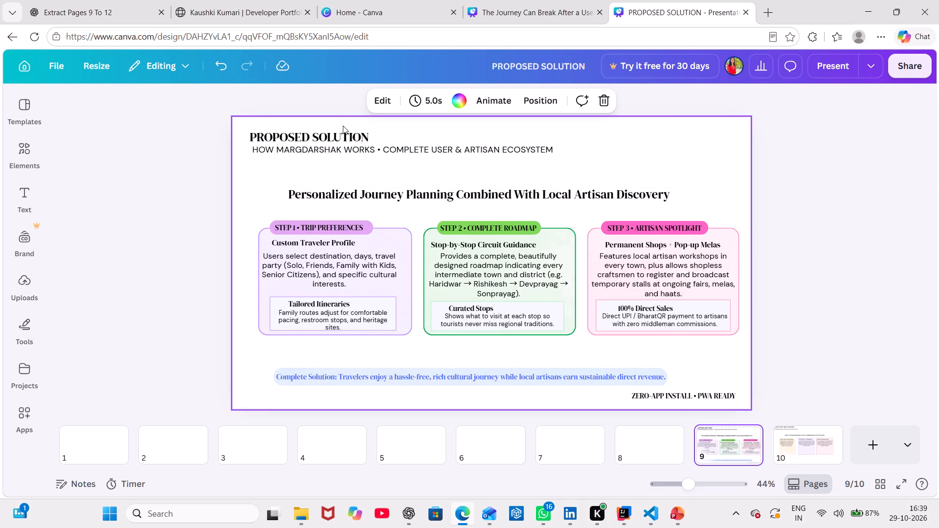
click(344, 129)
triple_click(316, 95)
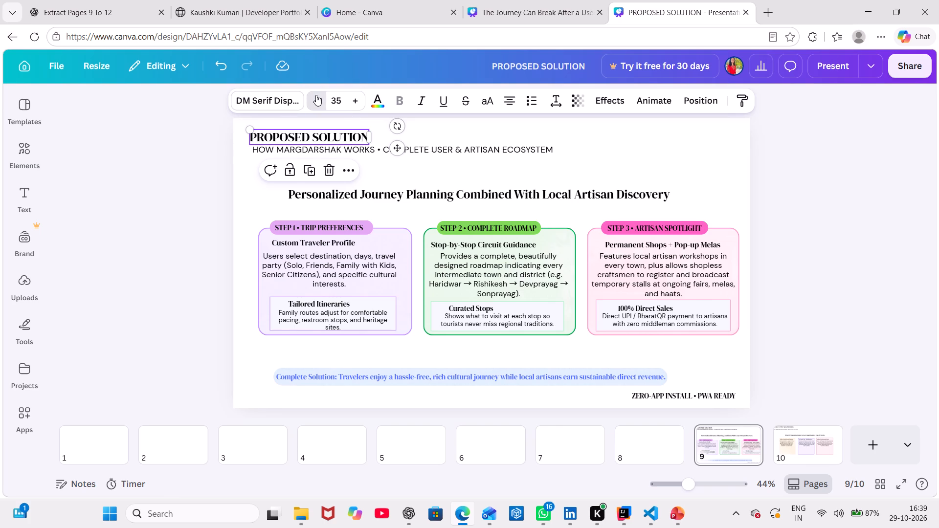
click(316, 95)
click(316, 95)
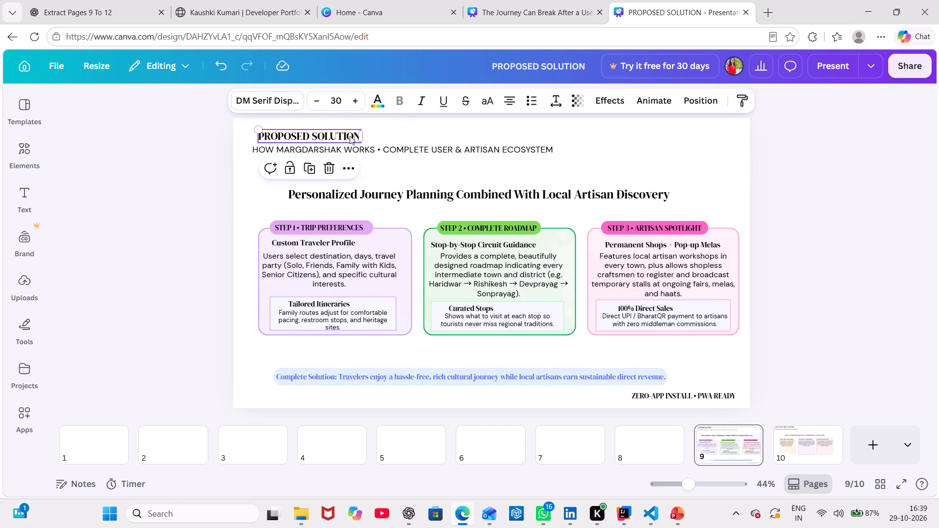
drag(326, 138, 321, 138)
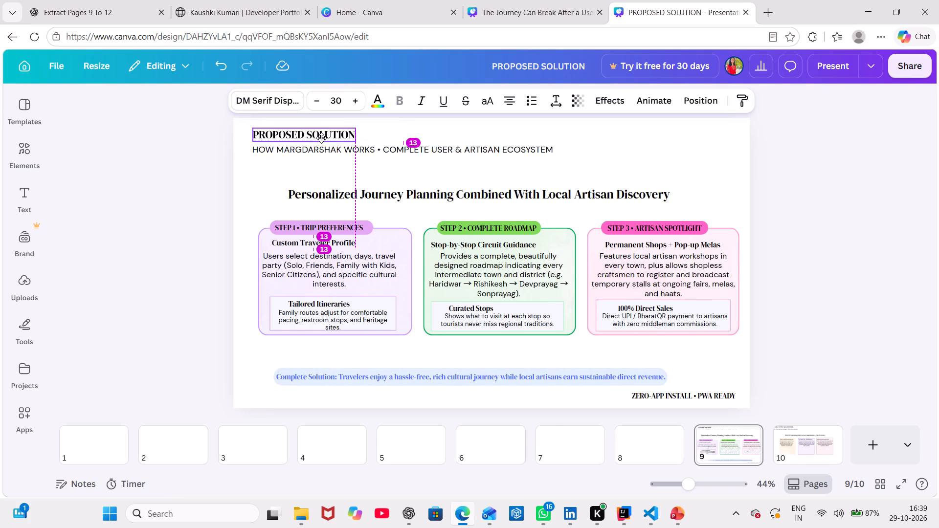
drag(321, 138, 320, 138)
click(780, 175)
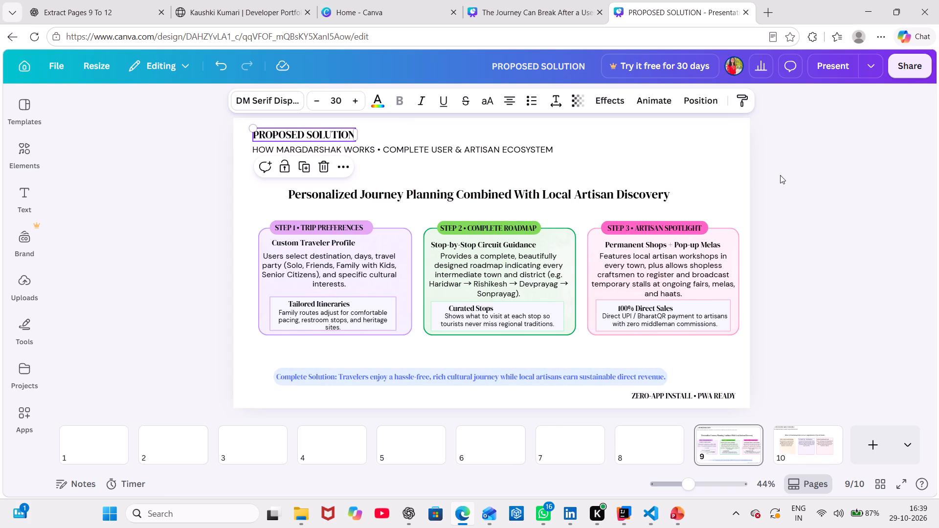
Return to Canva page 10 and check it against slide 10 in PowerPoint.
click(805, 439)
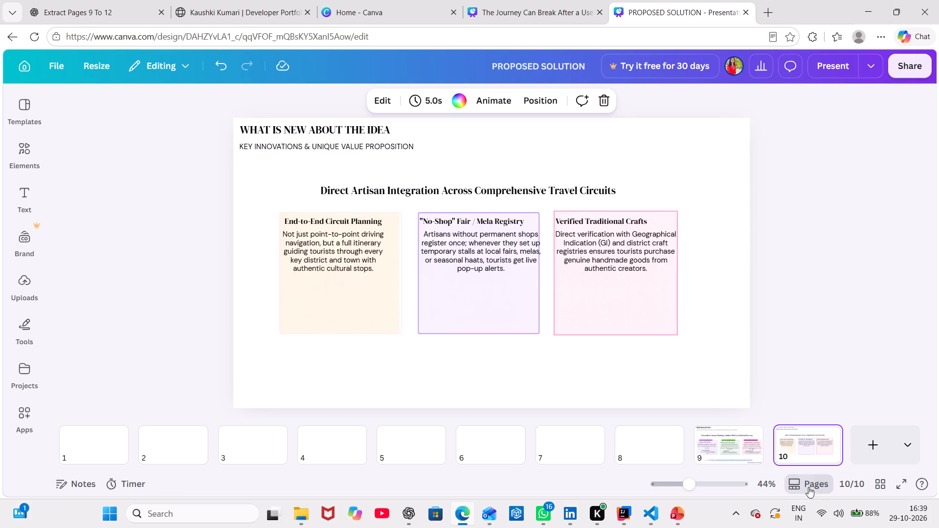
click(679, 468)
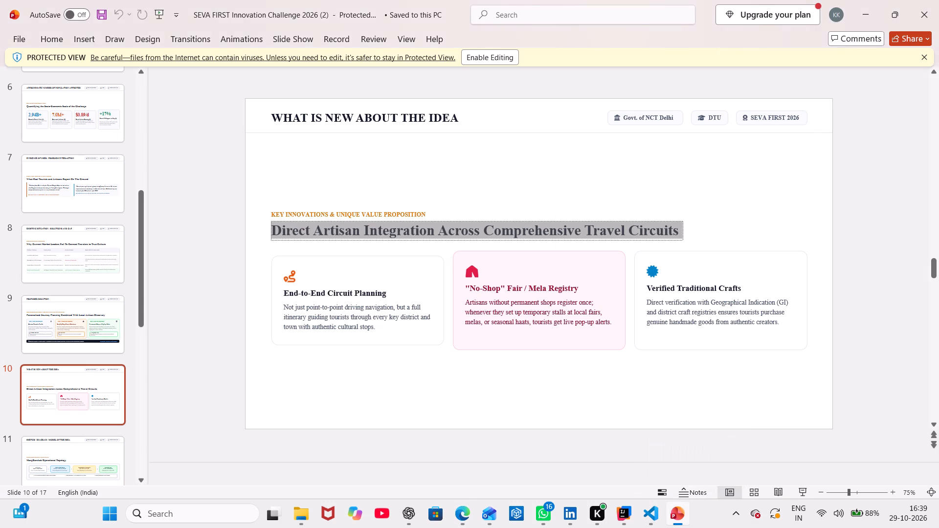
click(871, 367)
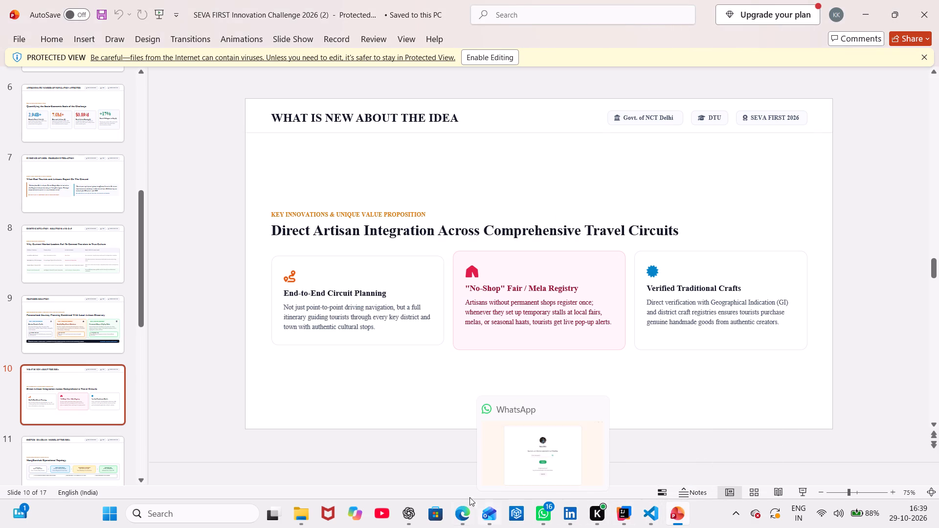
click(465, 473)
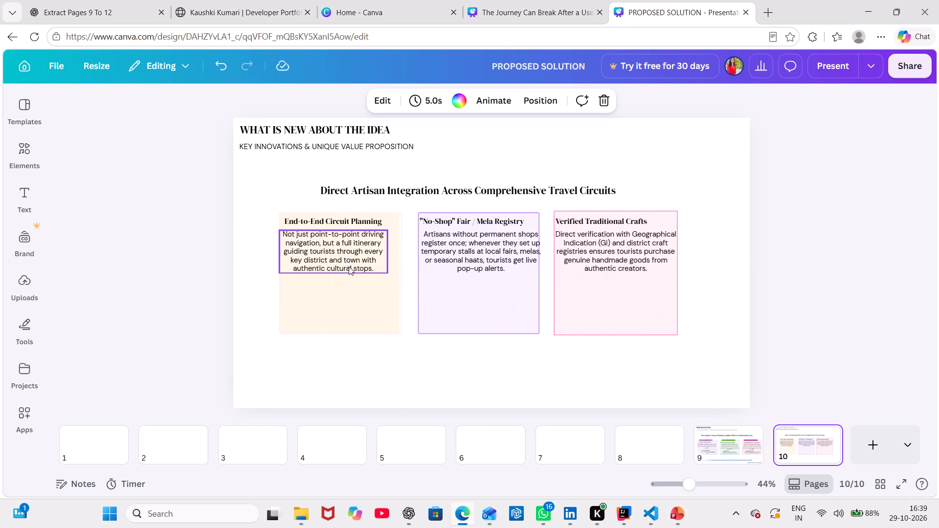
Shift the "End-to-End Circuit Planning" heading and its description lower and more centrally within the cream card on page 10.
drag(342, 254, 350, 262)
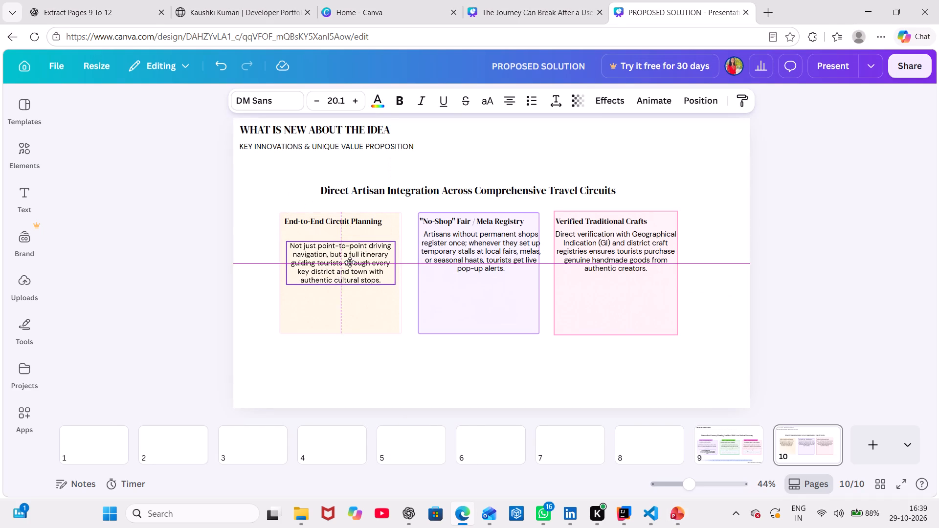
drag(350, 262, 346, 262)
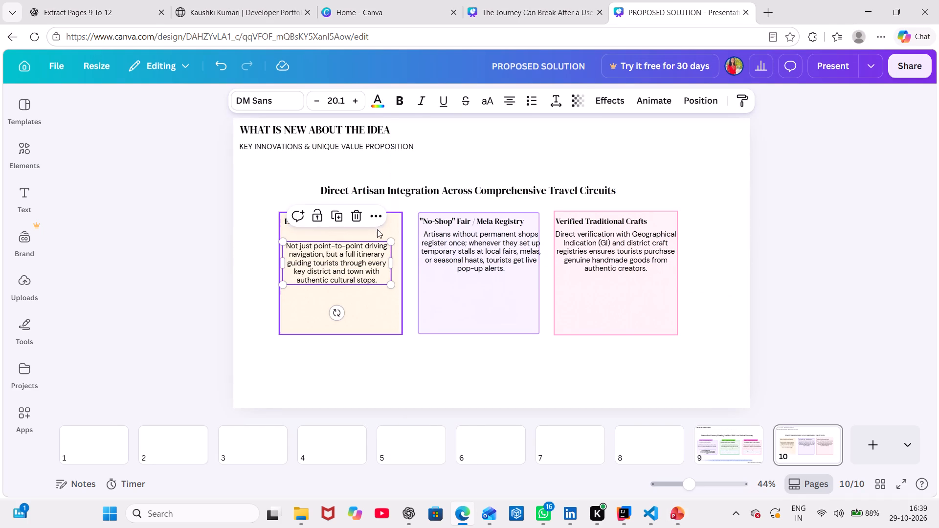
click(385, 227)
drag(374, 221, 379, 228)
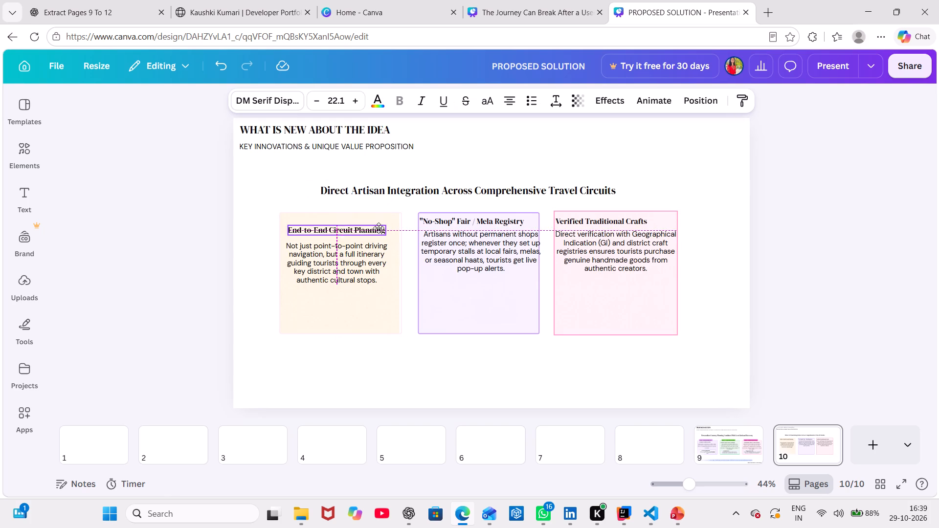
drag(379, 228, 381, 229)
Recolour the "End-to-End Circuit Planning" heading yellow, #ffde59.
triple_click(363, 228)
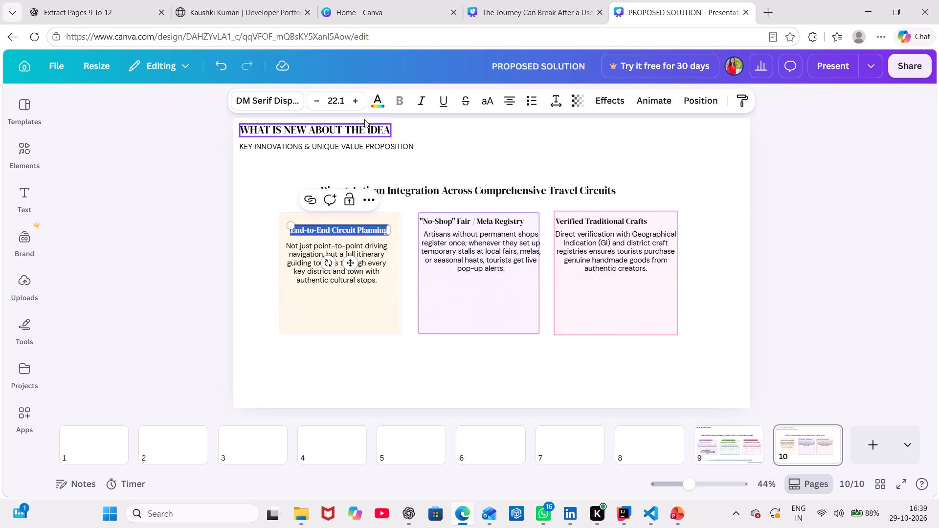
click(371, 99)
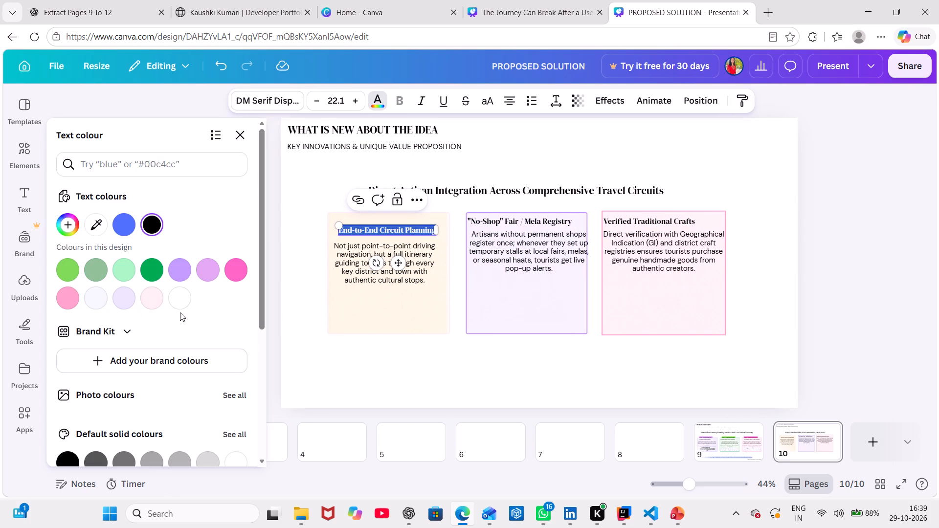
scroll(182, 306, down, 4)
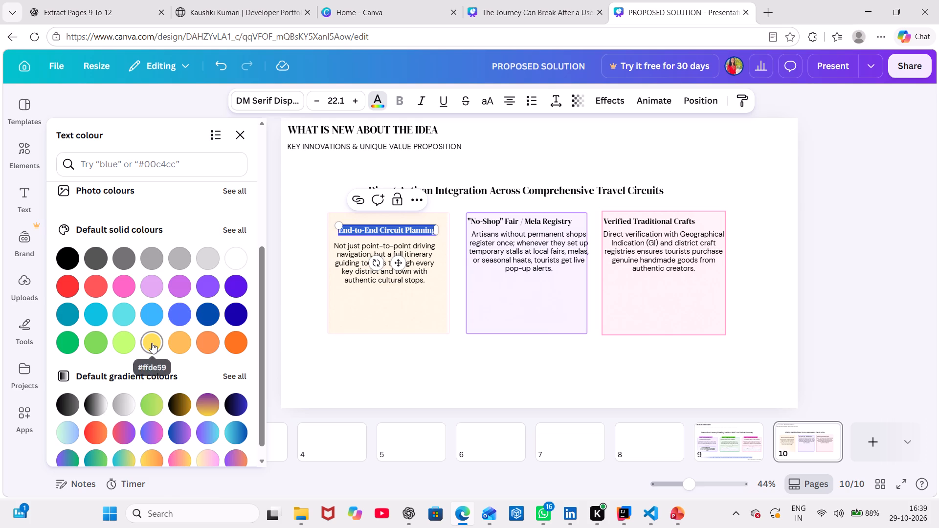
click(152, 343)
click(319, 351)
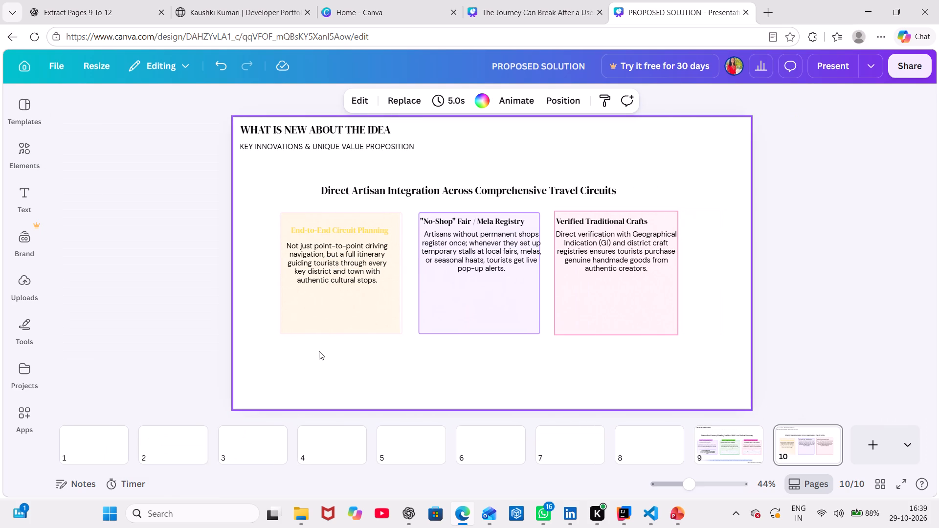
Set the "End-to-End Circuit Planning" heading's text colour to orange #ff914d.
double_click(336, 229)
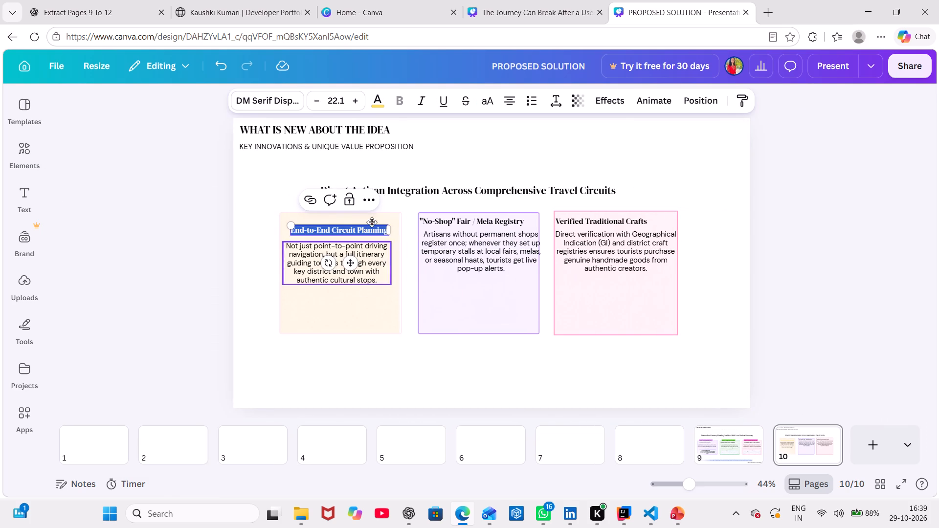
click(381, 98)
scroll(196, 398, down, 1)
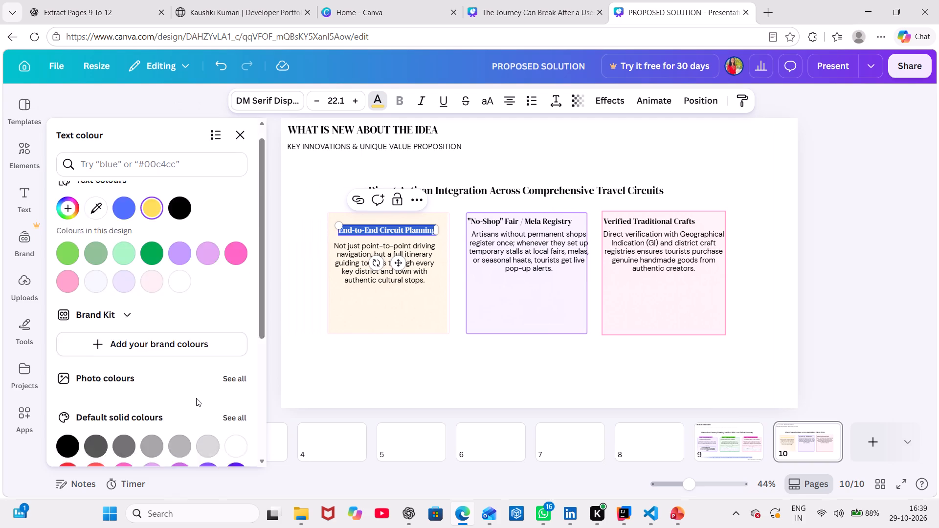
scroll(196, 398, down, 3)
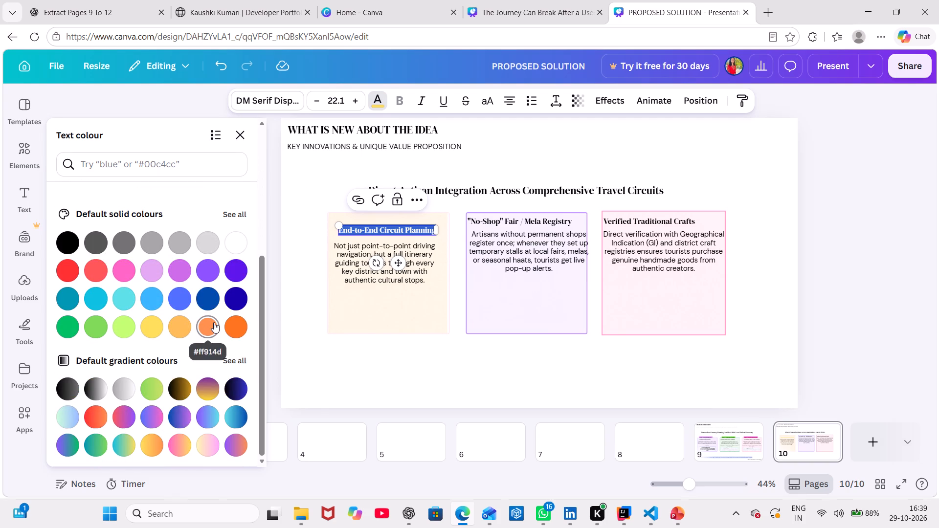
click(214, 322)
click(356, 342)
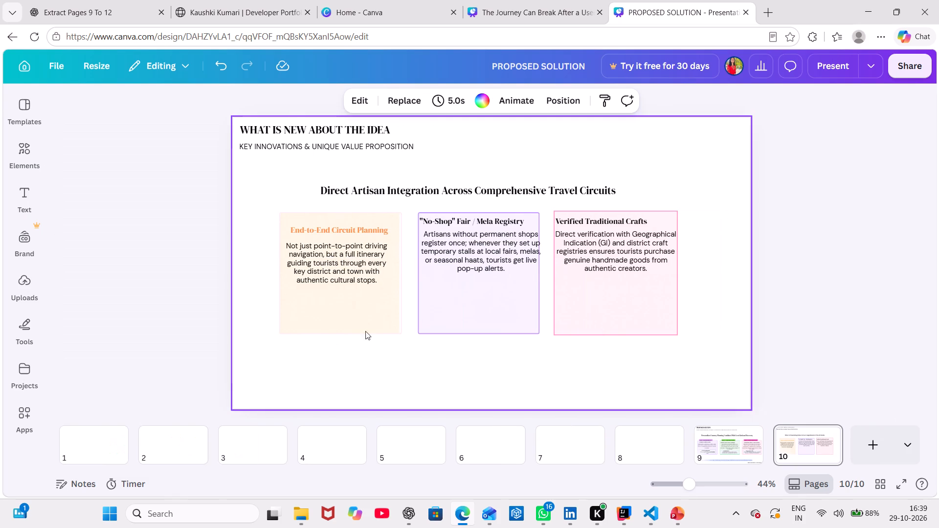
Move the purple card's description and "No-Shop" Fair / Mela Registry heading down, level with the text in the cream card.
drag(460, 245, 463, 255)
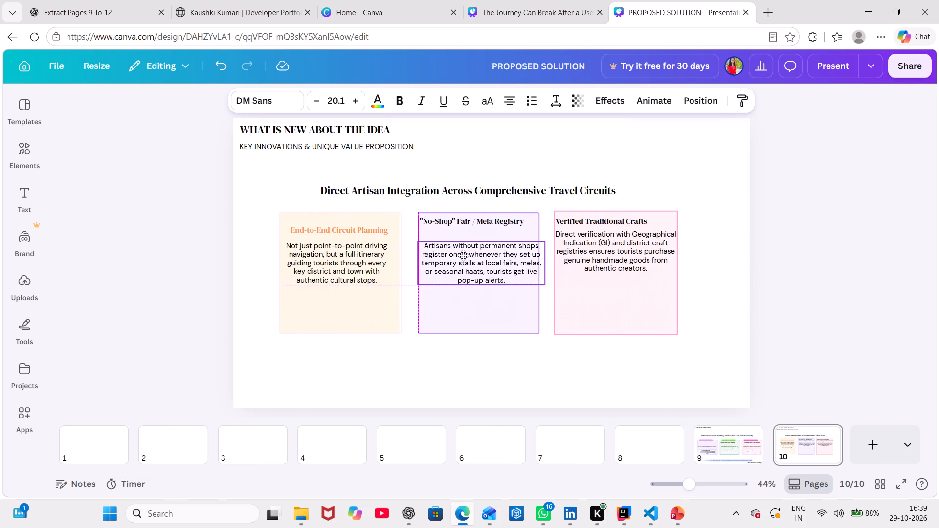
drag(463, 255, 463, 256)
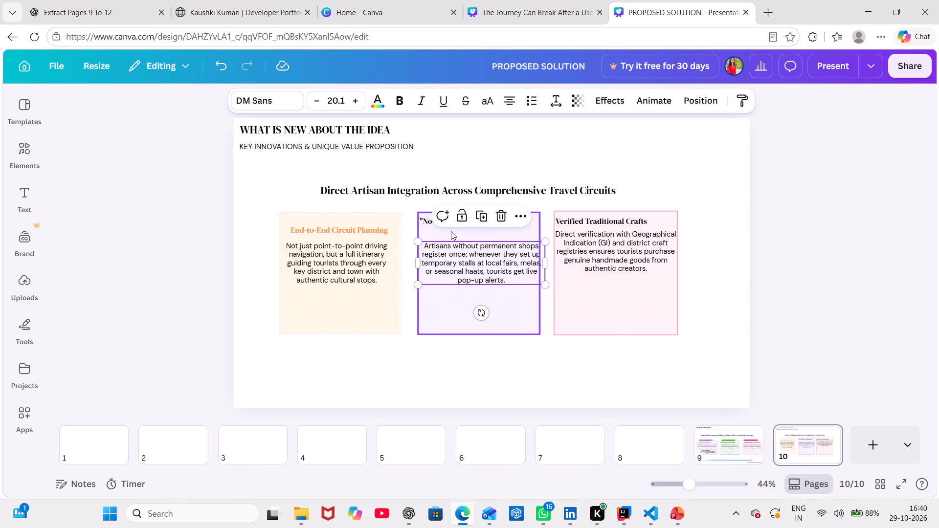
drag(424, 222, 431, 236)
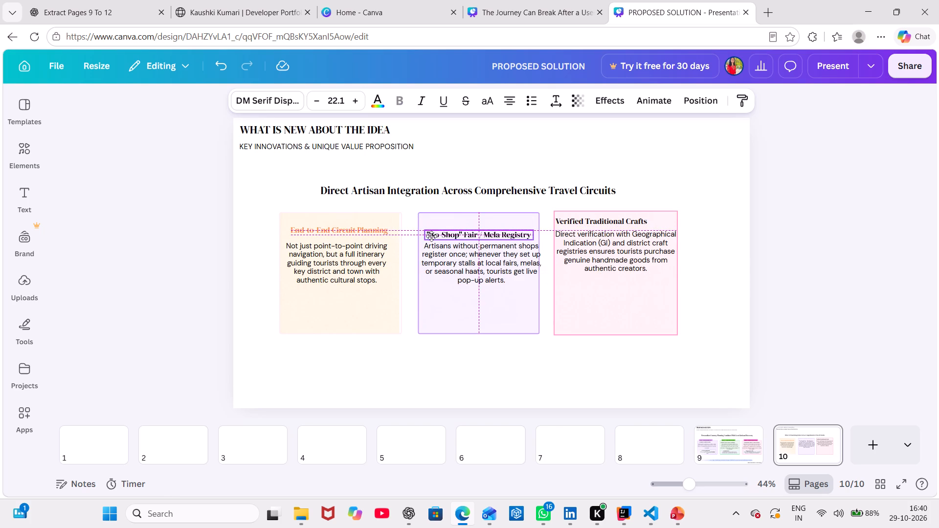
drag(431, 236, 429, 231)
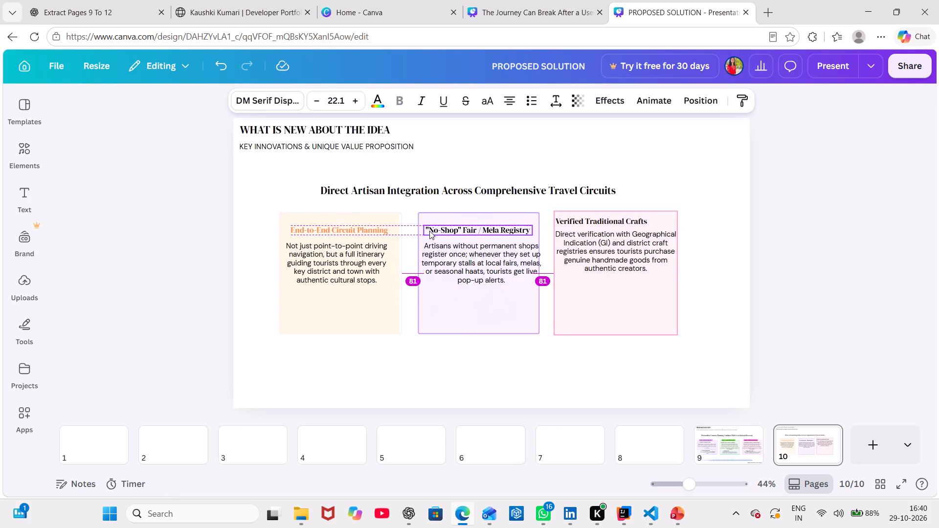
Recolour the "No-Shop" Fair / Mela Registry heading on page 10 orchid purple from the default solid colours.
triple_click(457, 228)
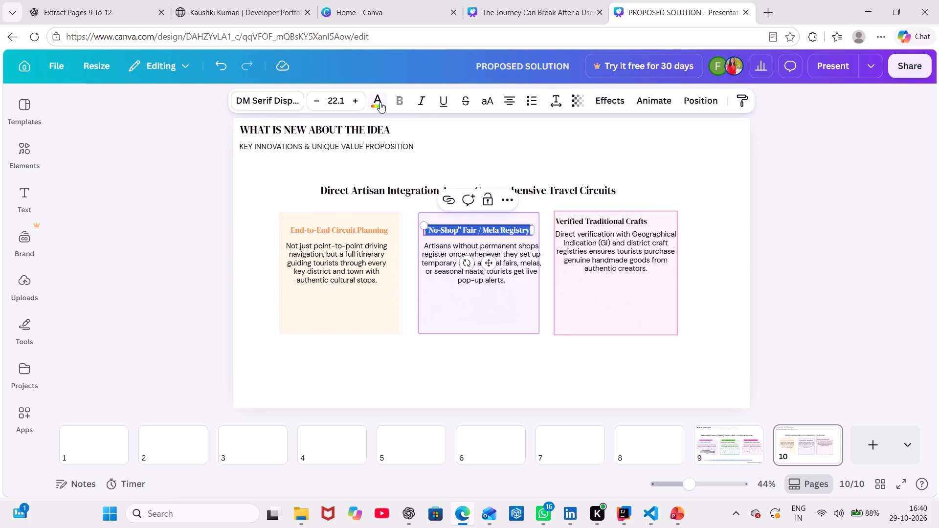
click(379, 103)
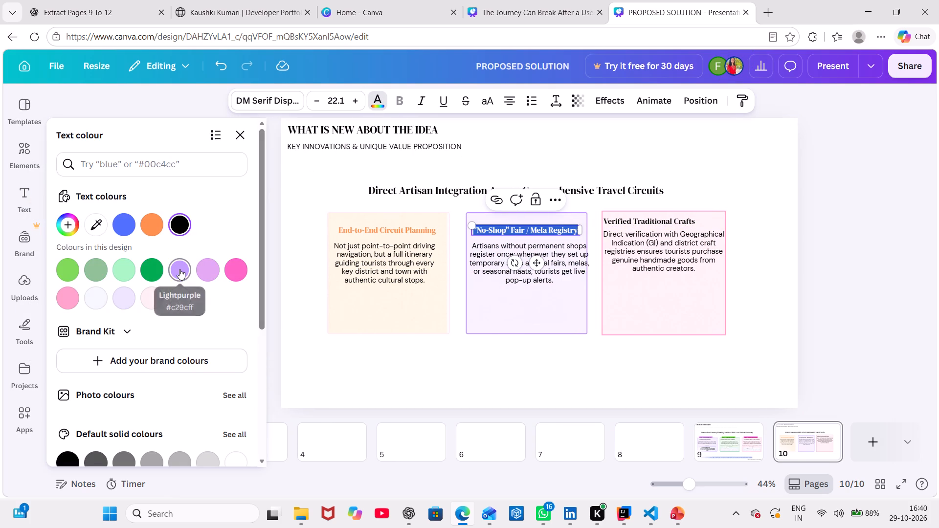
click(179, 269)
scroll(178, 351, down, 3)
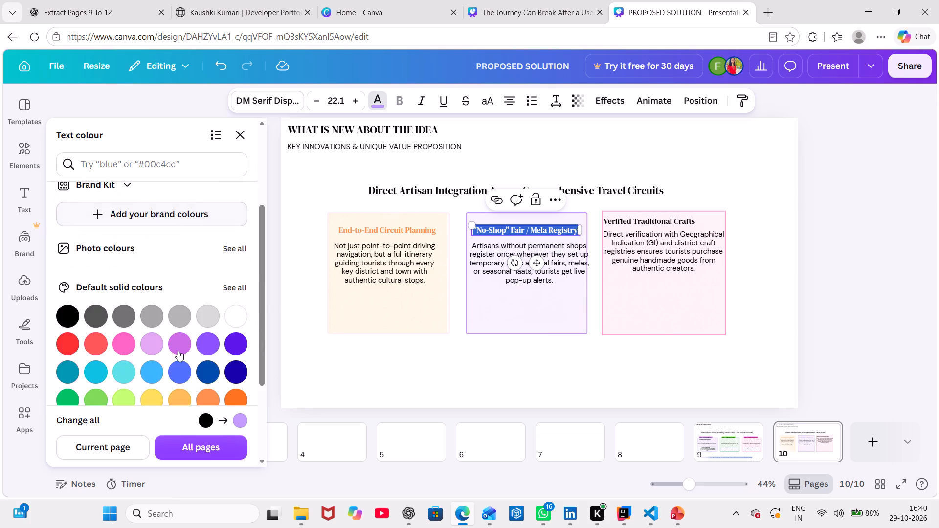
scroll(178, 351, down, 1)
scroll(155, 265, up, 1)
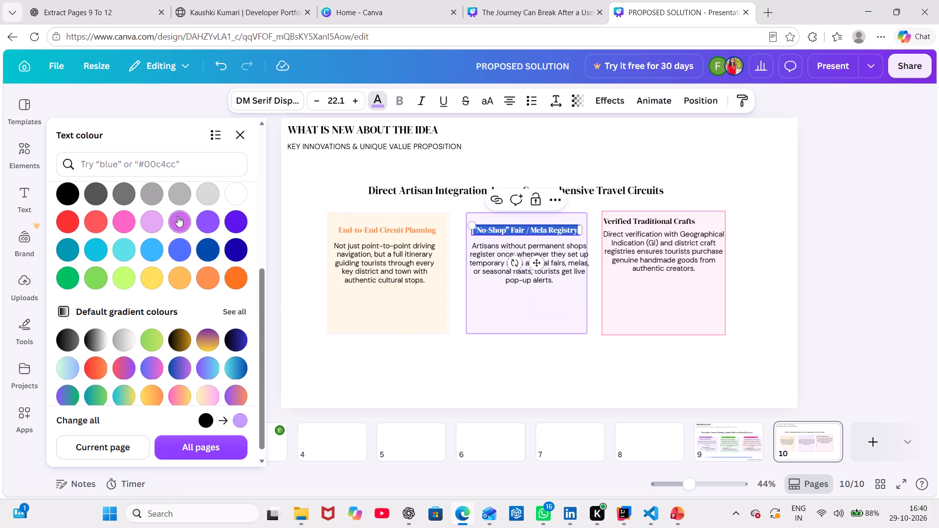
click(178, 216)
click(384, 369)
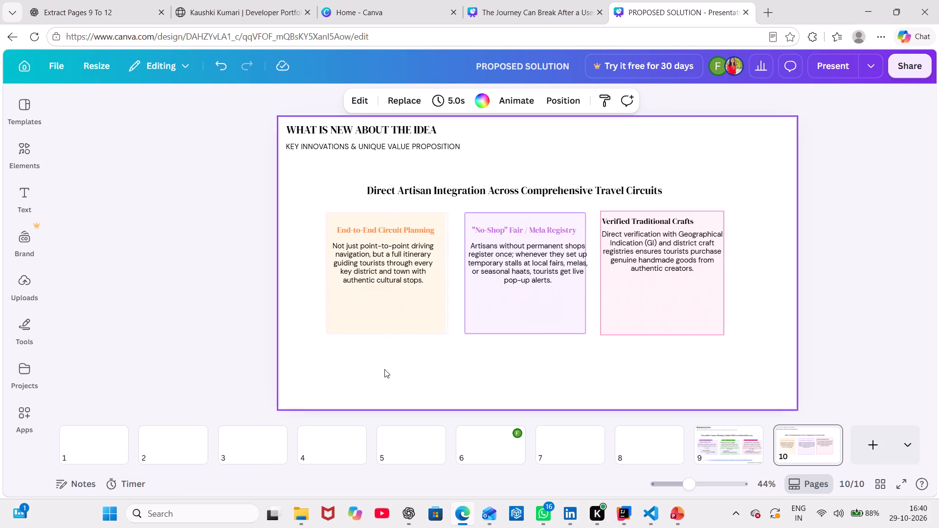
Move the pink card's description and "Verified Traditional Crafts" heading down, level with the text in the other two cards.
drag(619, 249, 622, 259)
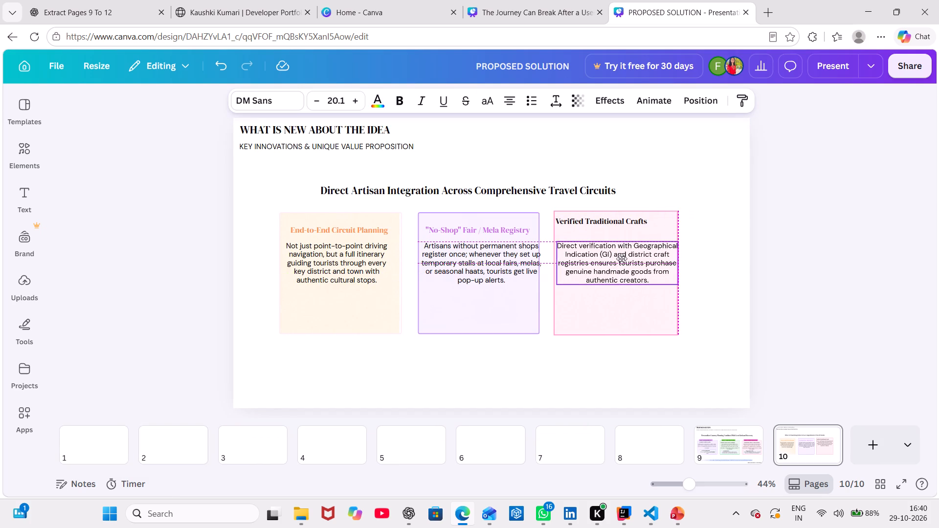
drag(622, 259, 621, 263)
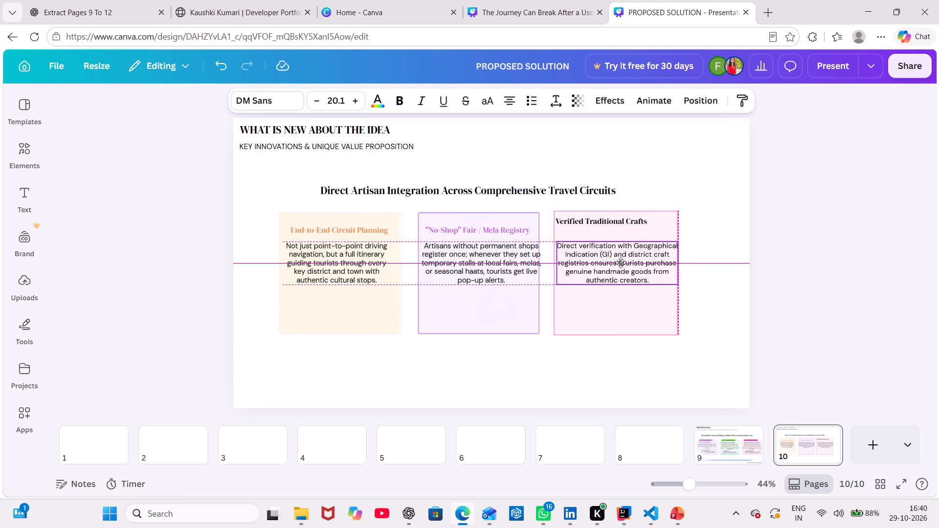
drag(621, 263, 619, 262)
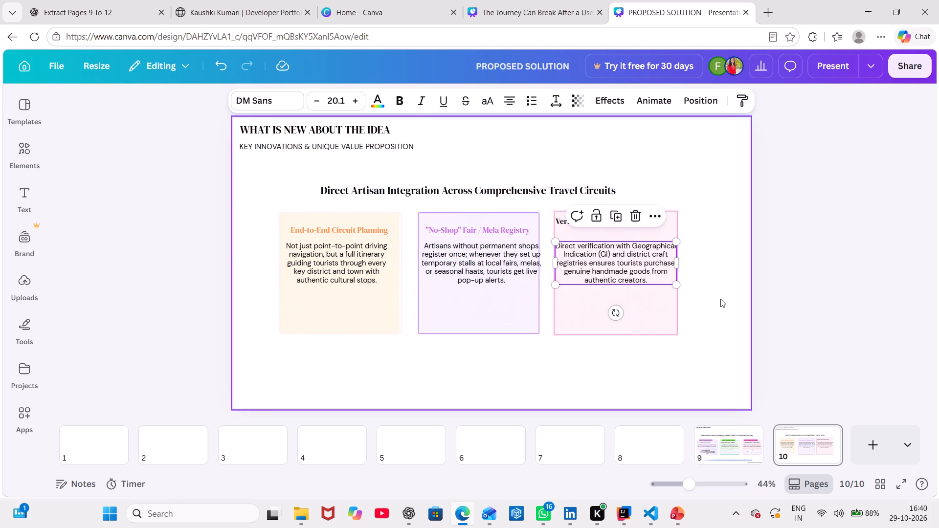
click(723, 298)
drag(610, 221, 615, 227)
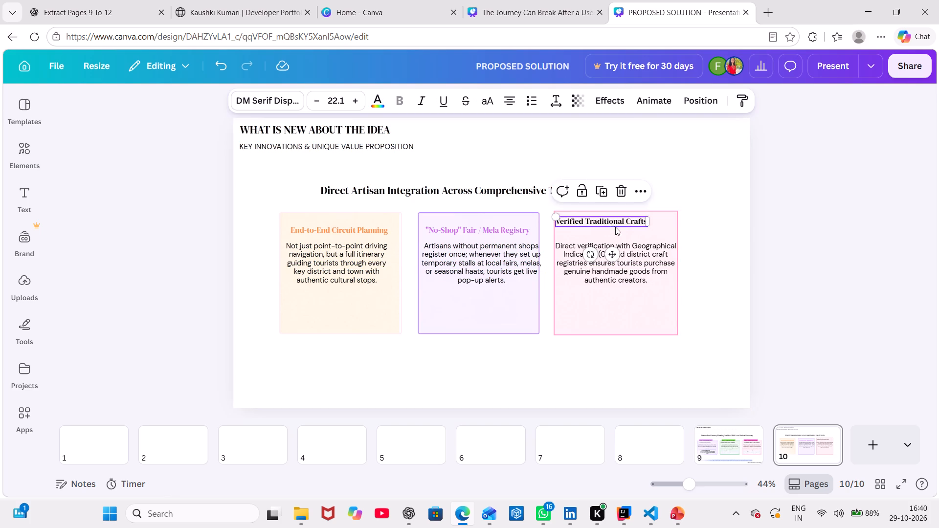
drag(615, 227, 620, 231)
Recolour the "Verified Traditional Crafts" heading bright pink using a colour already in the design.
triple_click(613, 227)
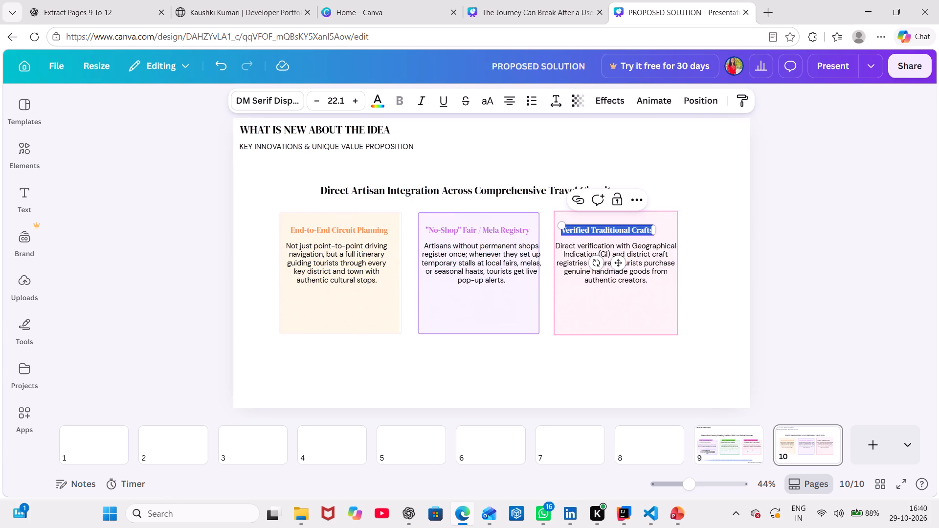
click(379, 105)
click(231, 271)
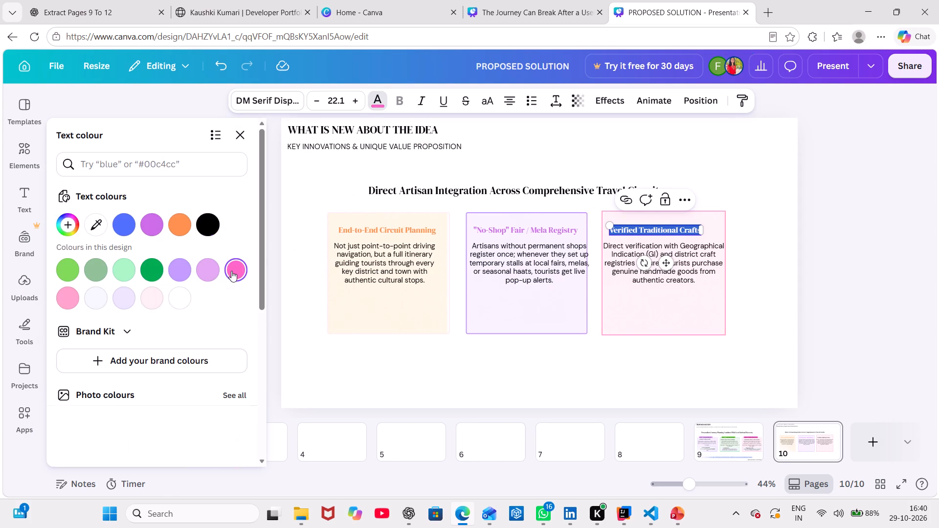
click(426, 371)
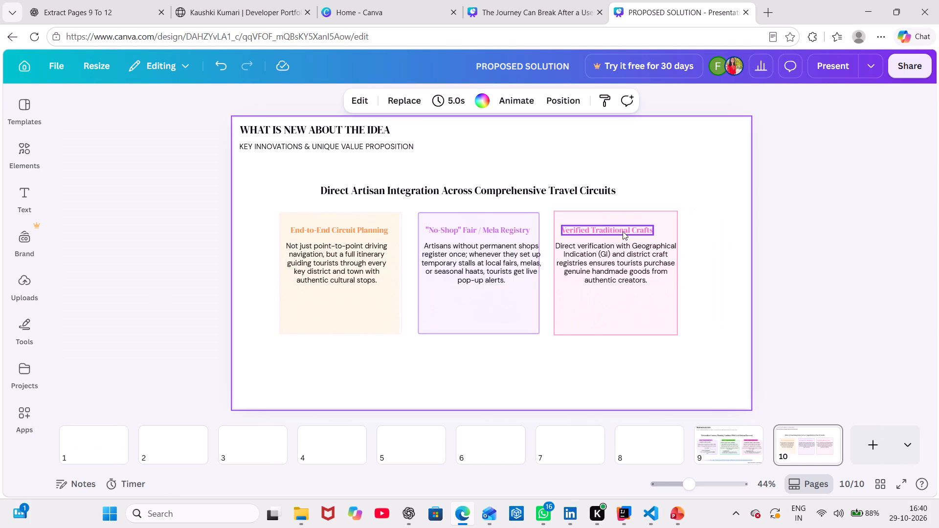
click(803, 249)
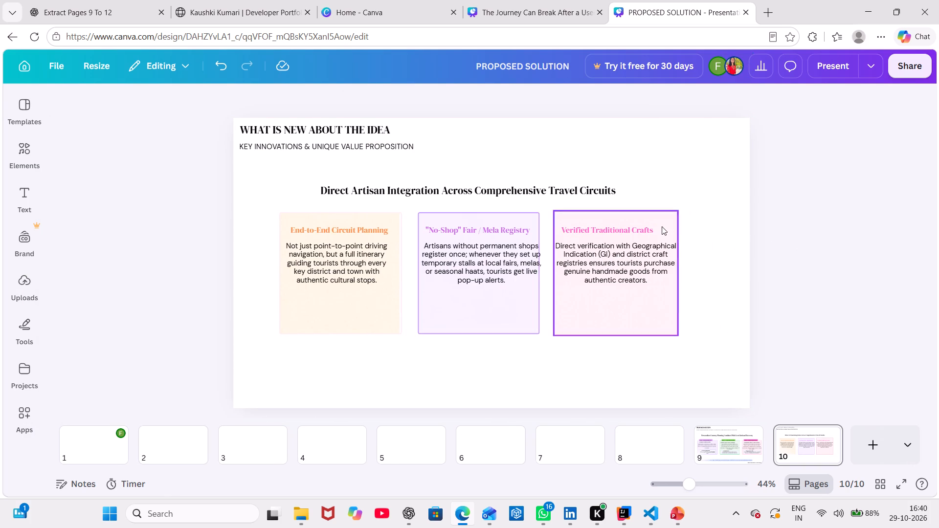
click(626, 227)
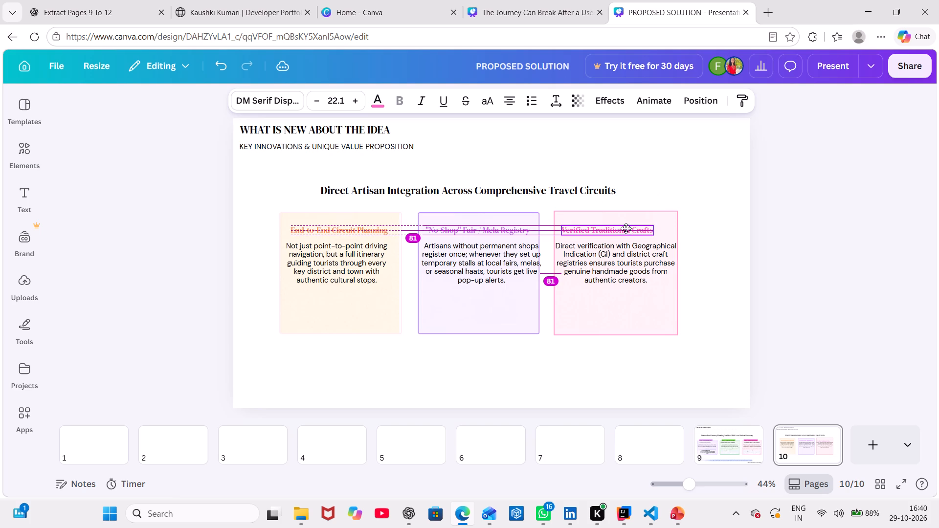
click(810, 236)
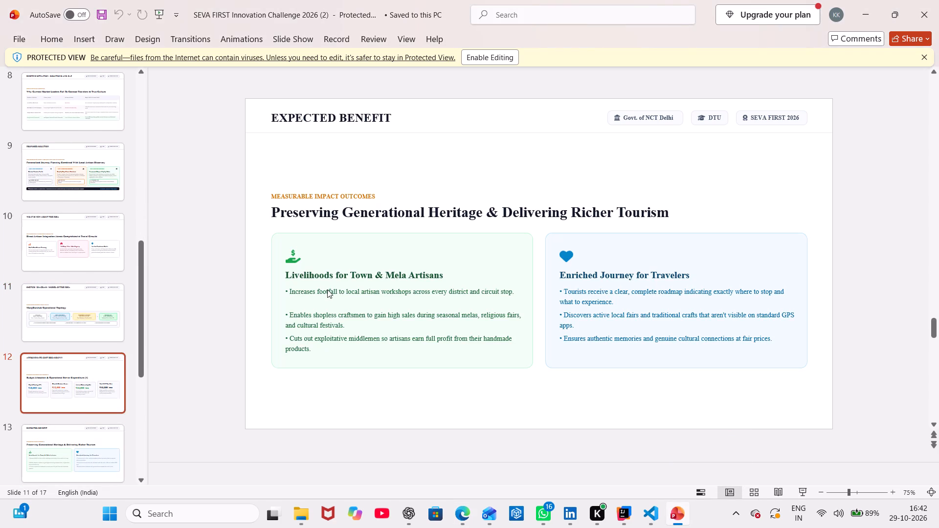
scroll(327, 289, down, 1)
scroll(327, 289, up, 1)
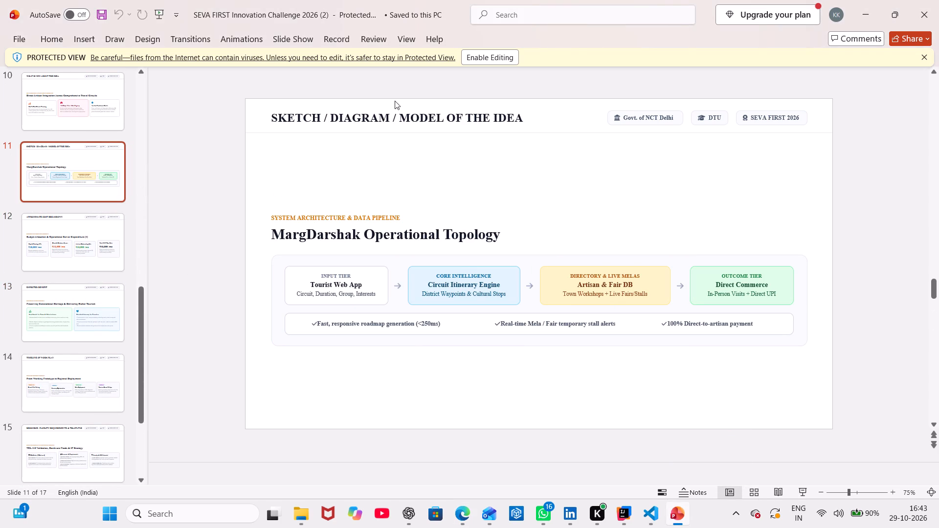
triple_click(389, 121)
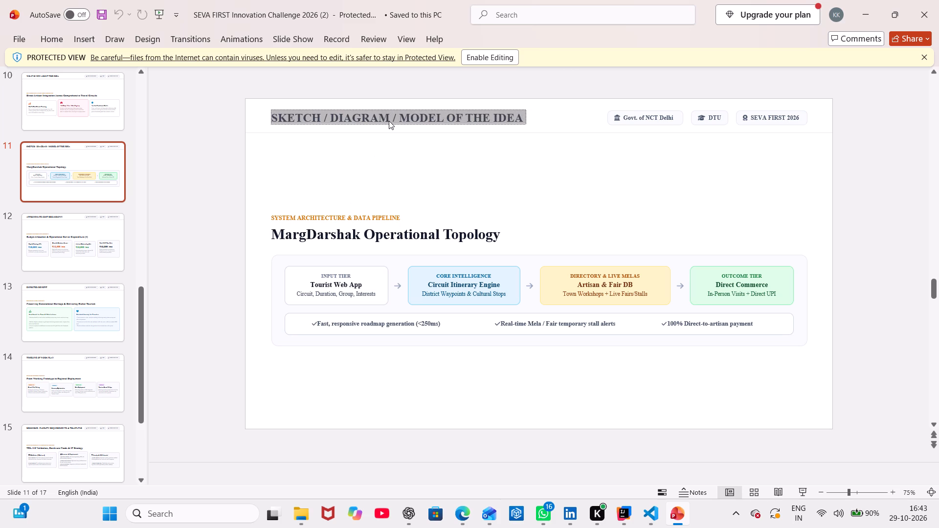
key(ctrl+c)
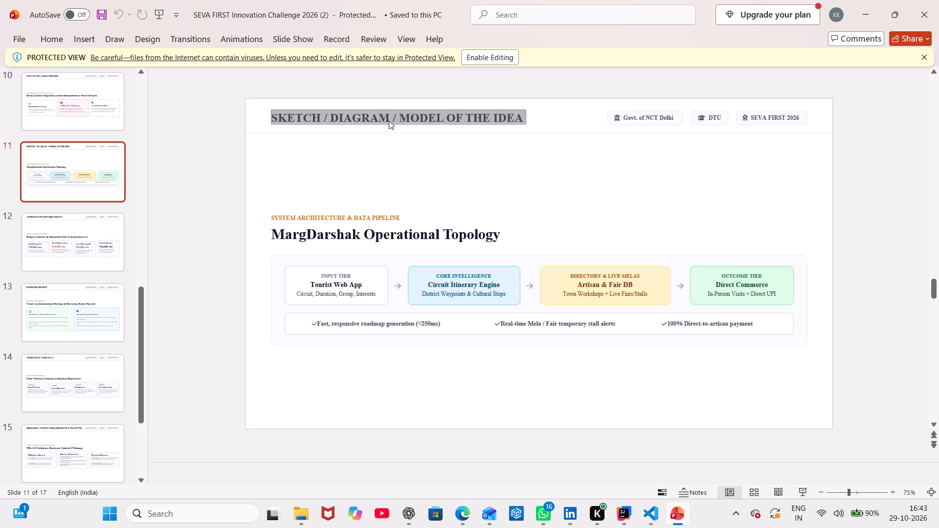
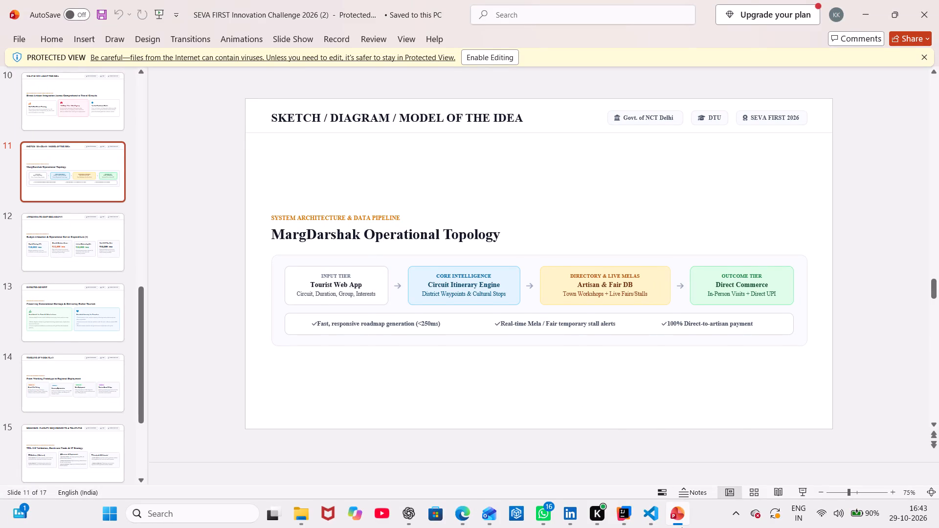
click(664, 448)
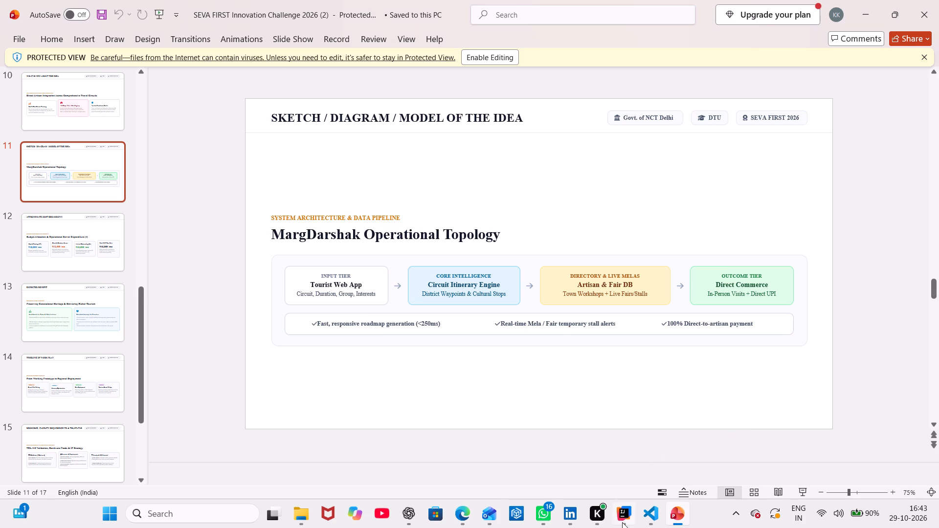